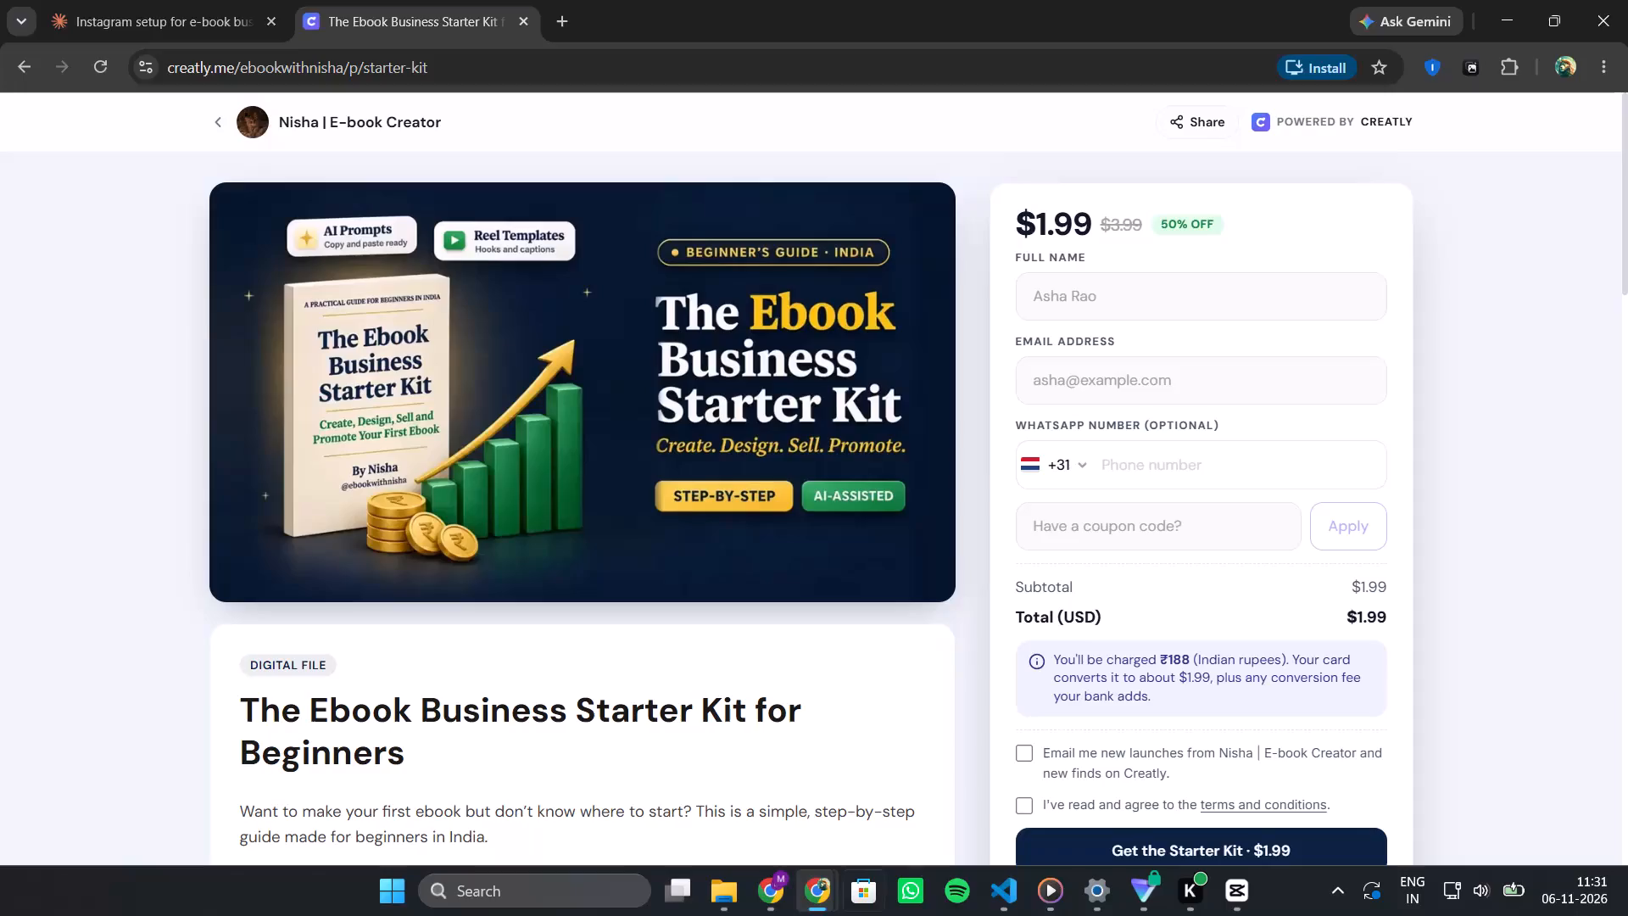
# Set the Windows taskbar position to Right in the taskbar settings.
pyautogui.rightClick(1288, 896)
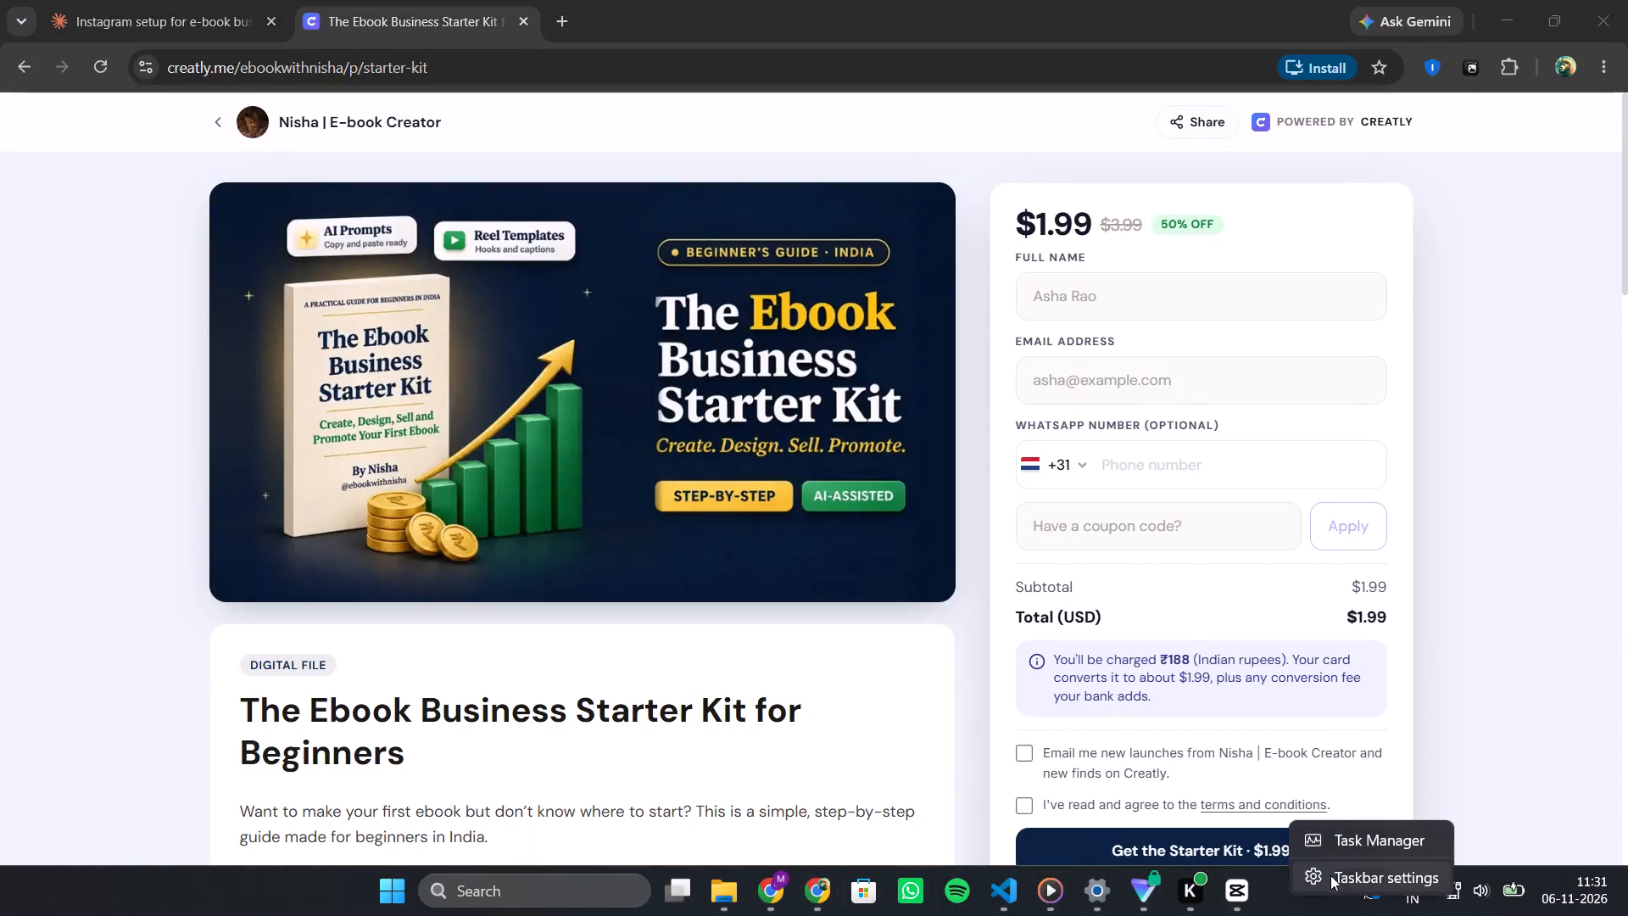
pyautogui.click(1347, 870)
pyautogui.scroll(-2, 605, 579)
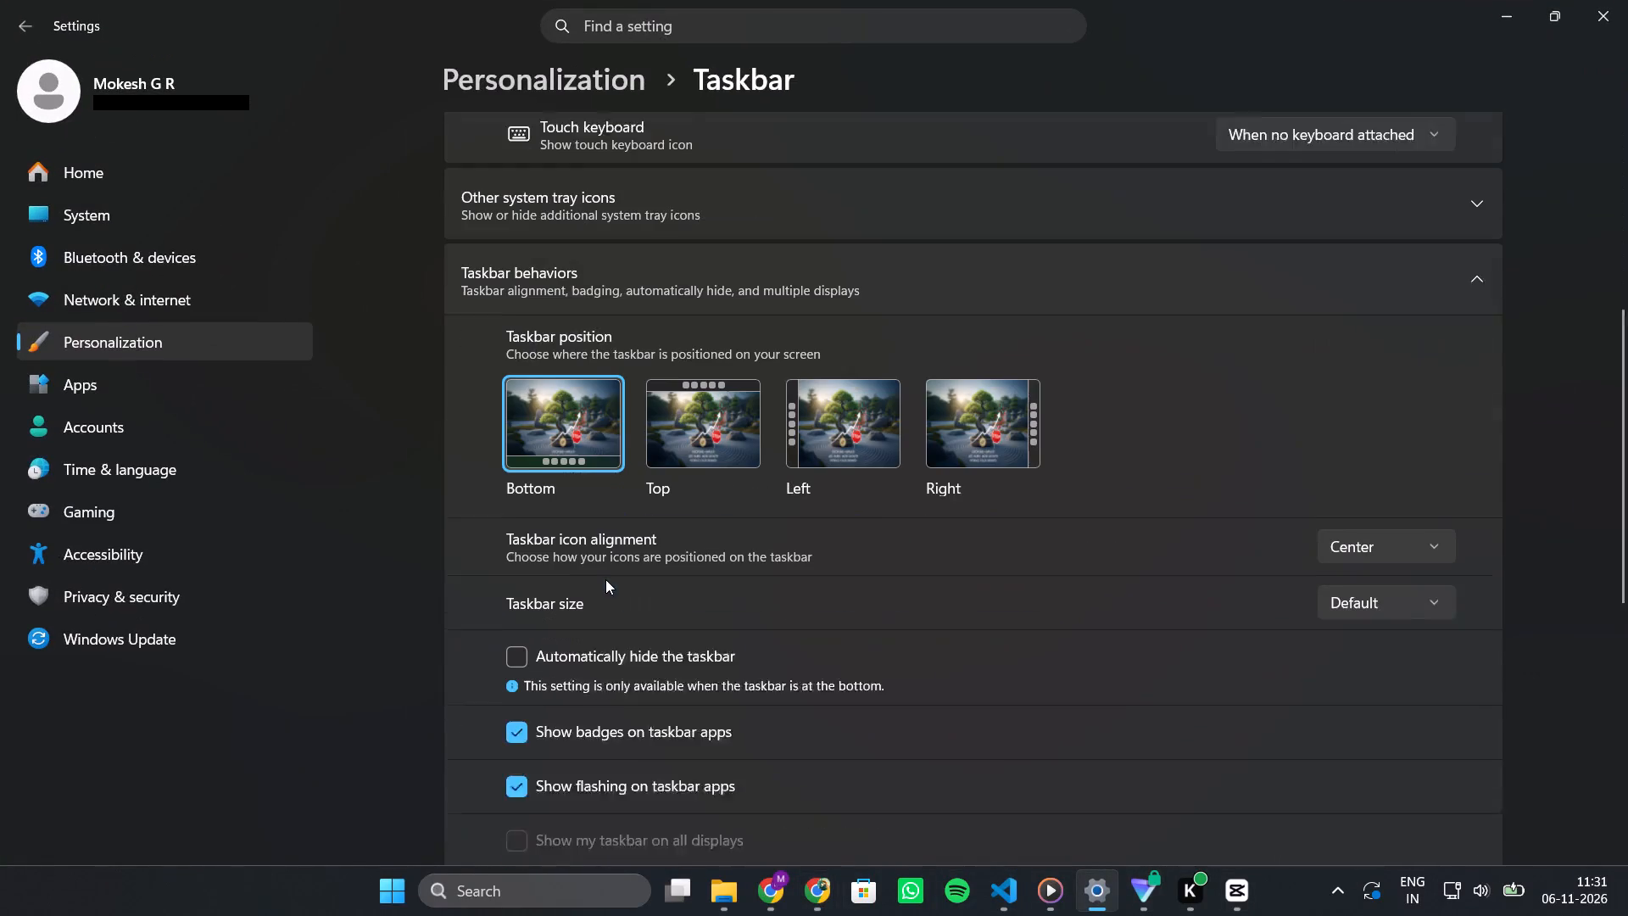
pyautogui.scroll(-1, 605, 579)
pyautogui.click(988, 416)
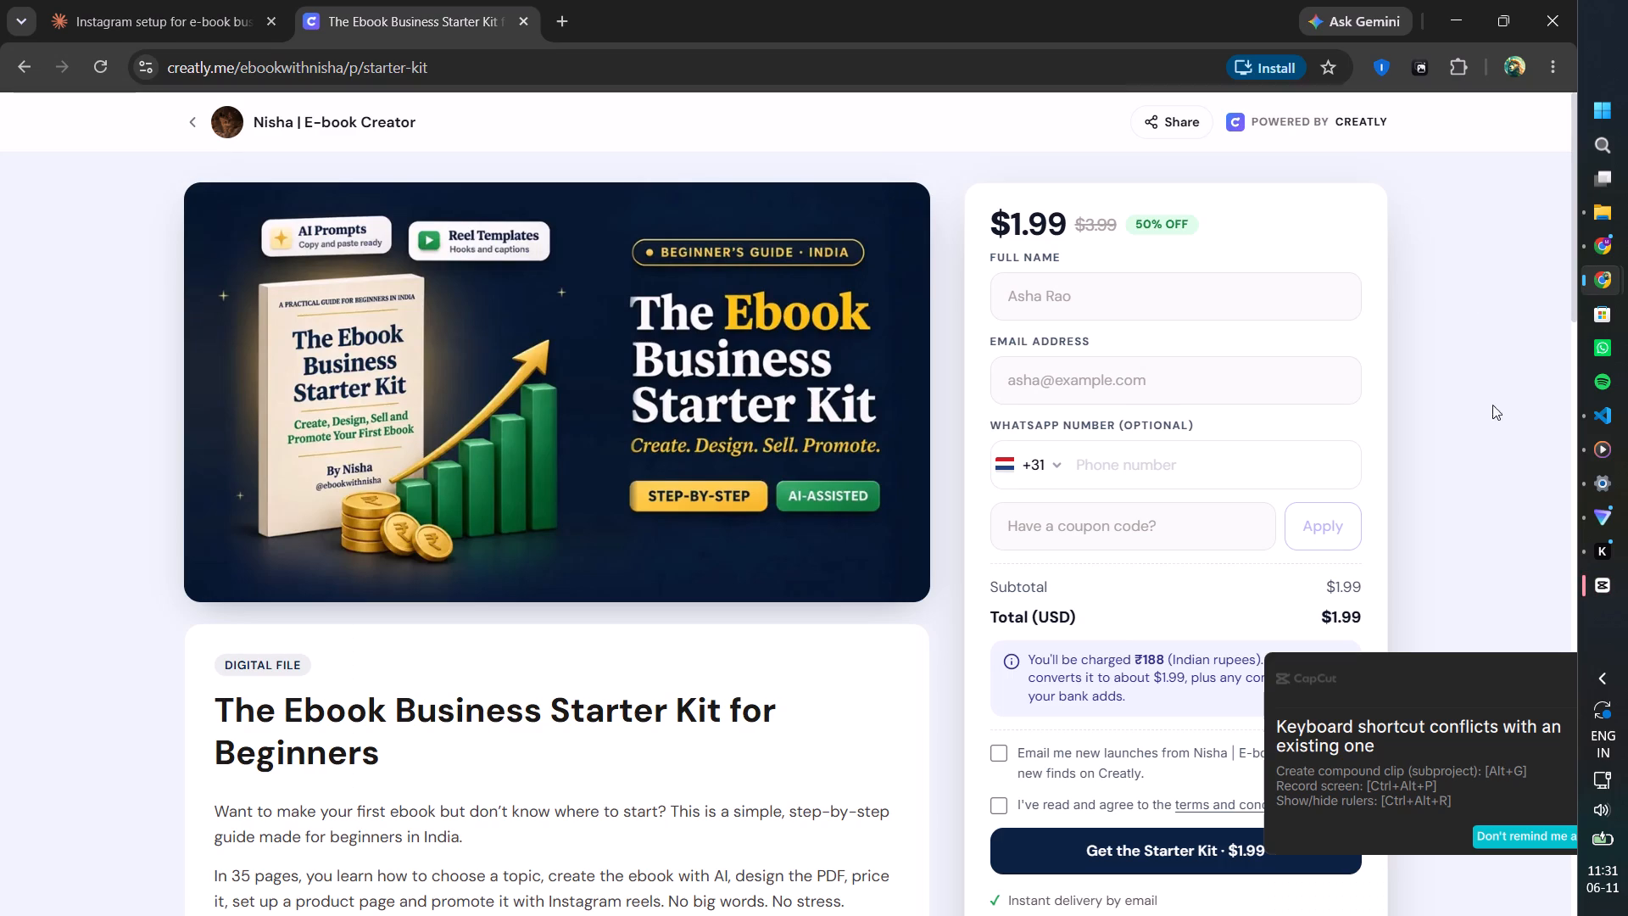
# Dismiss CapCut's keyboard shortcut conflict notification and stop it from reminding again.
pyautogui.click(1523, 628)
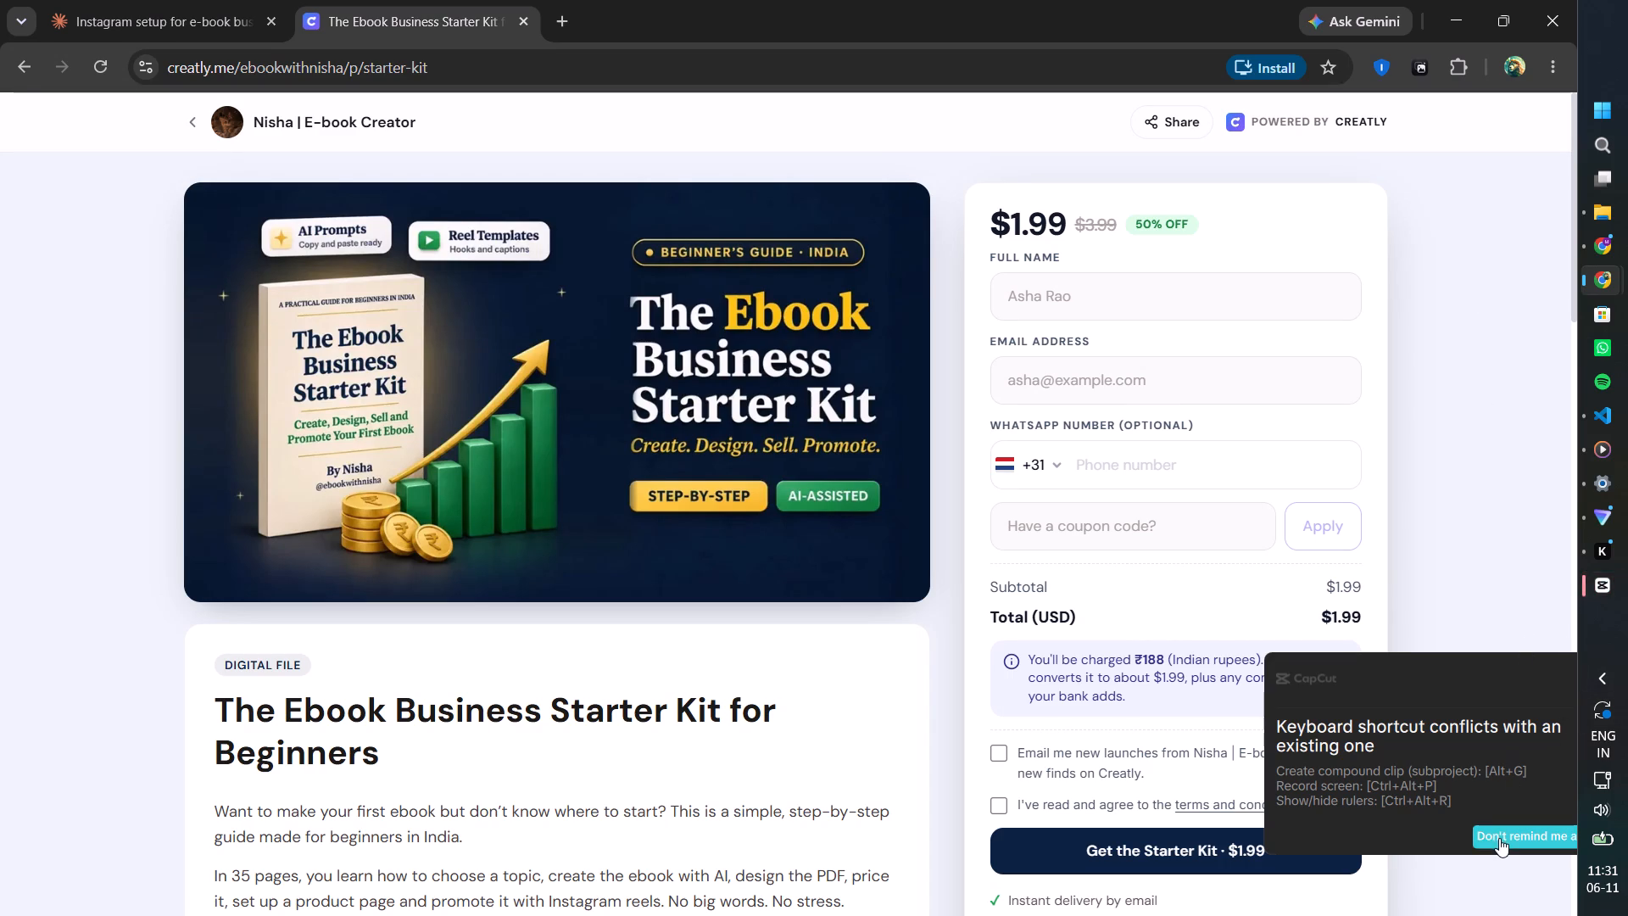
pyautogui.click(1498, 835)
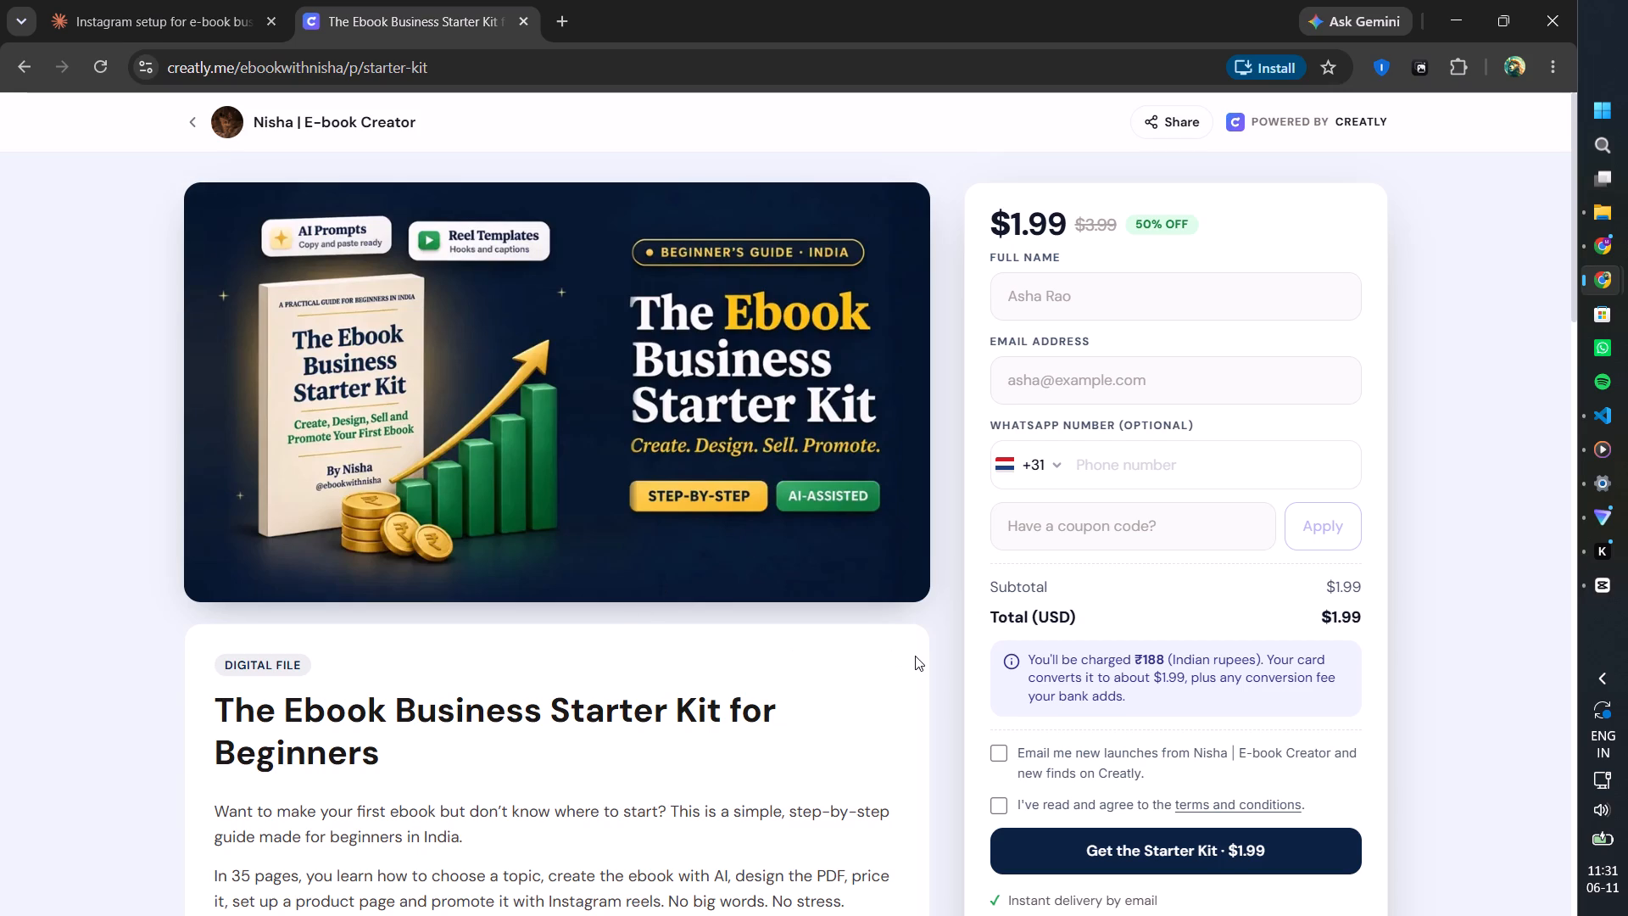
# Look through The Ebook Business Starter Kit product page, from the cover and description to the FAQ and related products.
pyautogui.scroll(-13, 915, 656)
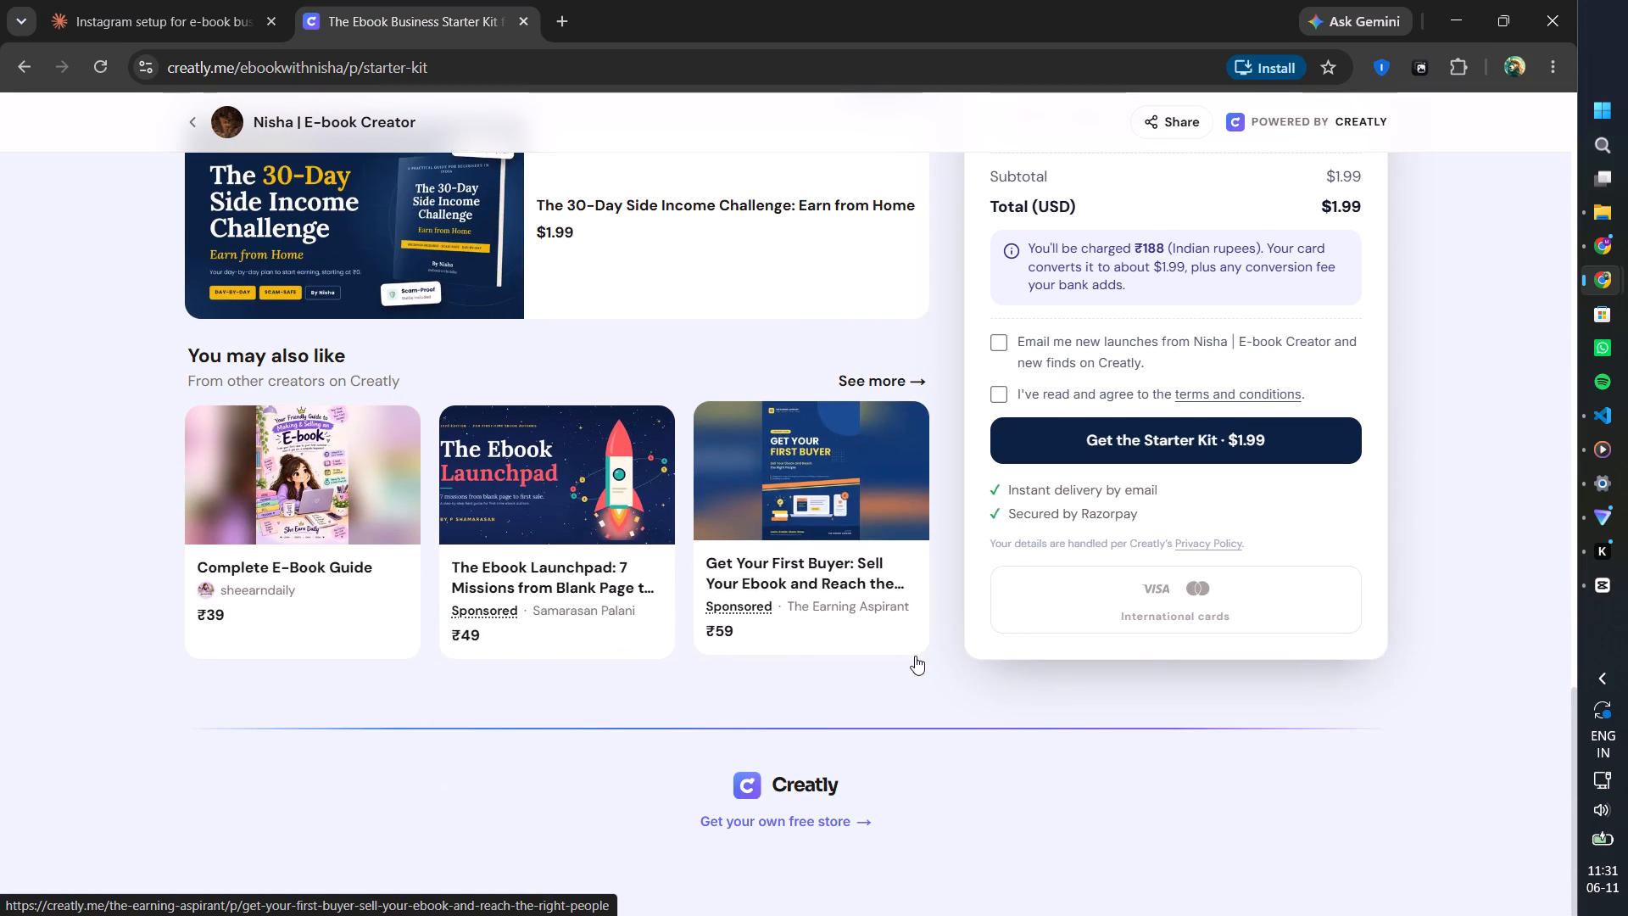
pyautogui.scroll(20, 915, 656)
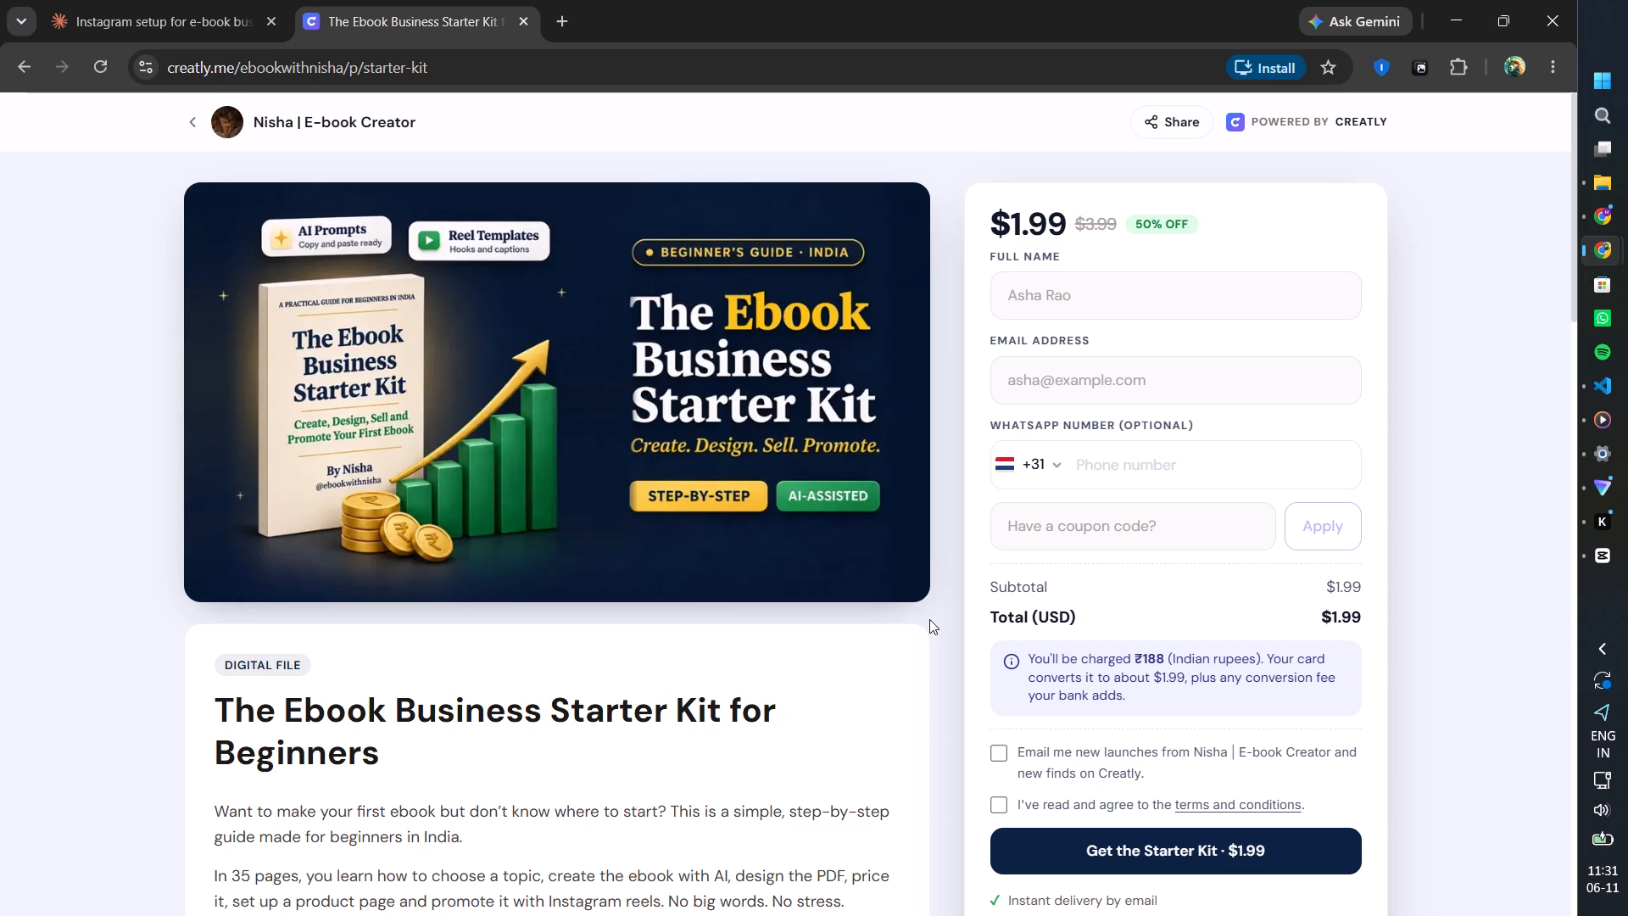
pyautogui.scroll(-8, 929, 619)
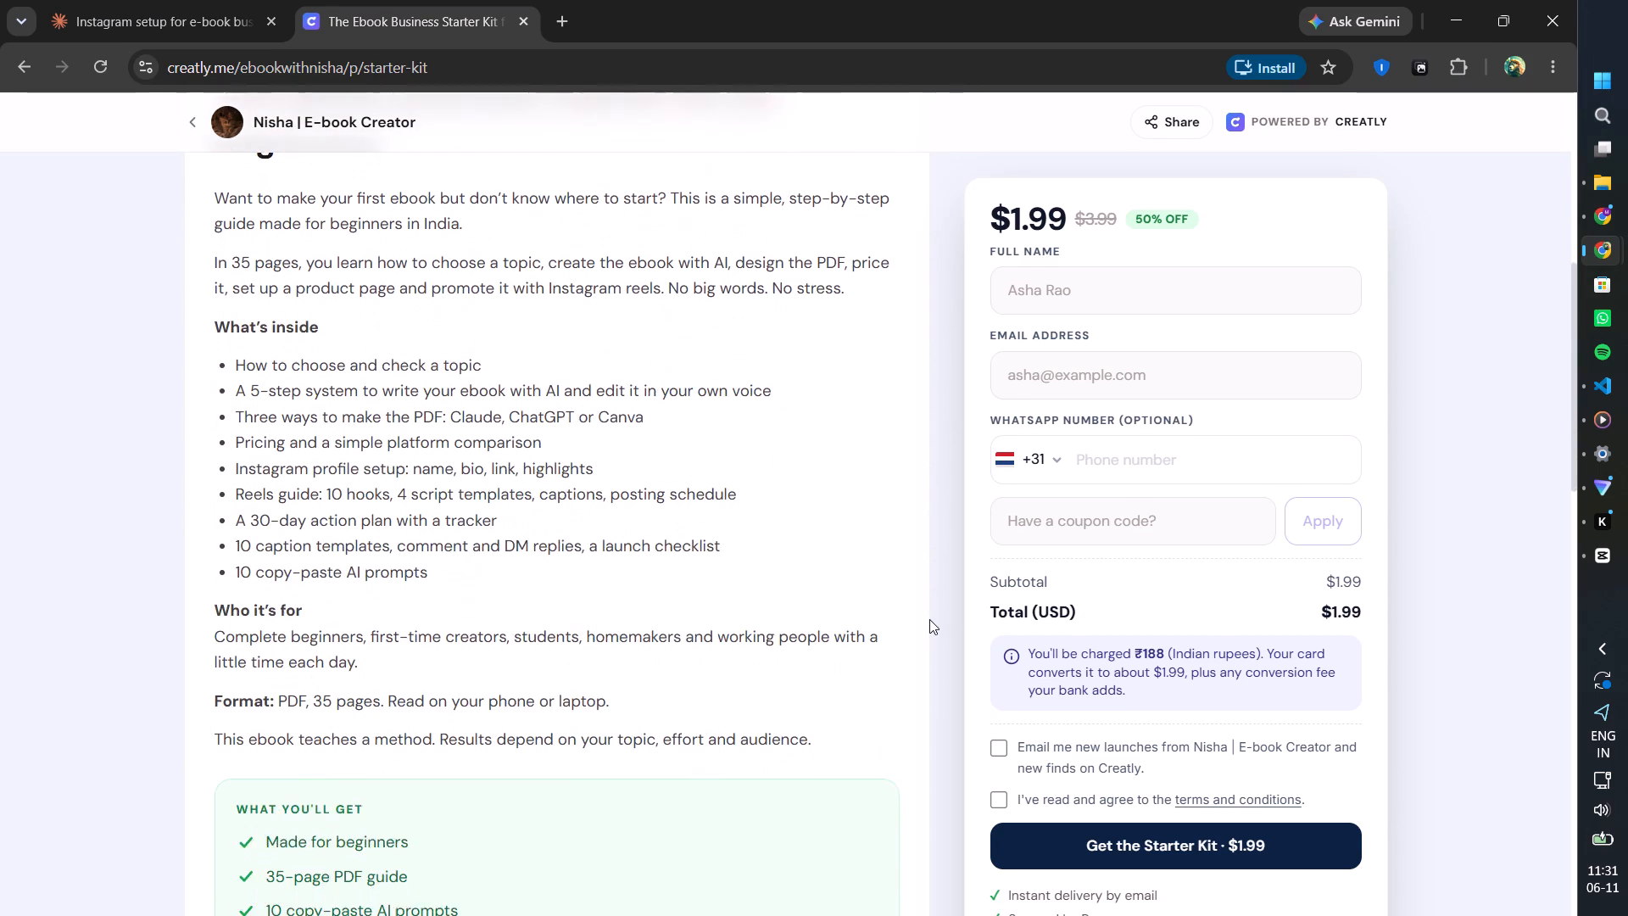
pyautogui.scroll(-4, 929, 619)
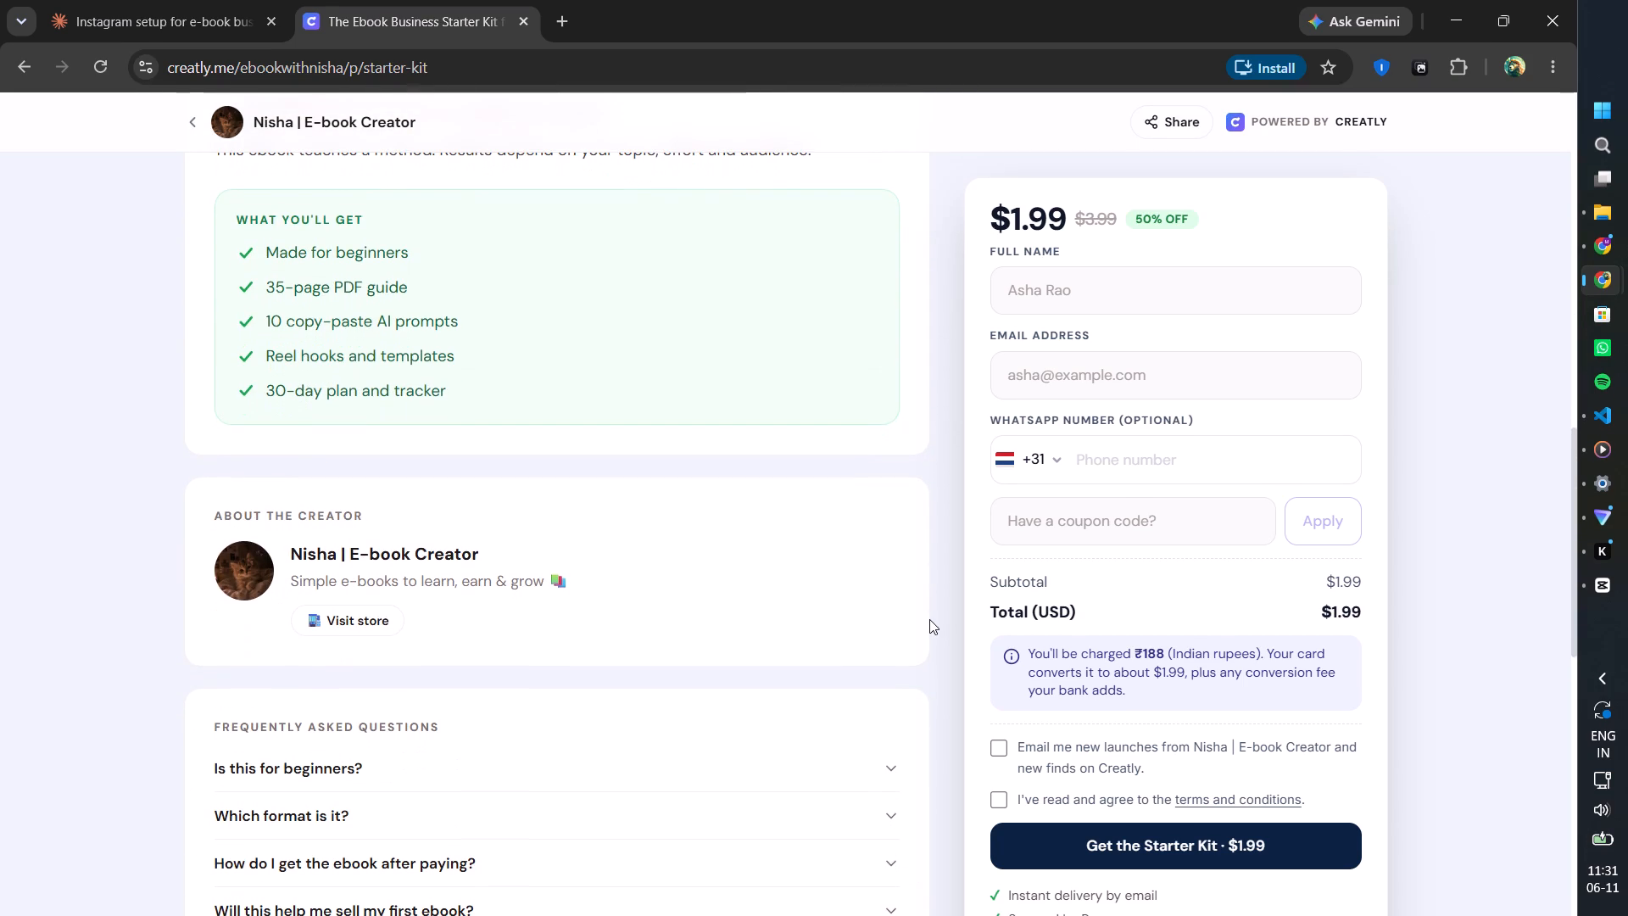
pyautogui.scroll(-1, 929, 619)
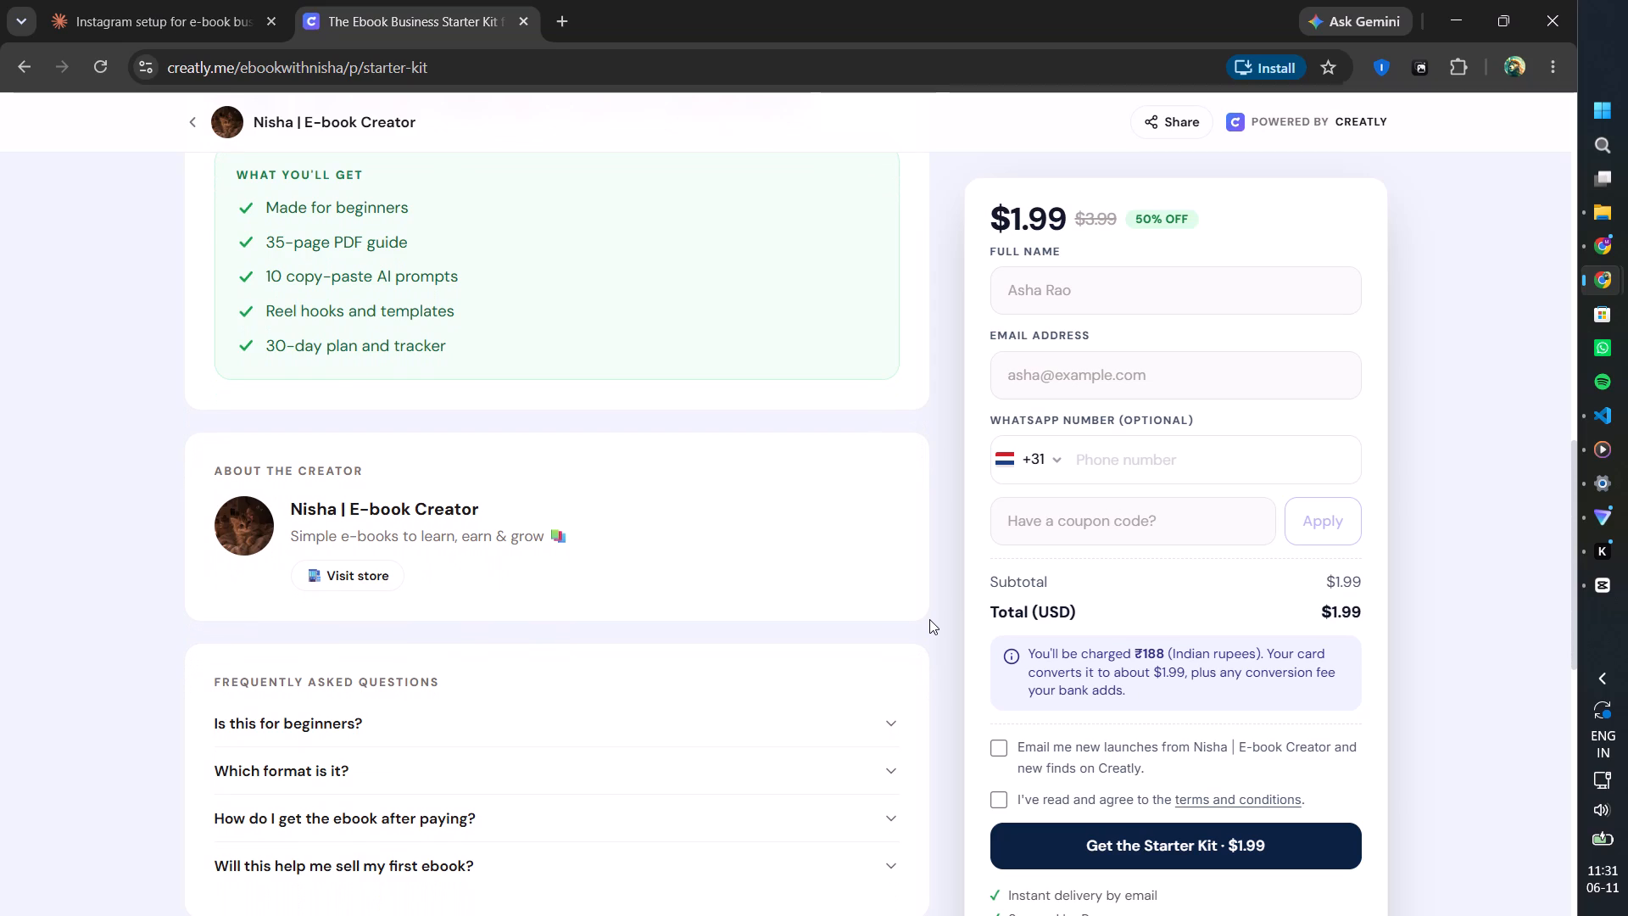
pyautogui.scroll(12, 929, 619)
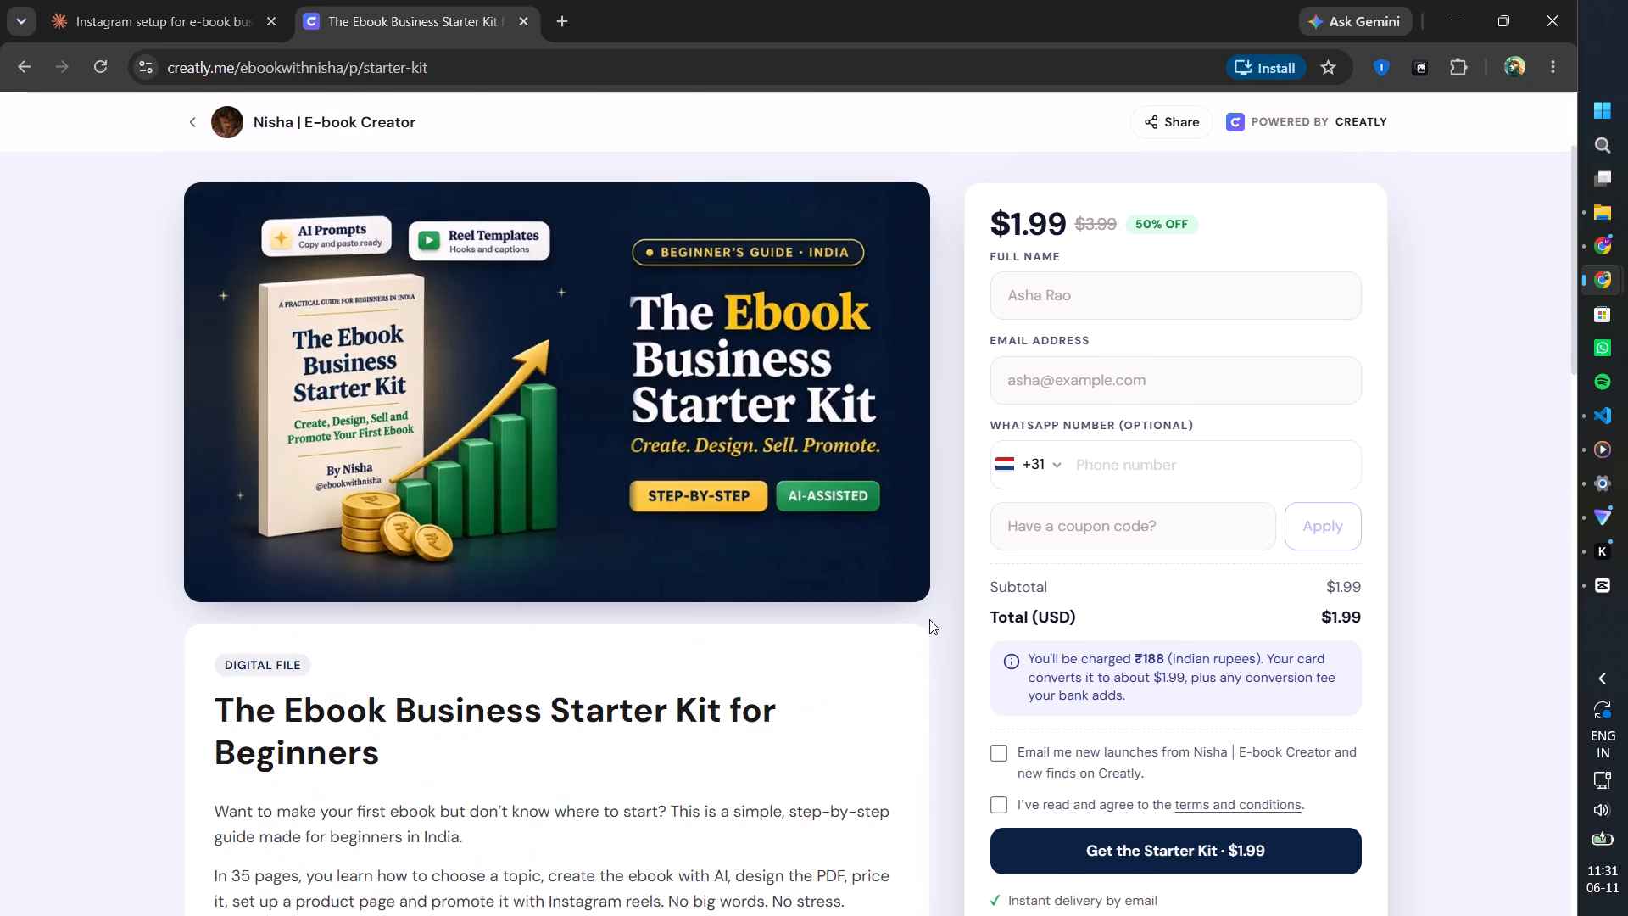
pyautogui.scroll(9, 929, 619)
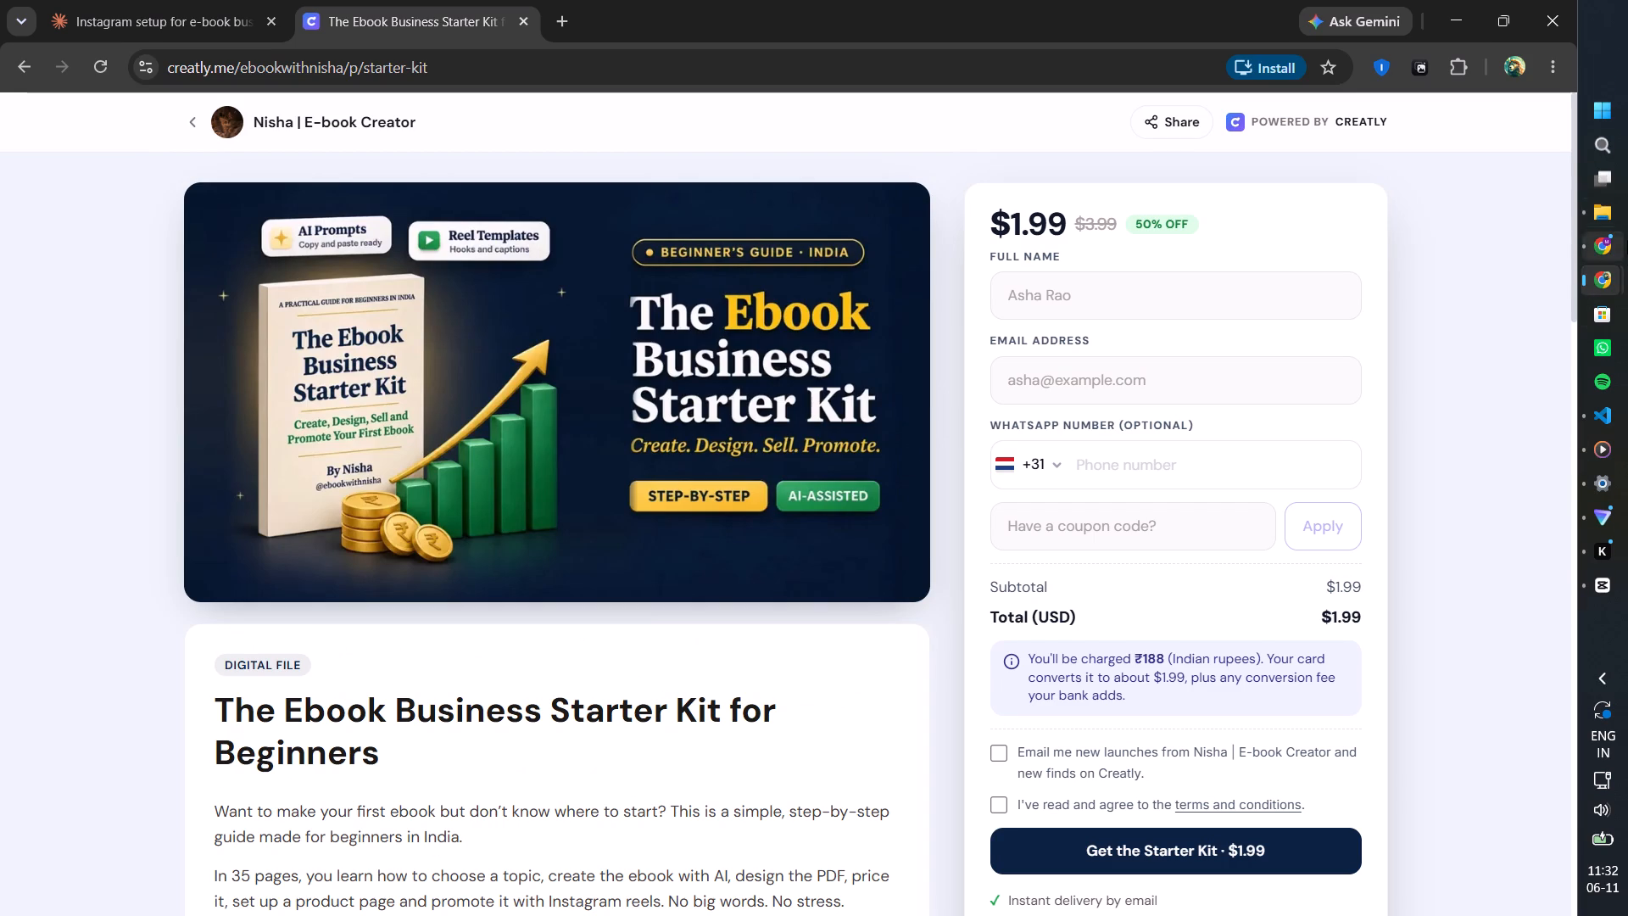
# Set the Windows taskbar position to Bottom in the taskbar settings.
pyautogui.rightClick(1594, 617)
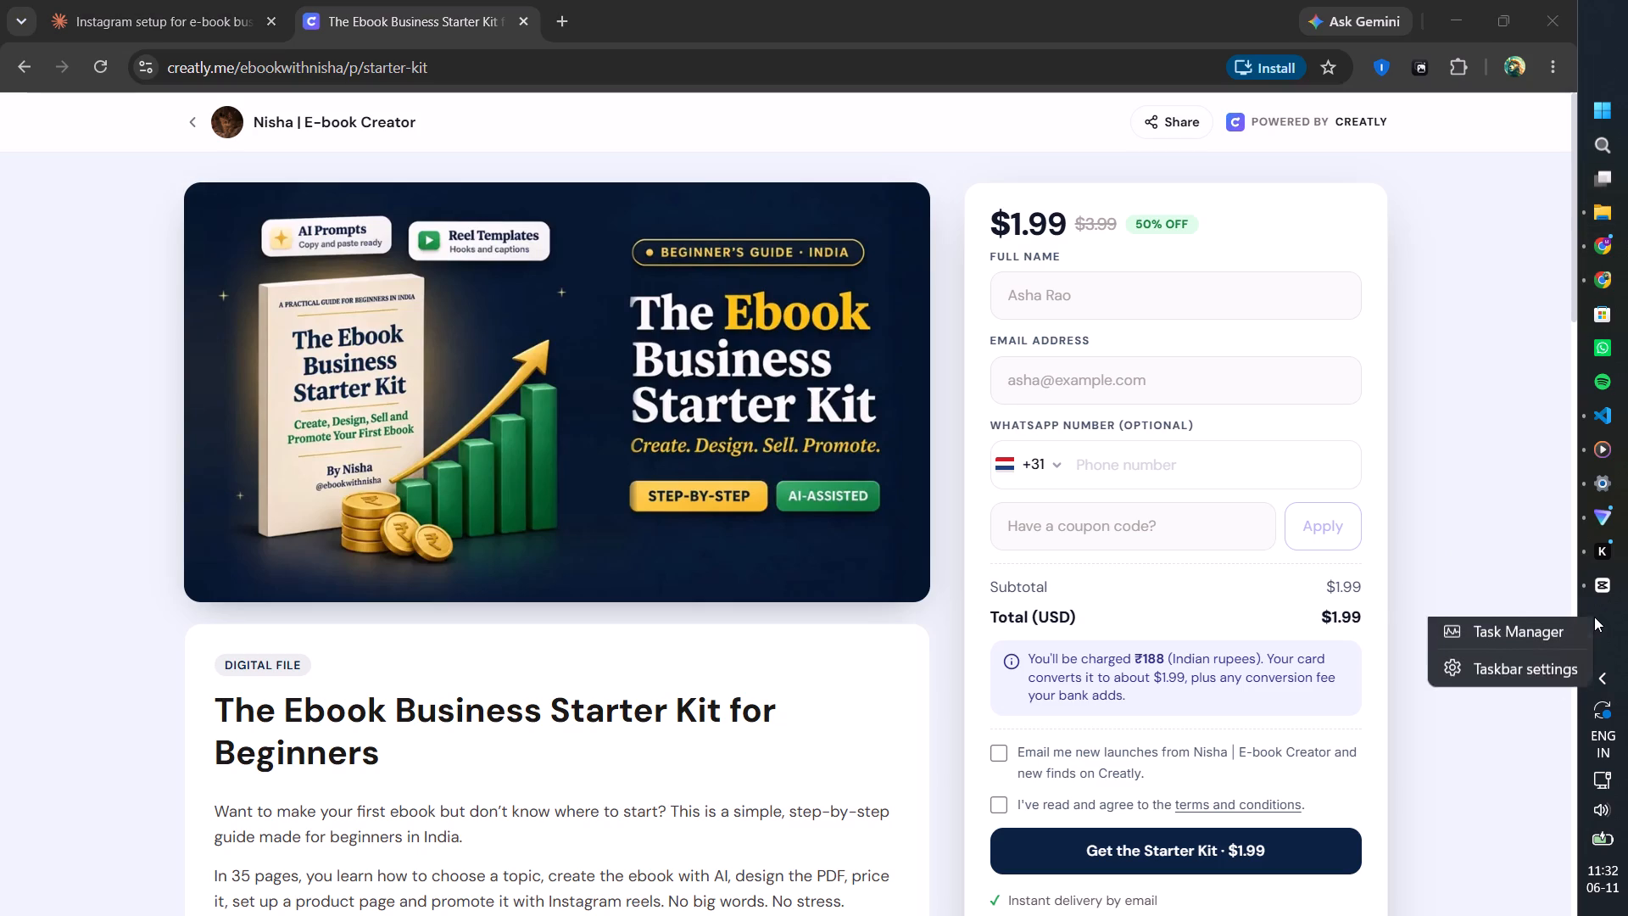
pyautogui.click(1545, 665)
pyautogui.scroll(-2, 623, 719)
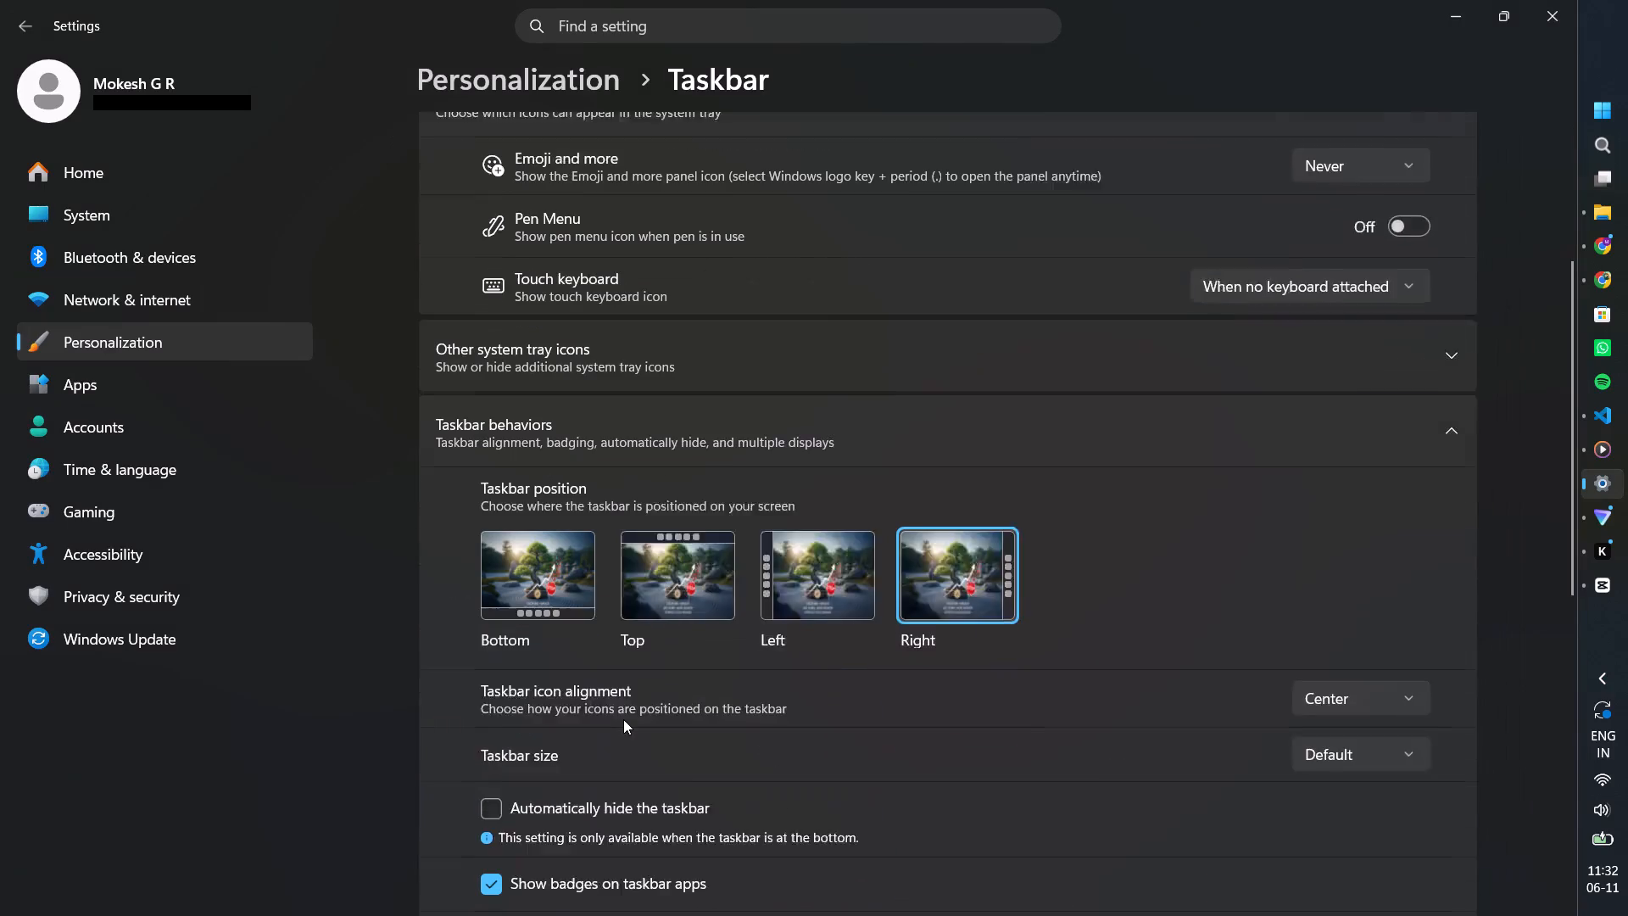
pyautogui.scroll(-1, 623, 719)
pyautogui.click(521, 492)
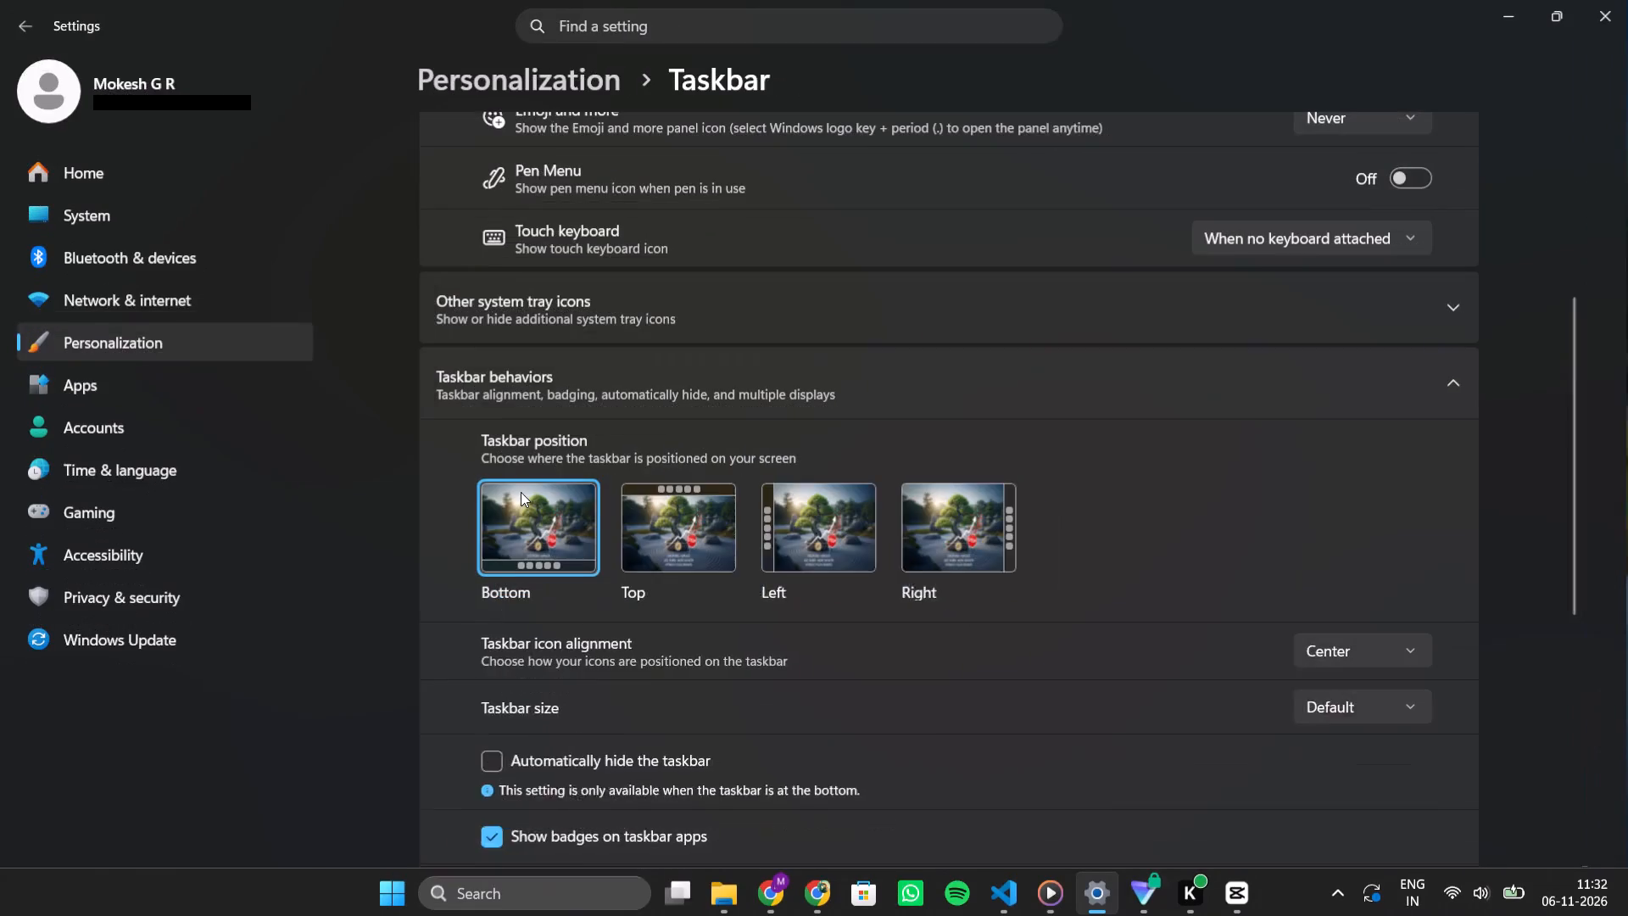
# In File Explorer, move the video VID_20261106_113147 from the Redmi K50i's Phoneeee folder into folder 3 inside nisha.
pyautogui.hotkey('alt', 'Tab')
pyautogui.hotkey('alt', 'Tab')
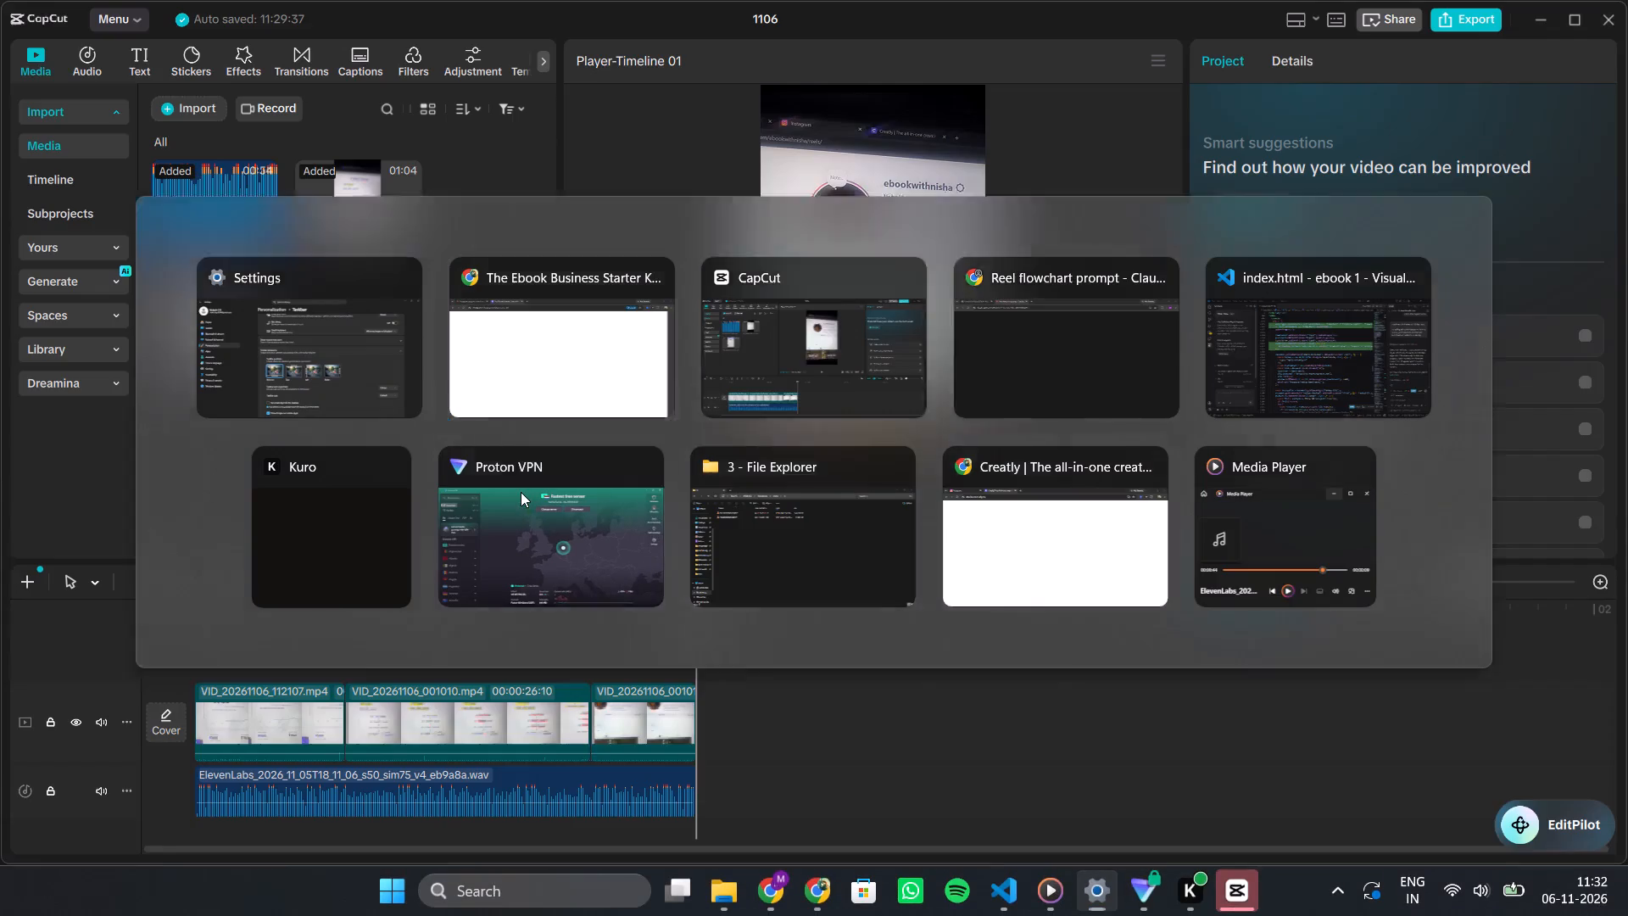
pyautogui.click(722, 899)
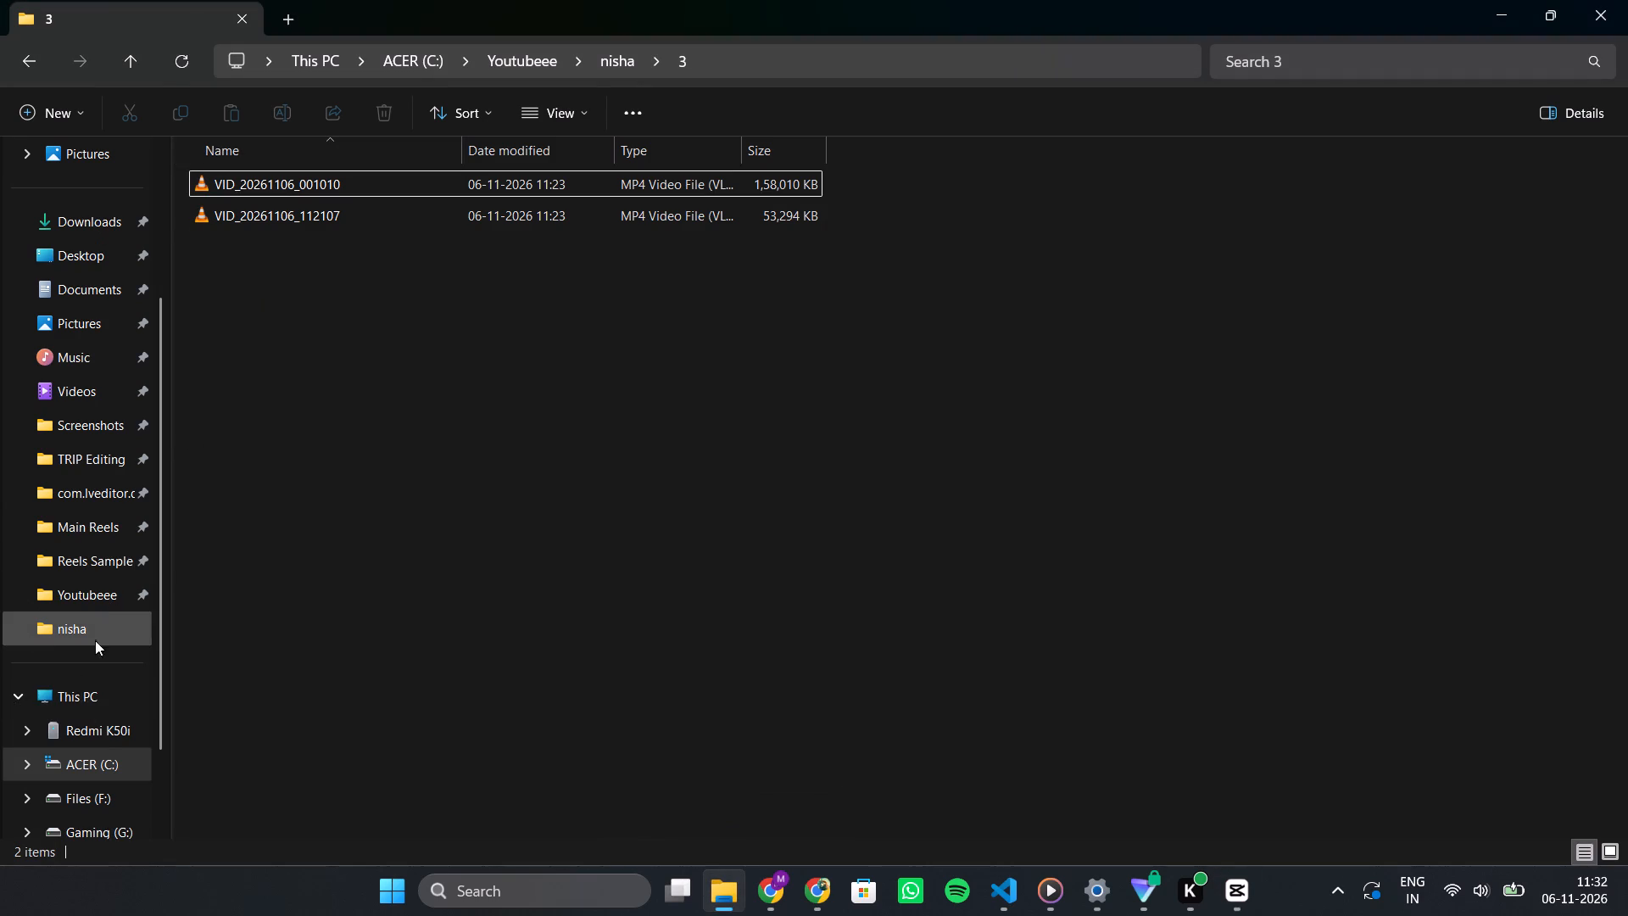
pyautogui.click(98, 732)
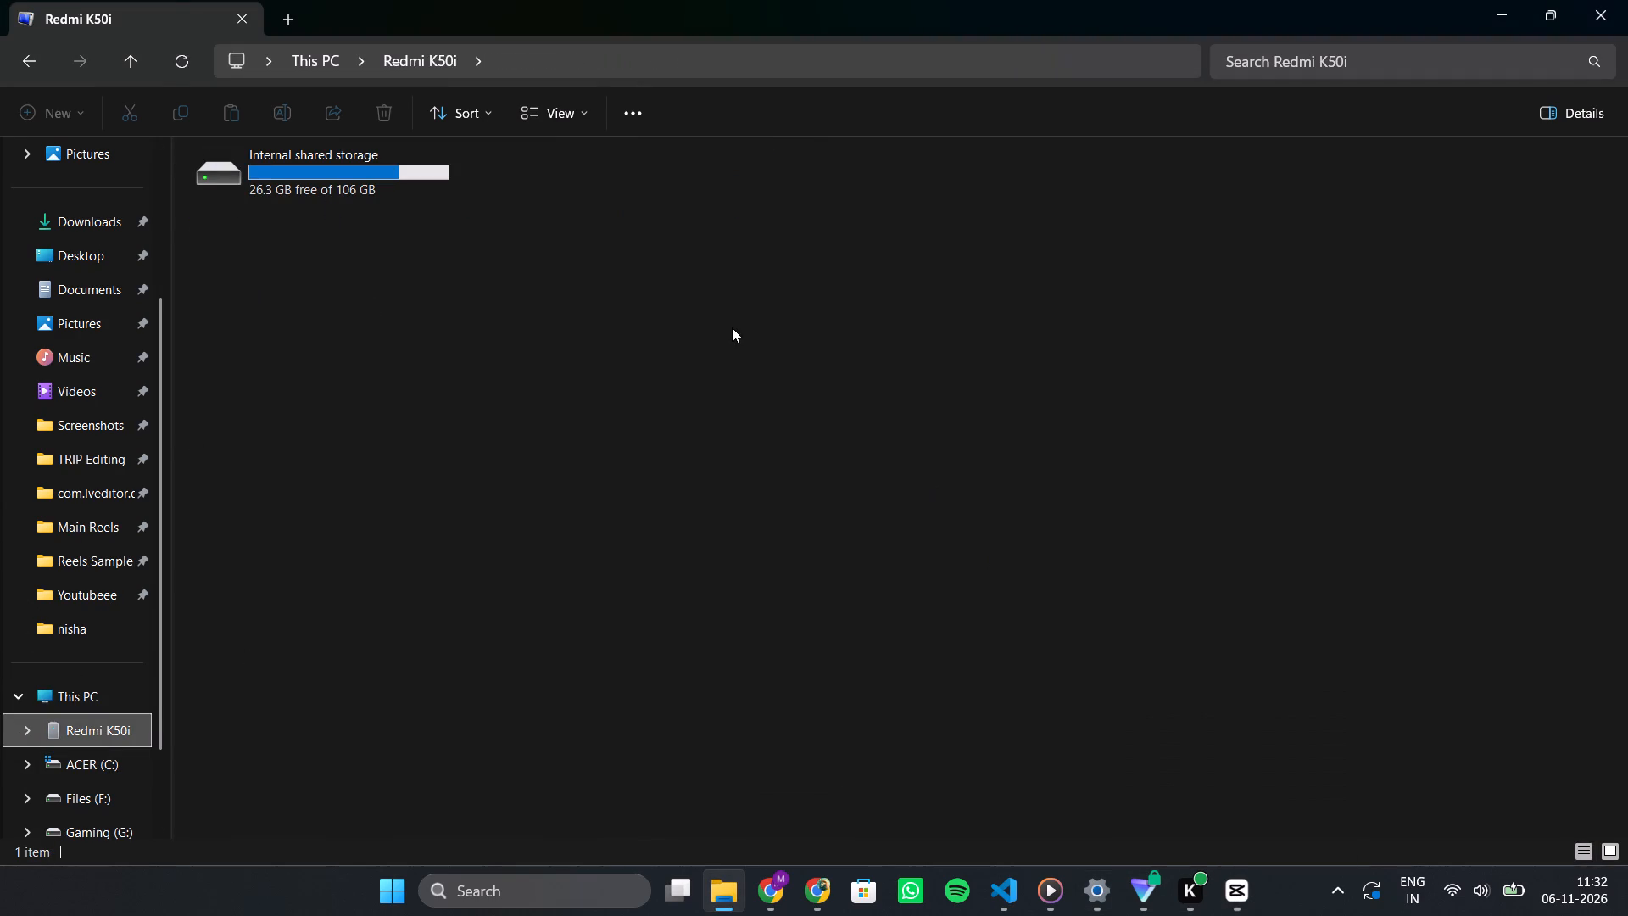
pyautogui.doubleClick(428, 176)
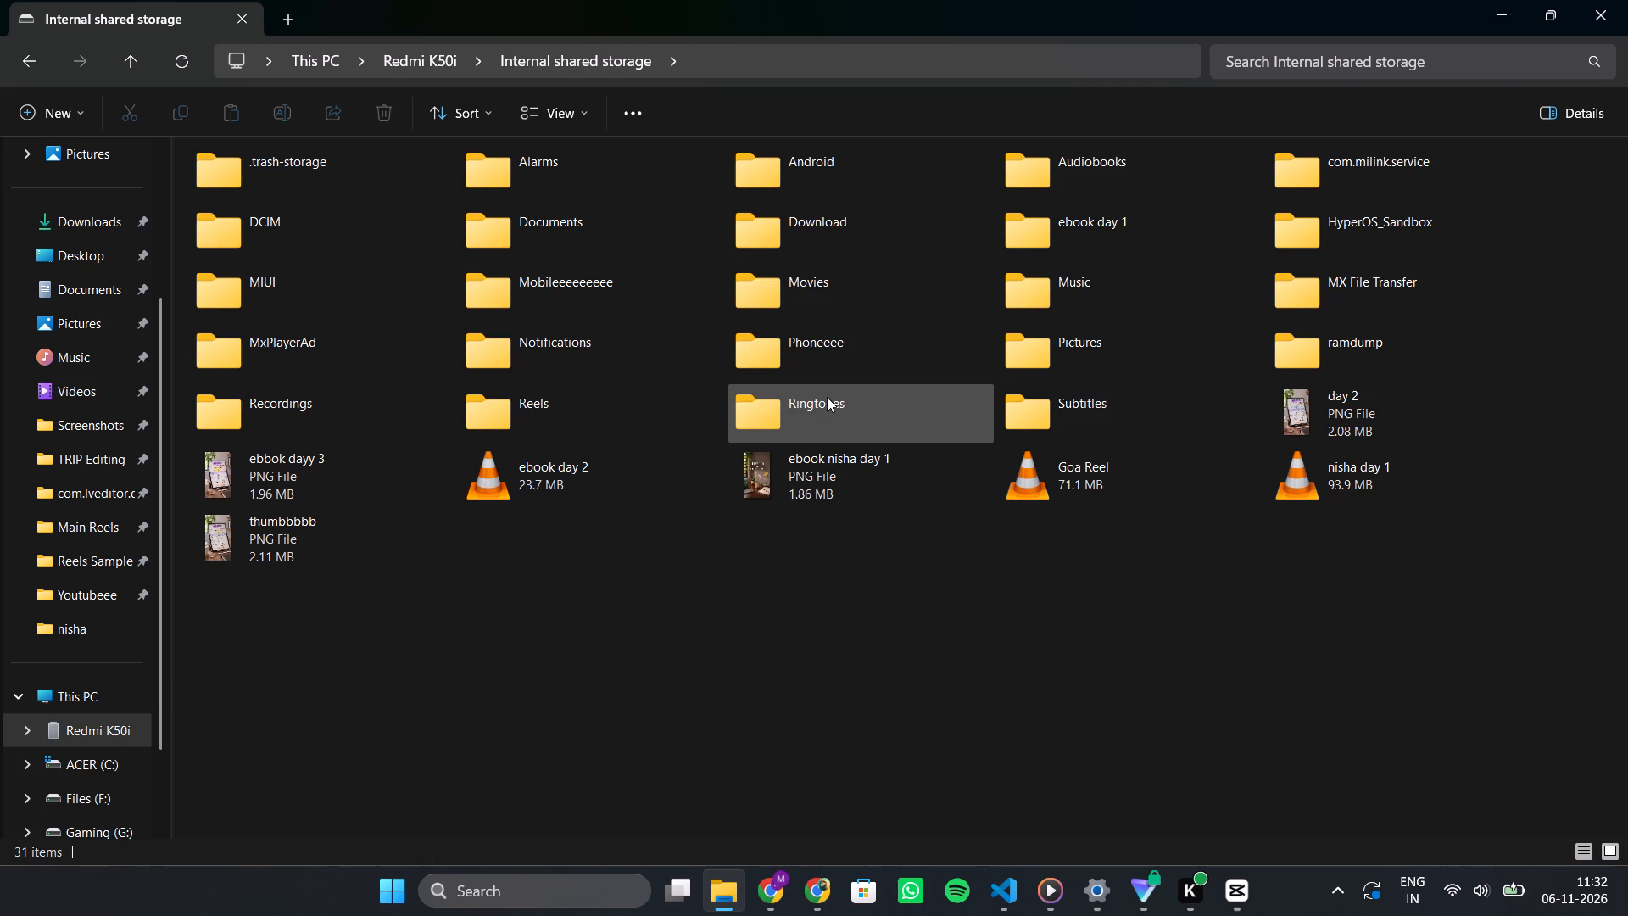
pyautogui.doubleClick(807, 358)
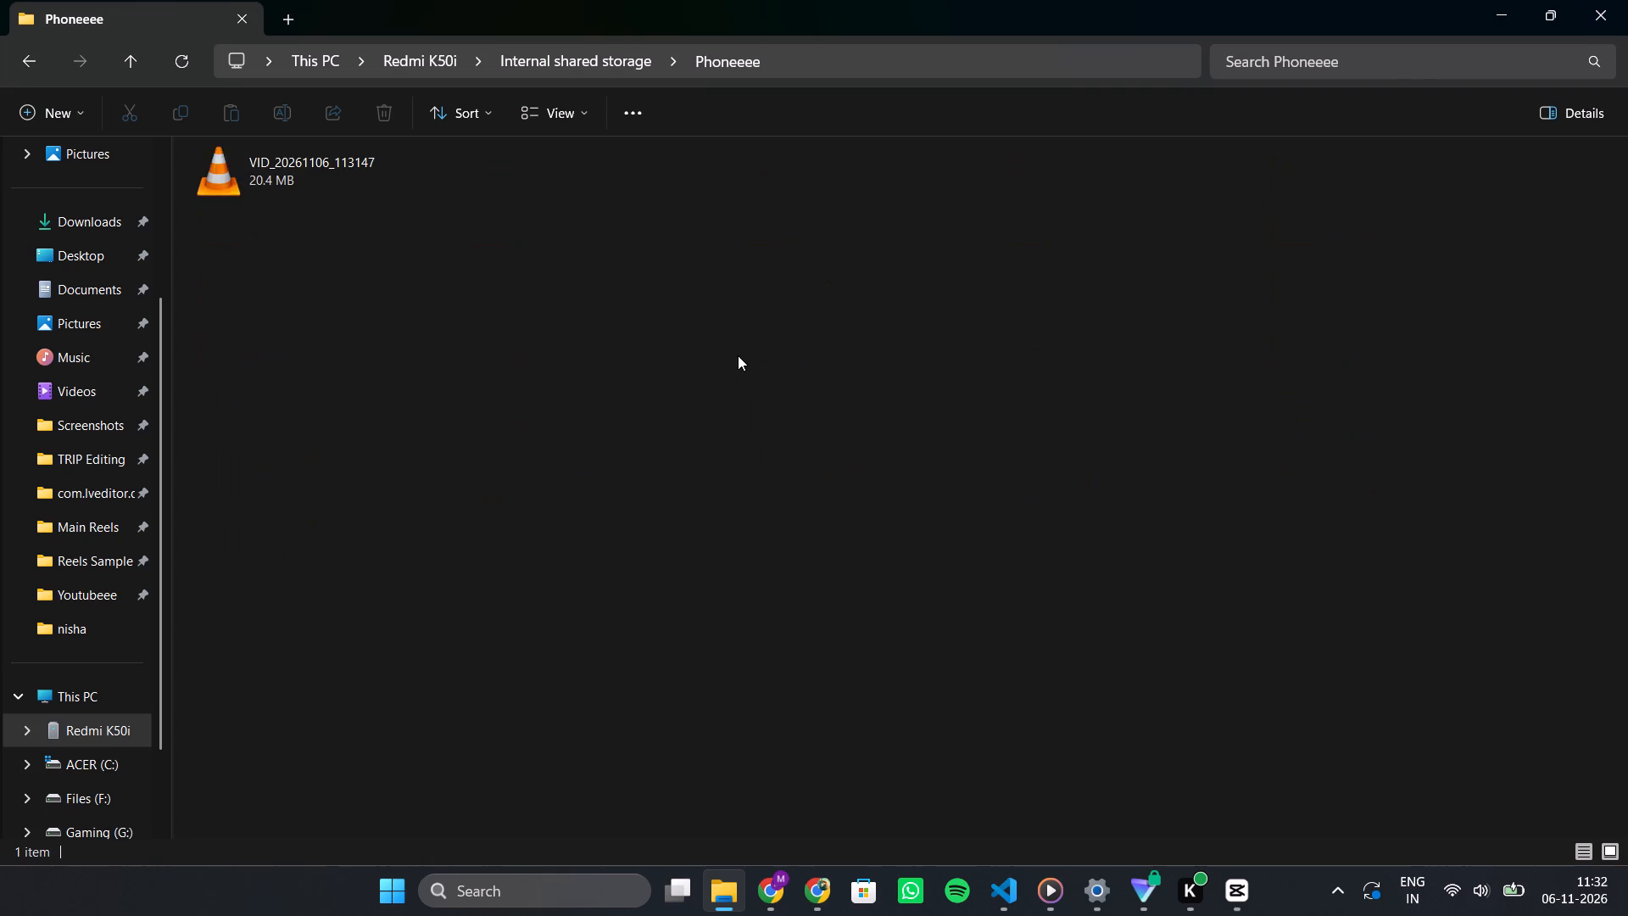
pyautogui.hotkey('ctrl', 'a')
pyautogui.hotkey('ctrl', 'x')
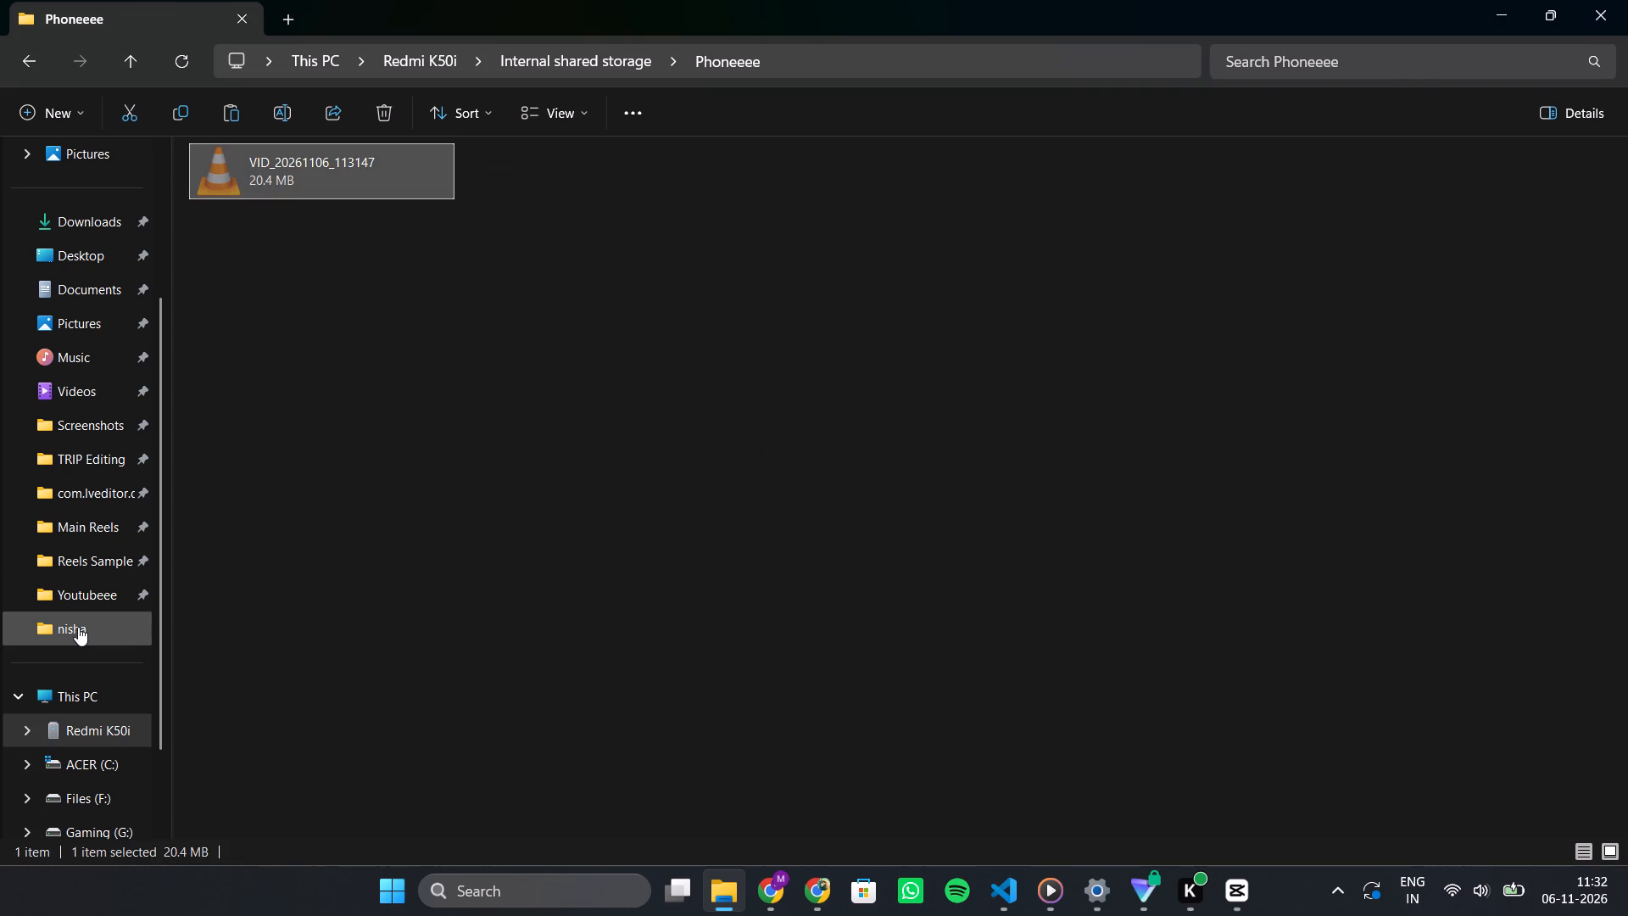
pyautogui.click(78, 627)
pyautogui.doubleClick(611, 238)
pyautogui.hotkey('ctrl', 'v')
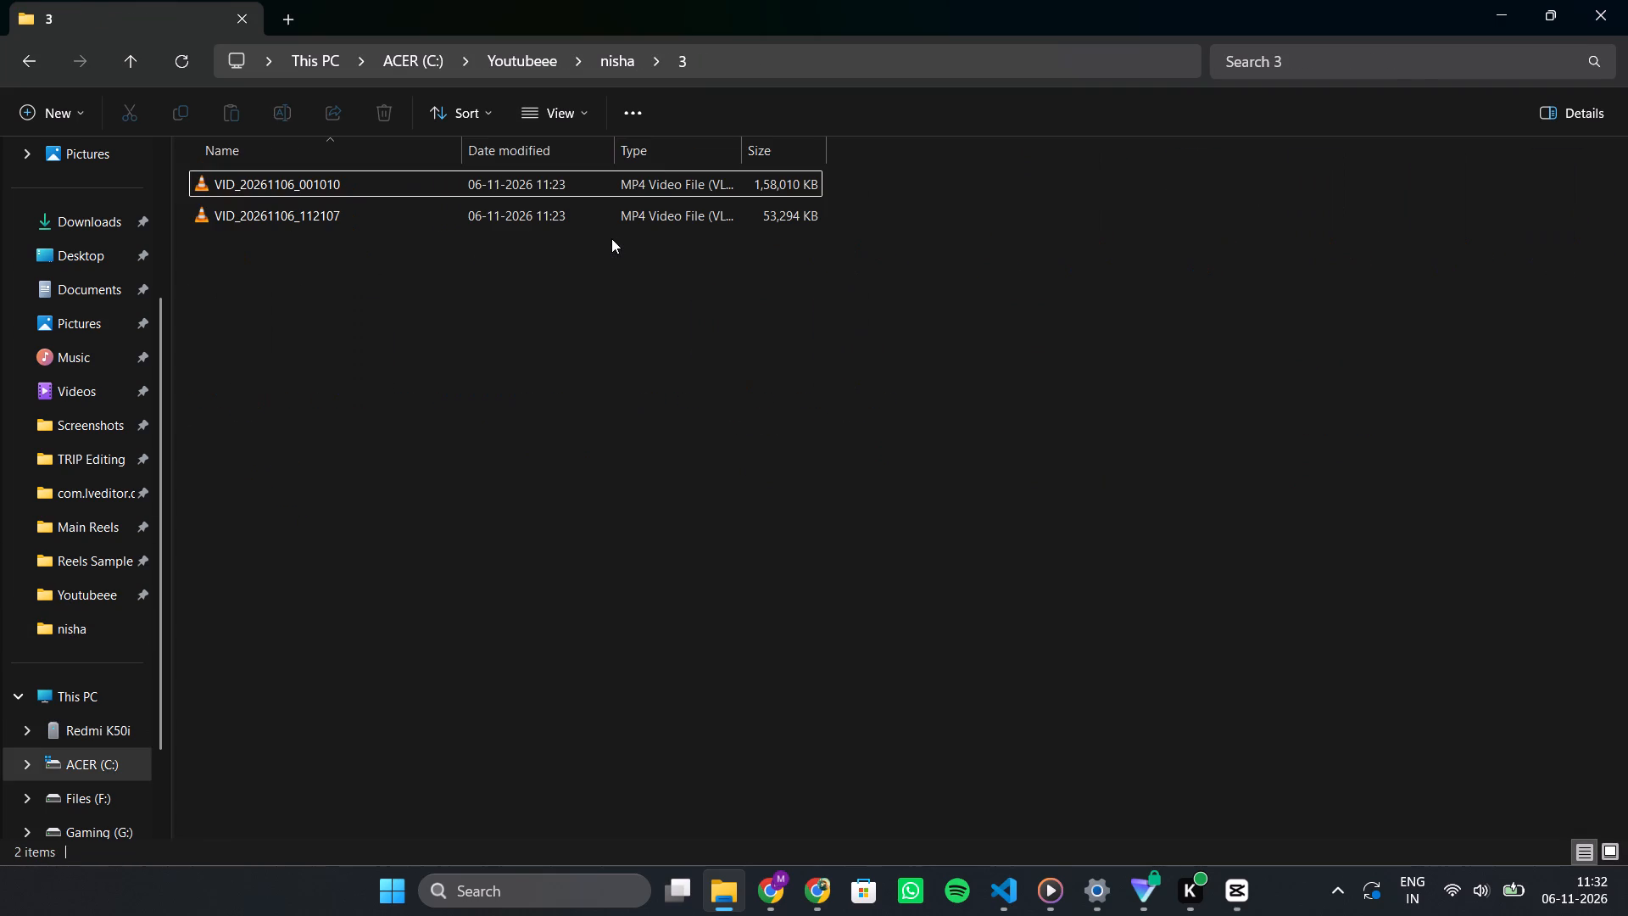
# Switch to CapCut and import the video VID_20261106_113147 from folder 3 into the project's media.
pyautogui.hotkey('alt', 'Tab')
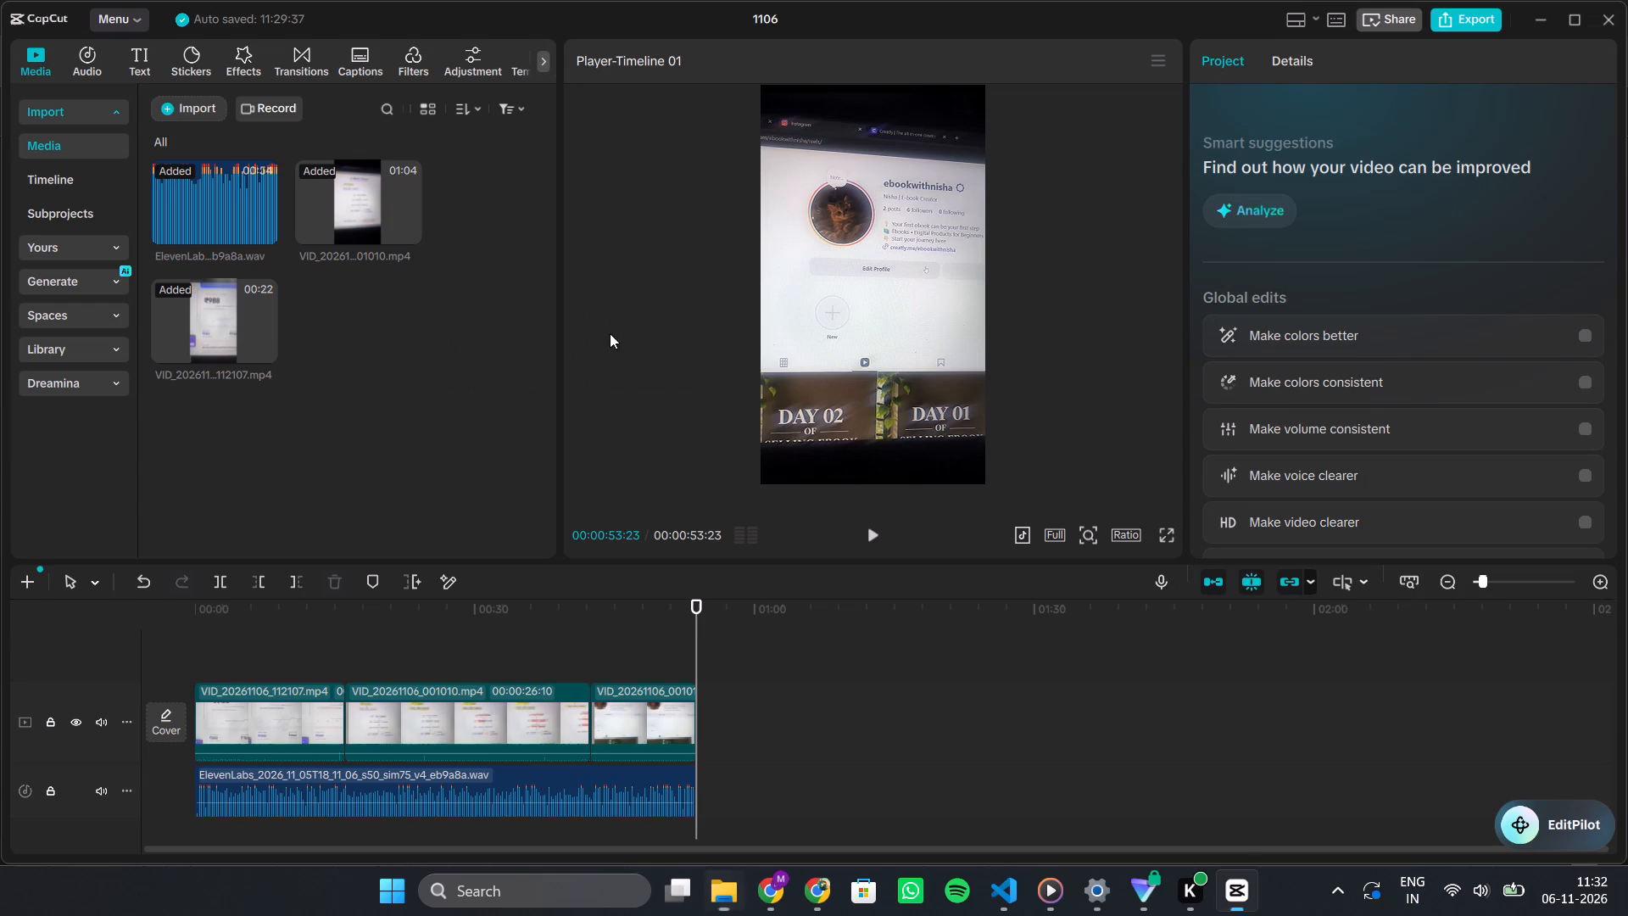
pyautogui.click(194, 111)
pyautogui.click(223, 154)
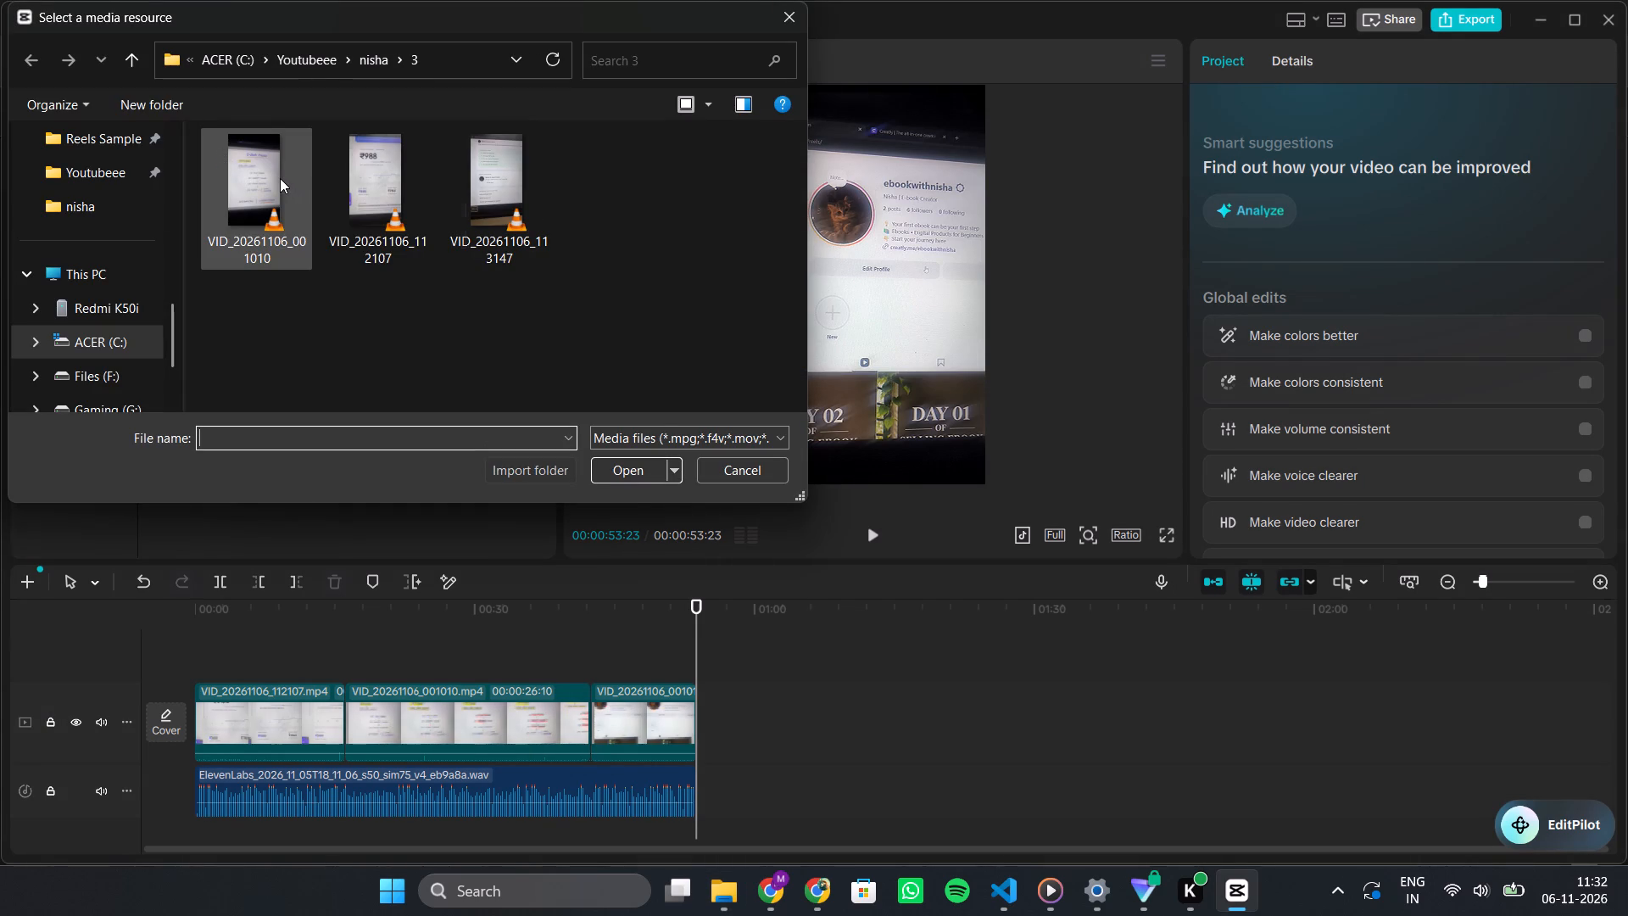
pyautogui.click(280, 178)
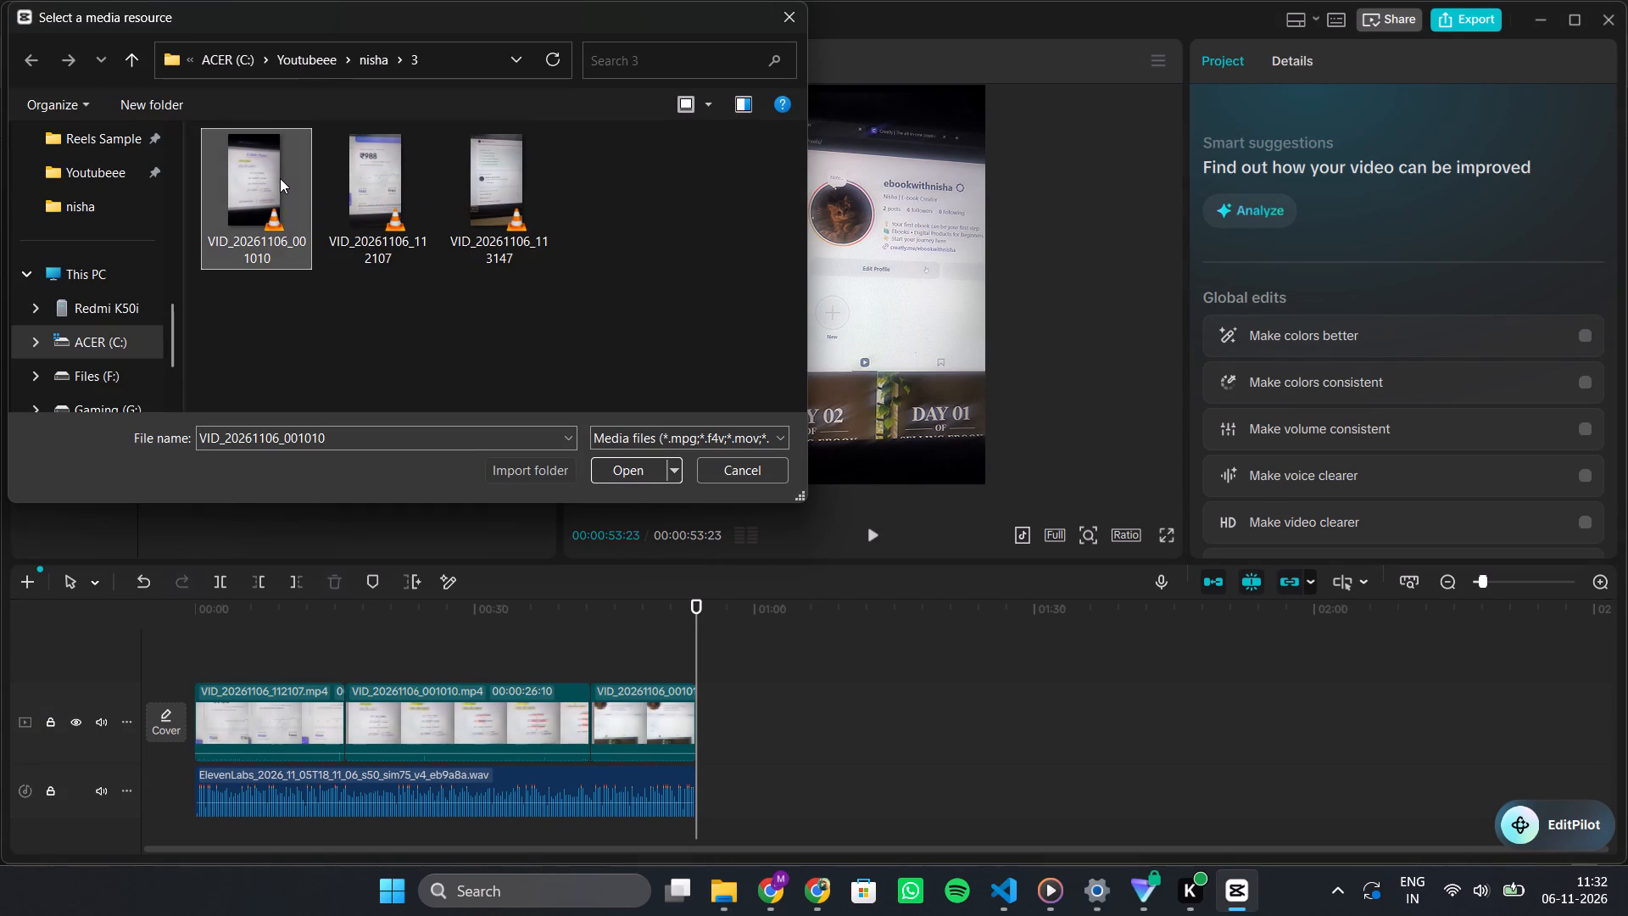
pyautogui.click(499, 210)
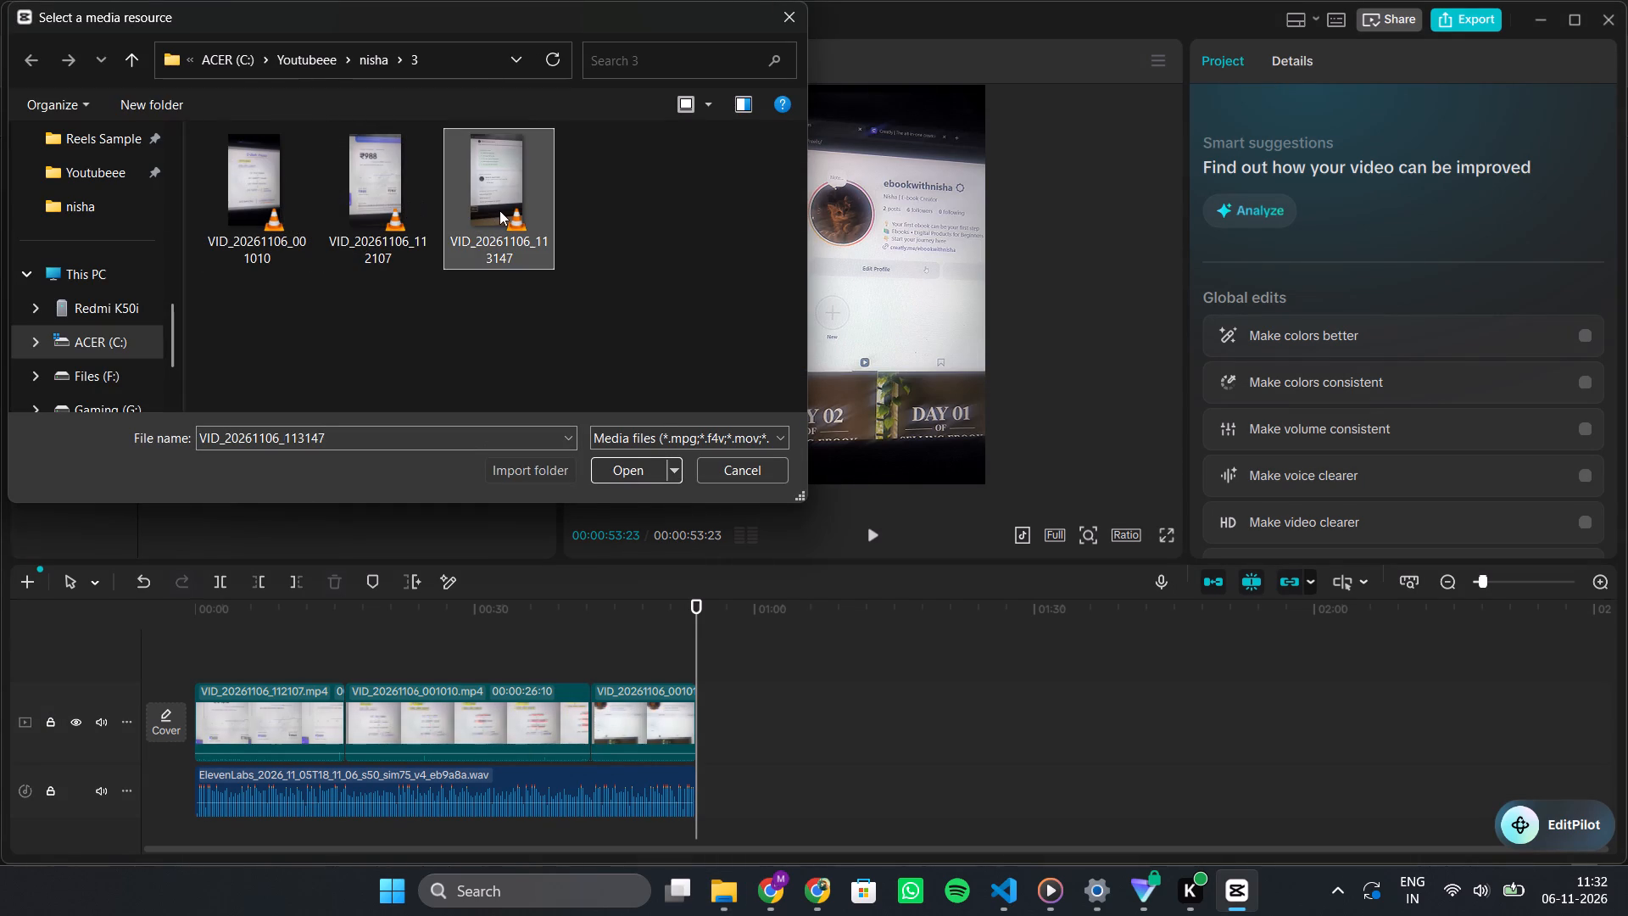
pyautogui.click(633, 472)
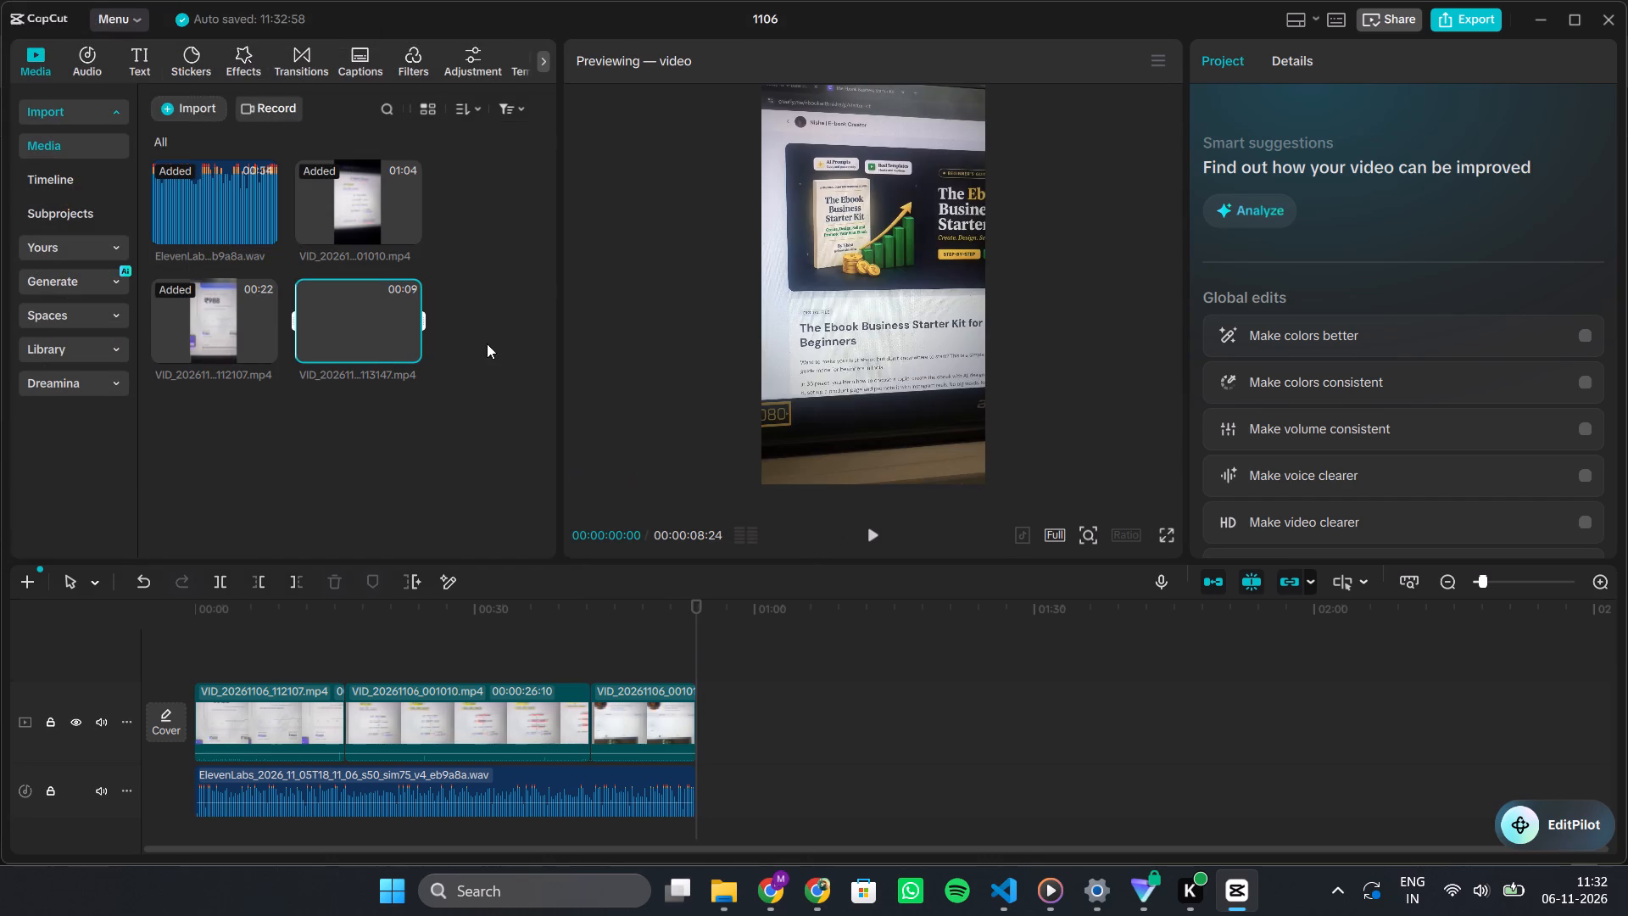
# Place the clip VID_20261106_113147 on a new track above the main video, starting at about 47 seconds.
pyautogui.click(407, 348)
pyautogui.moveTo(752, 737); pyautogui.dragTo(688, 667)
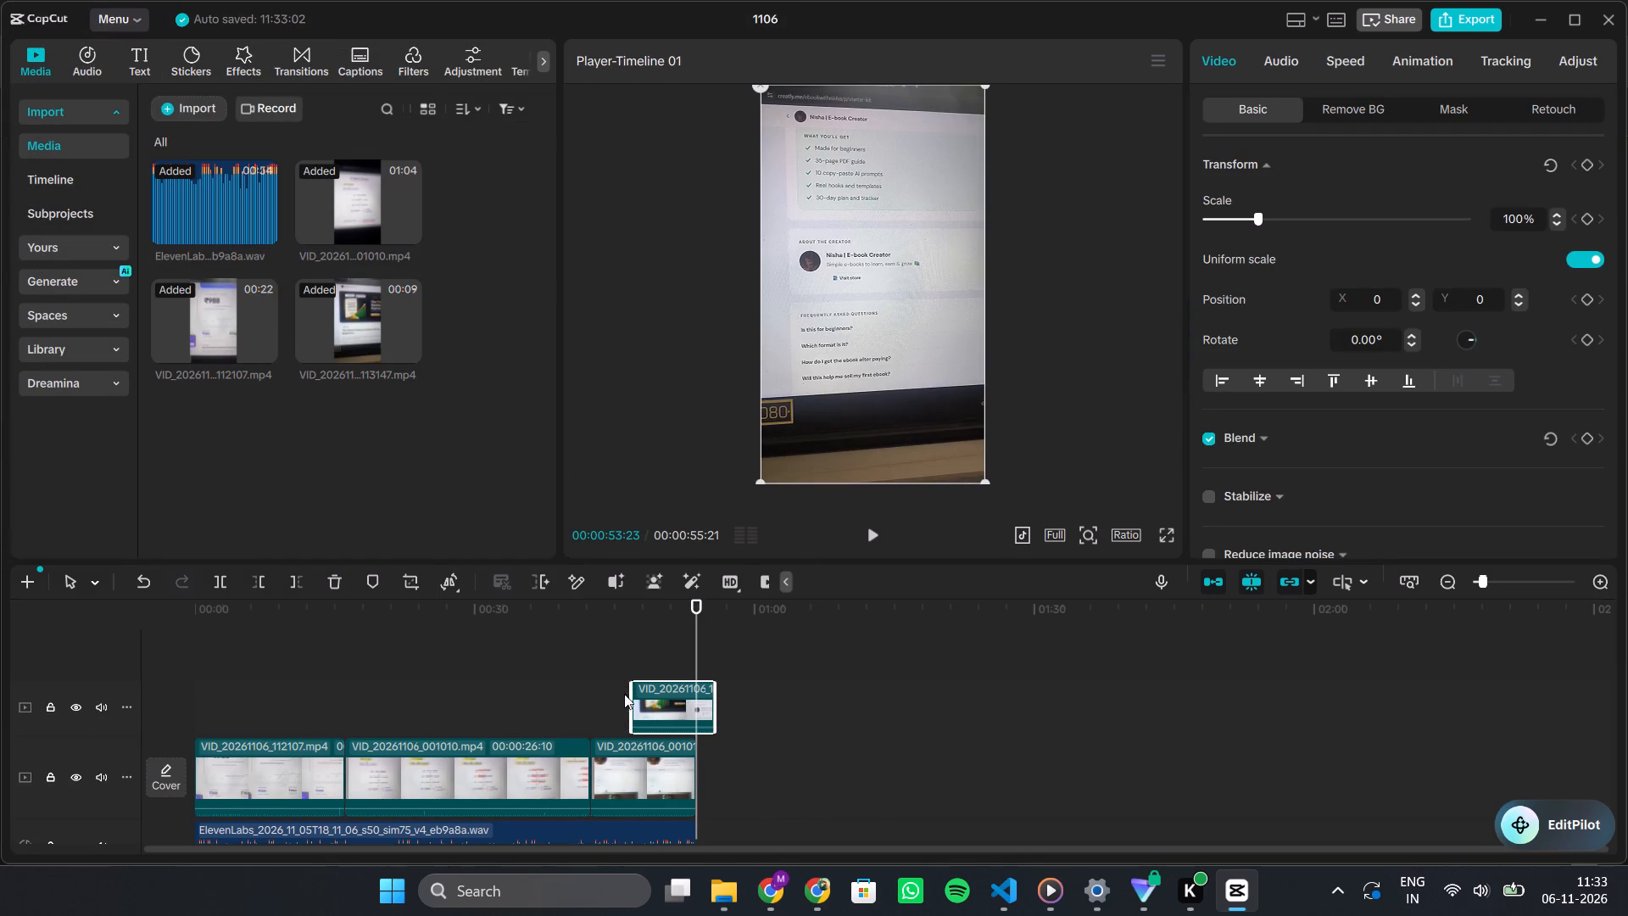
# Play the timeline from about 39 seconds, and shift the overlay clip earlier so its end aligns with the main video's end.
pyautogui.click(563, 691)
pyautogui.press('space')
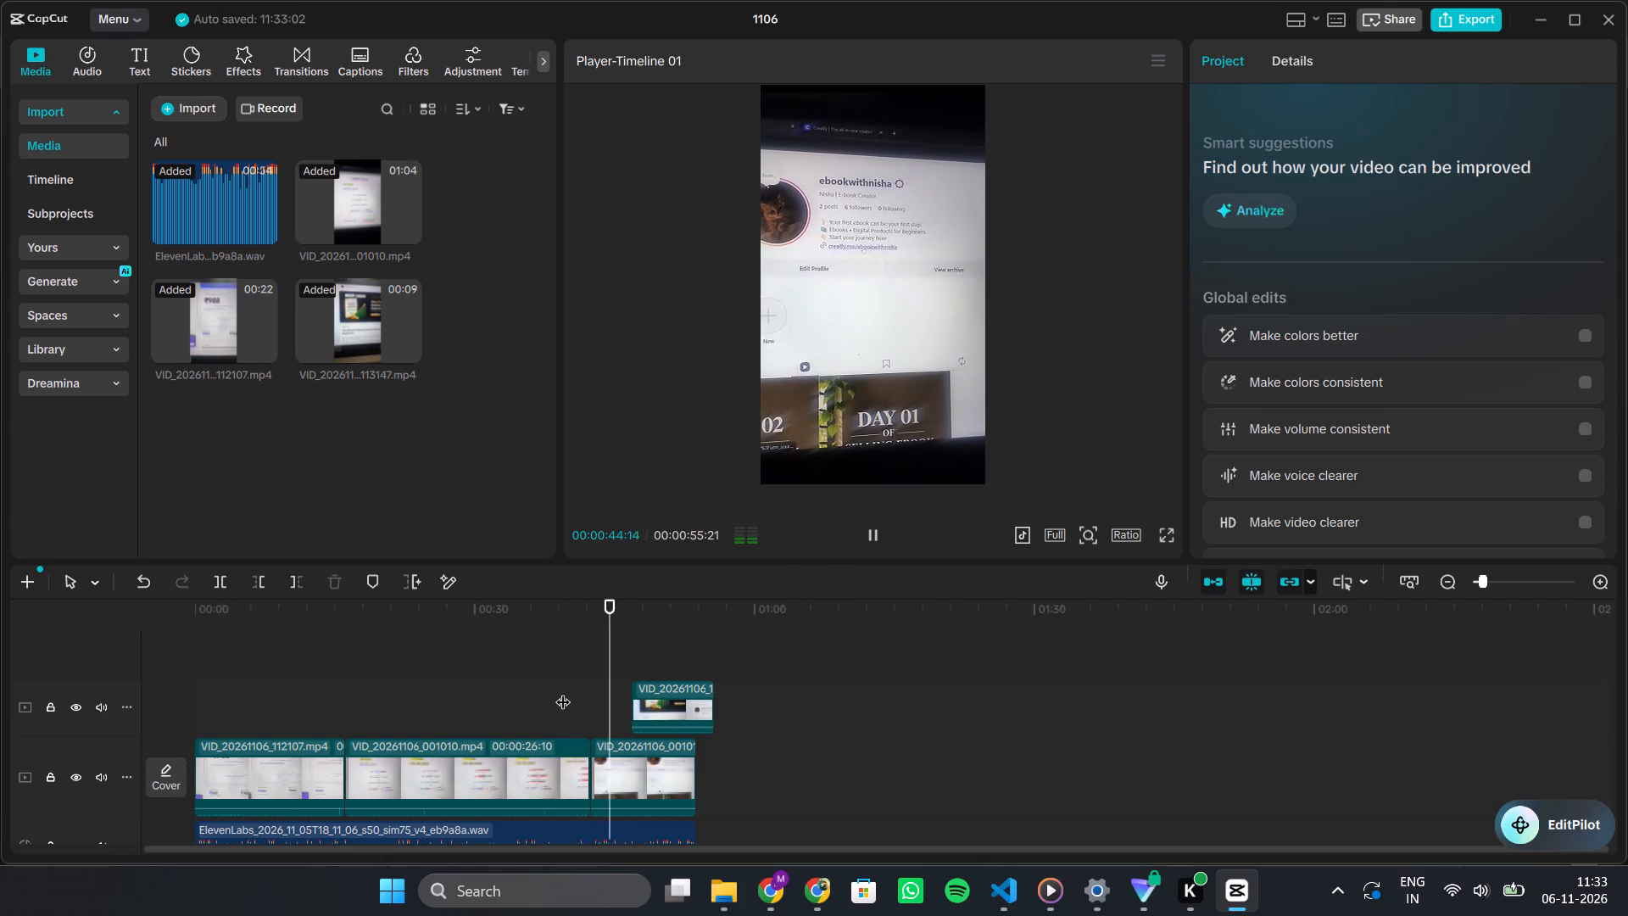
pyautogui.press('space')
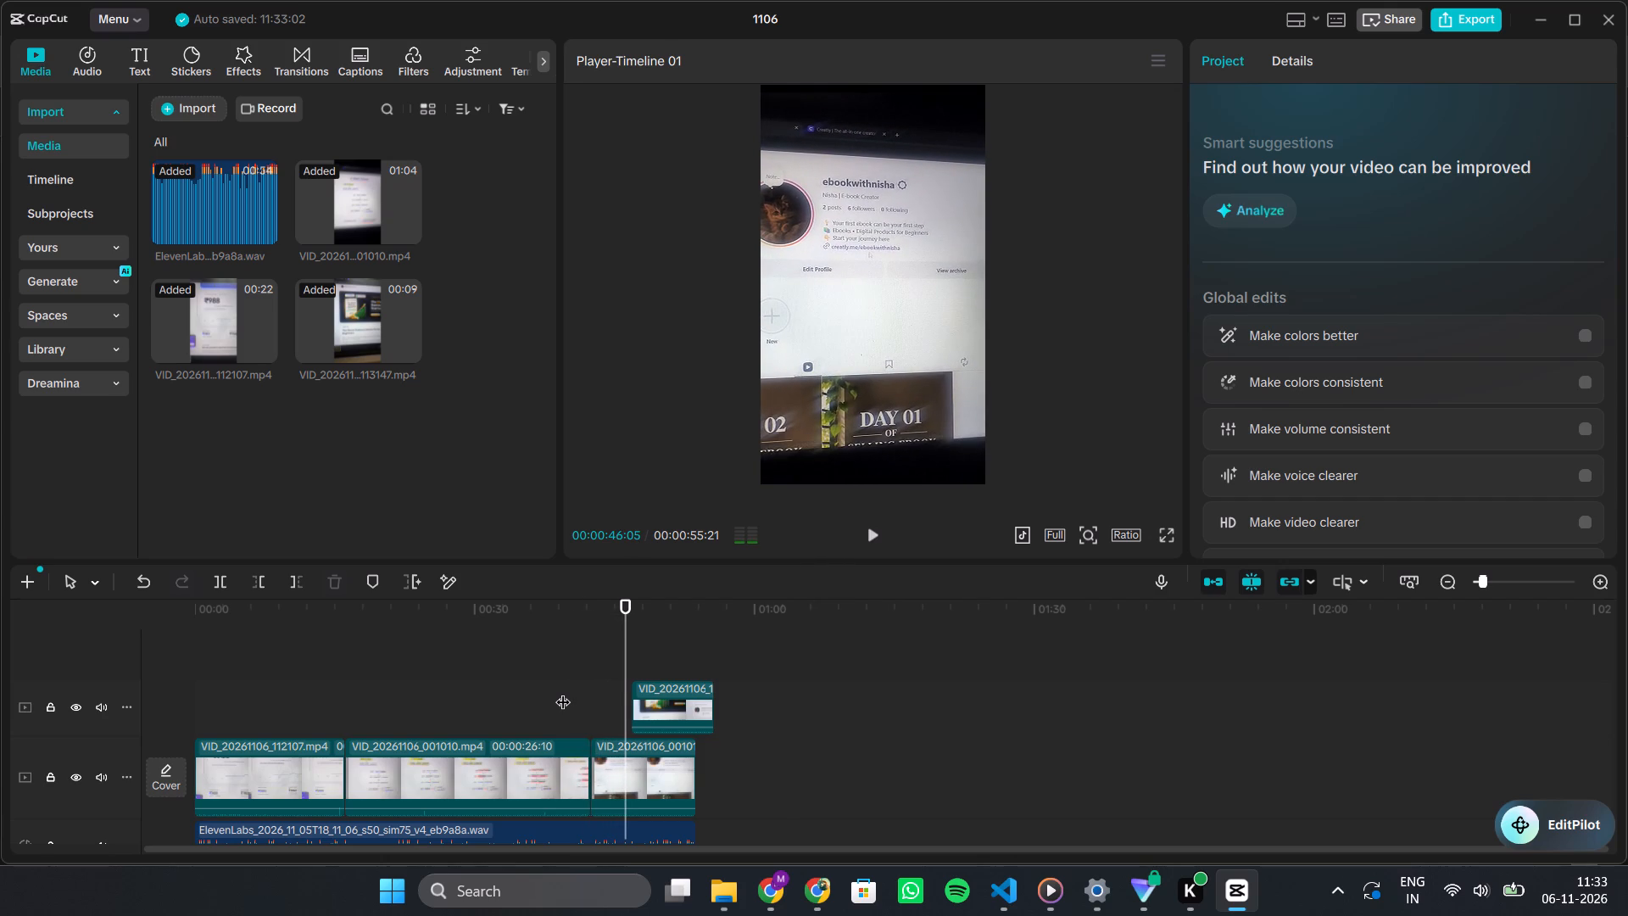
pyautogui.moveTo(680, 701); pyautogui.dragTo(663, 706)
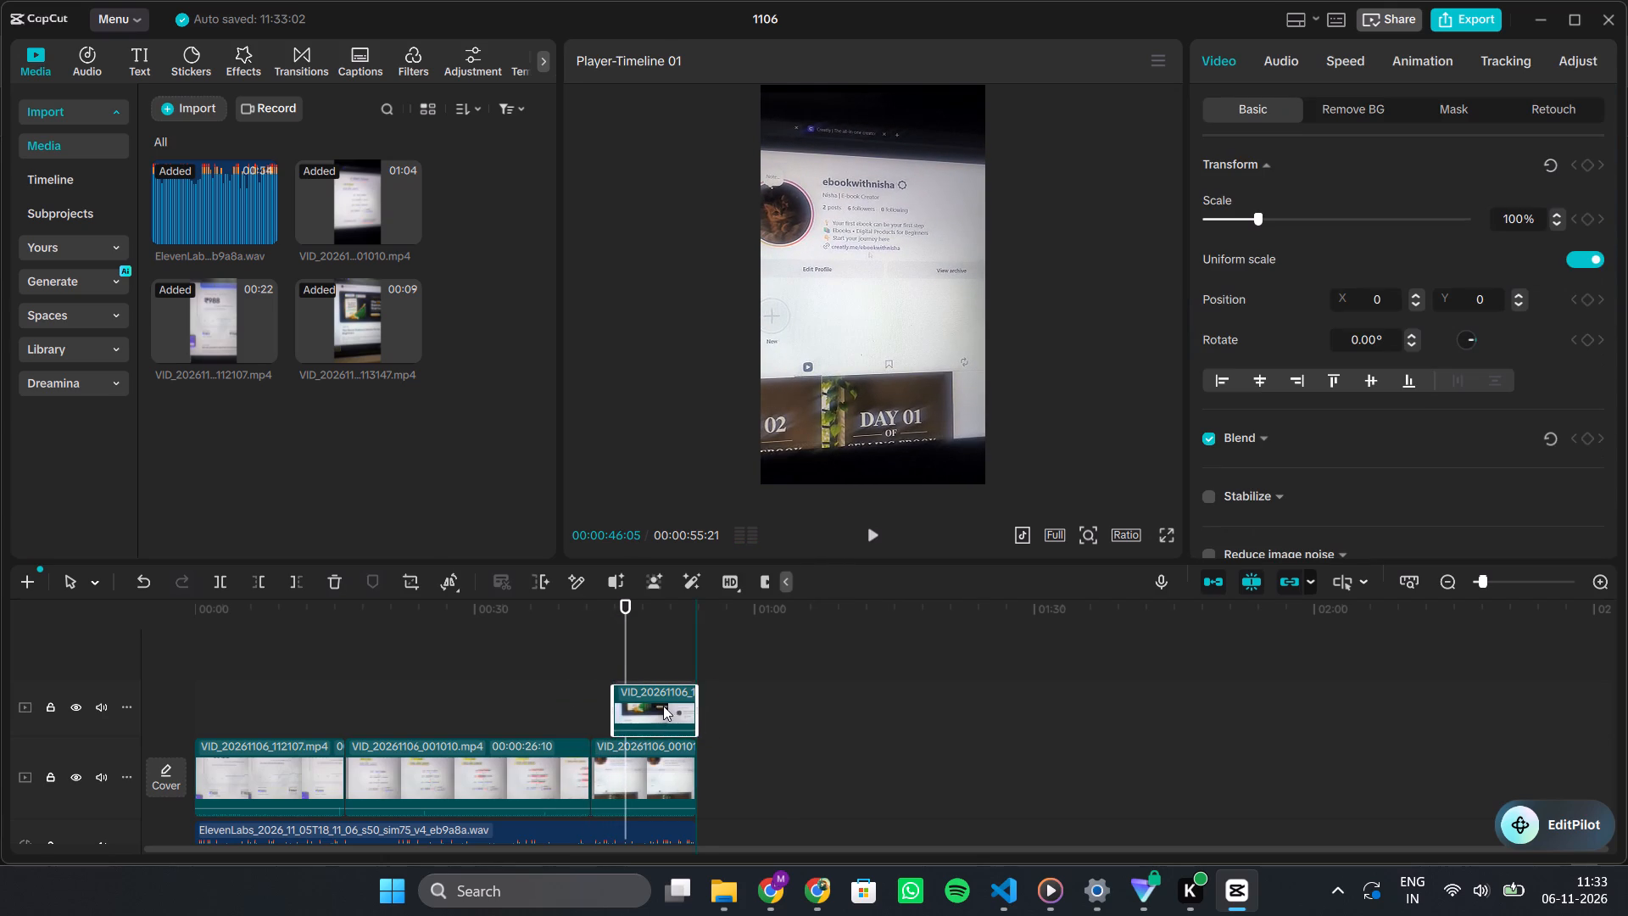
pyautogui.moveTo(663, 706); pyautogui.dragTo(665, 715)
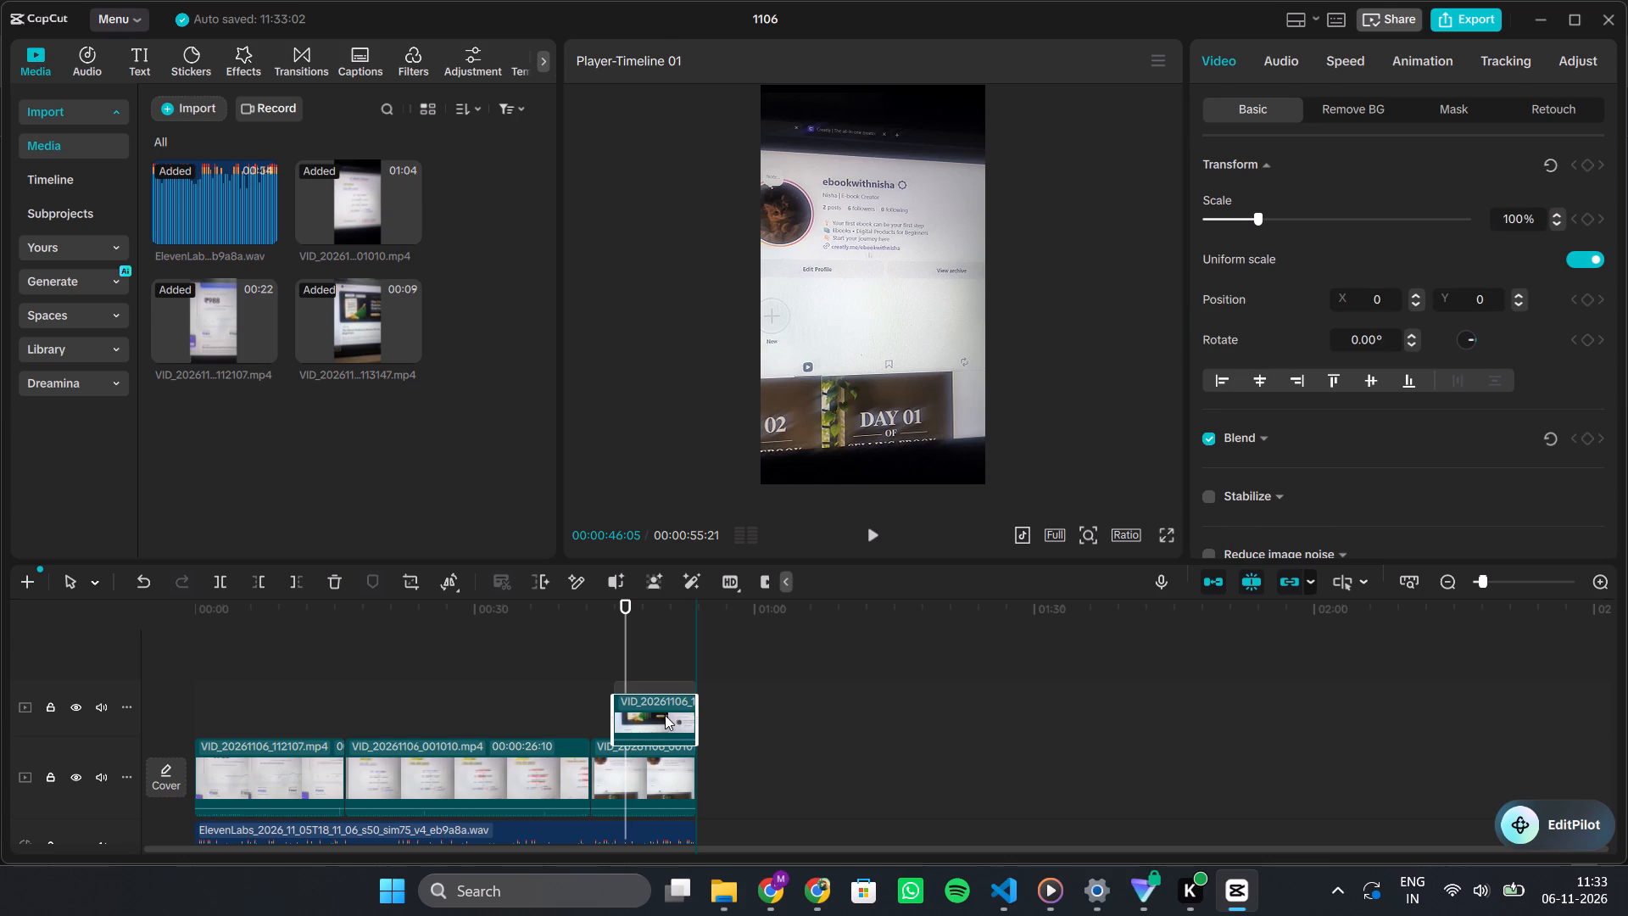
pyautogui.moveTo(665, 715); pyautogui.dragTo(665, 712)
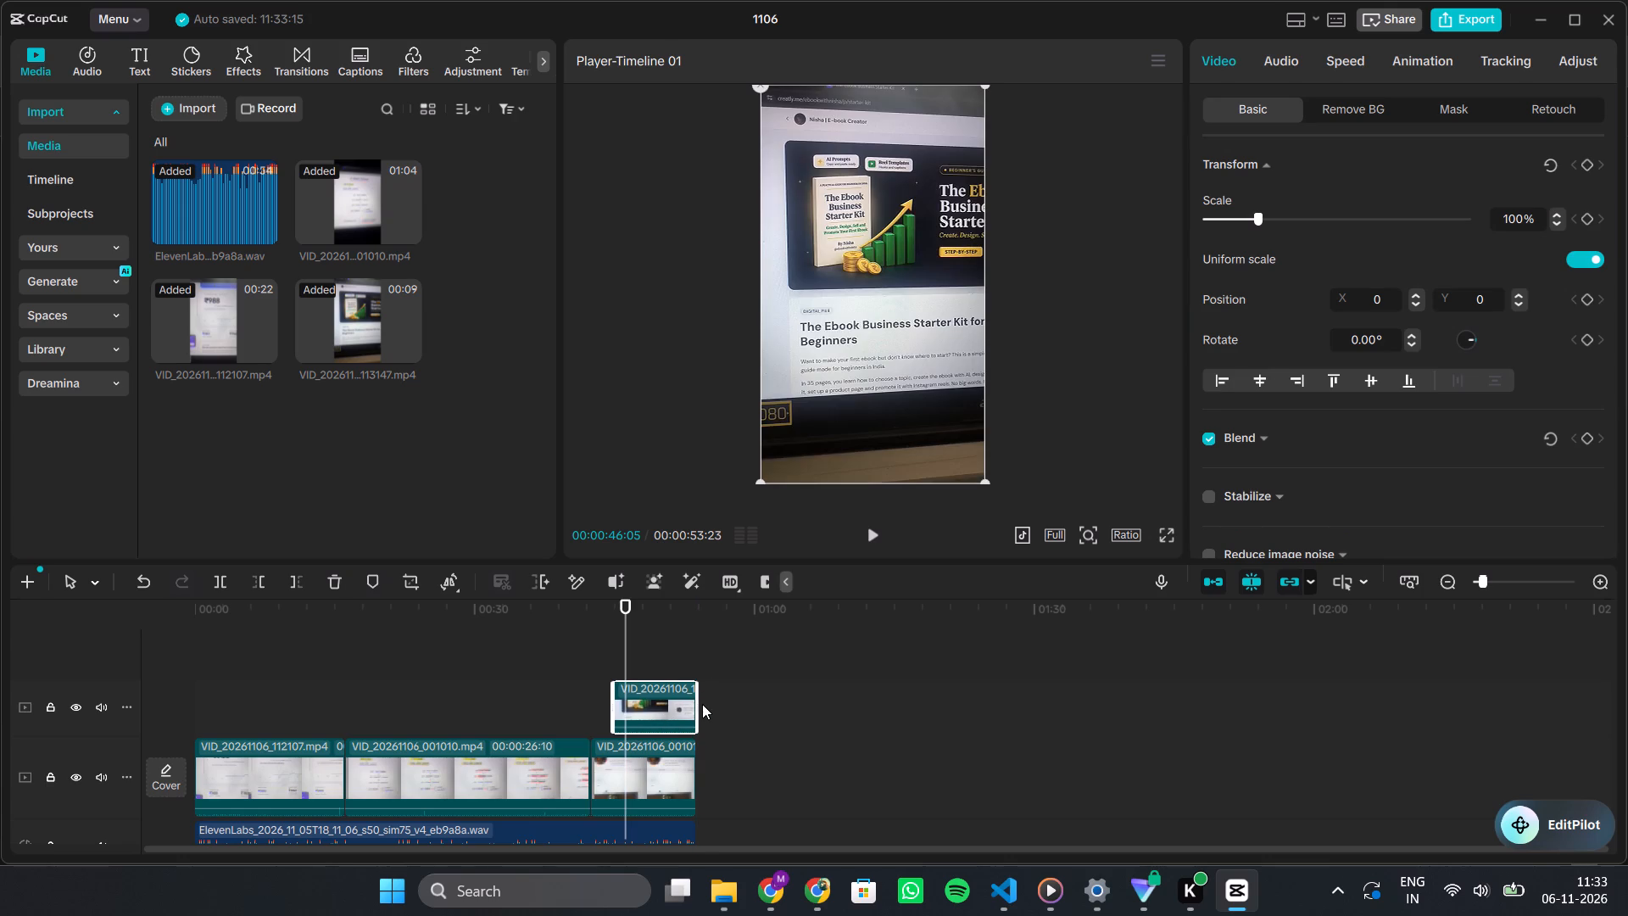
# Trim the end of the overlay clip back to about 49 seconds on the timeline.
pyautogui.moveTo(694, 698); pyautogui.dragTo(649, 707)
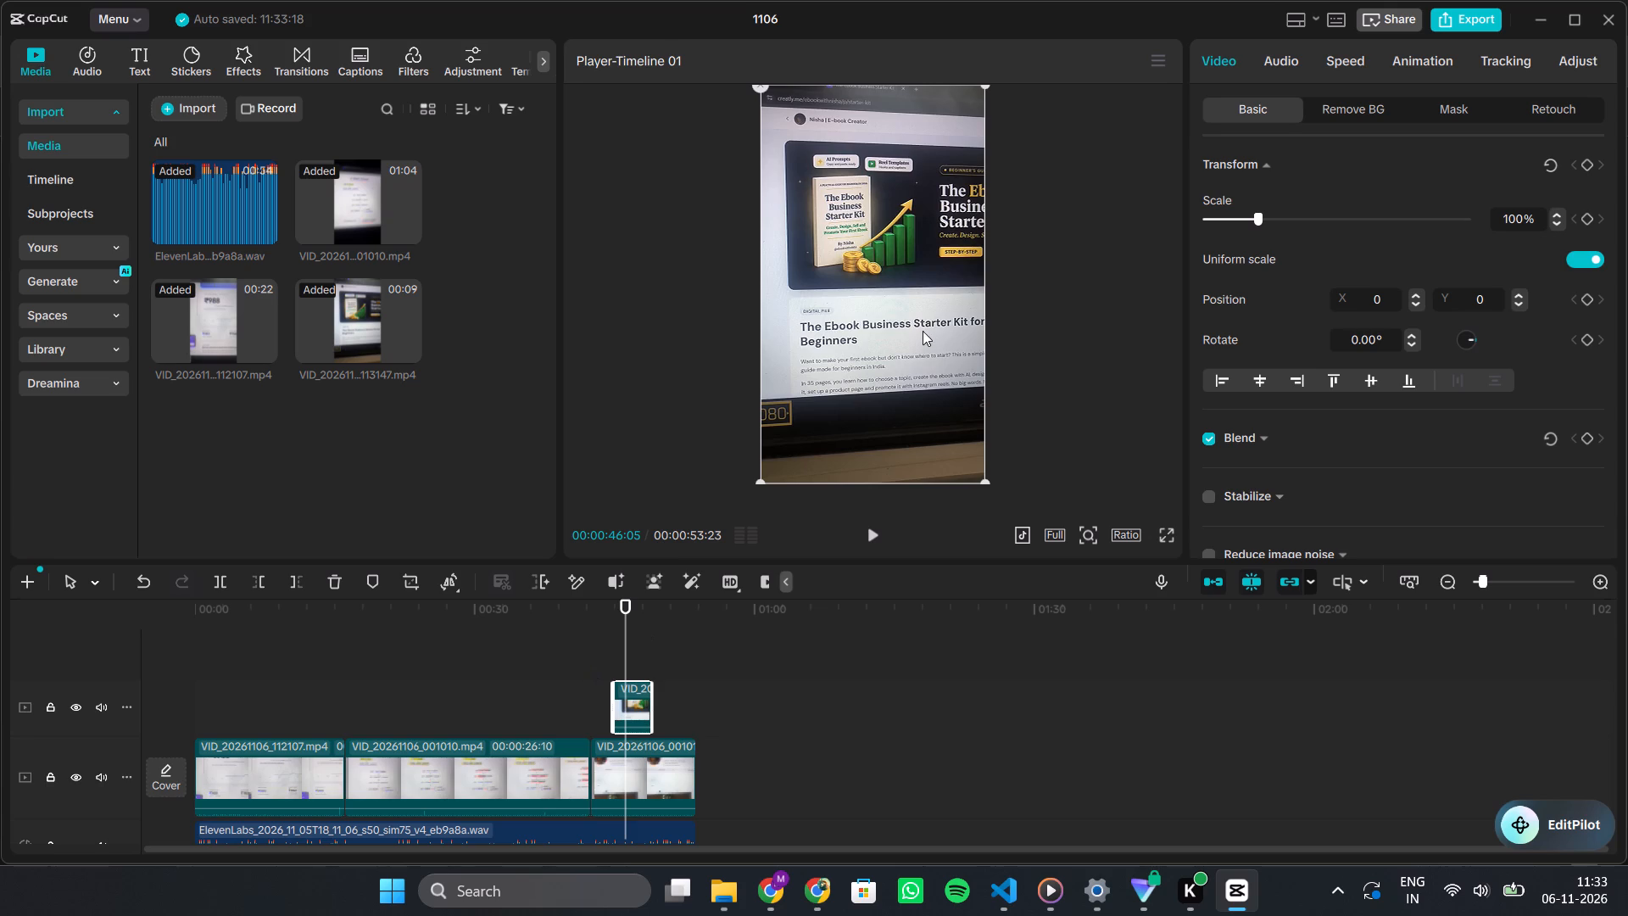
# Reposition the overlay clip lower in the frame, to a Y position of about -331.
pyautogui.moveTo(923, 331); pyautogui.dragTo(923, 371)
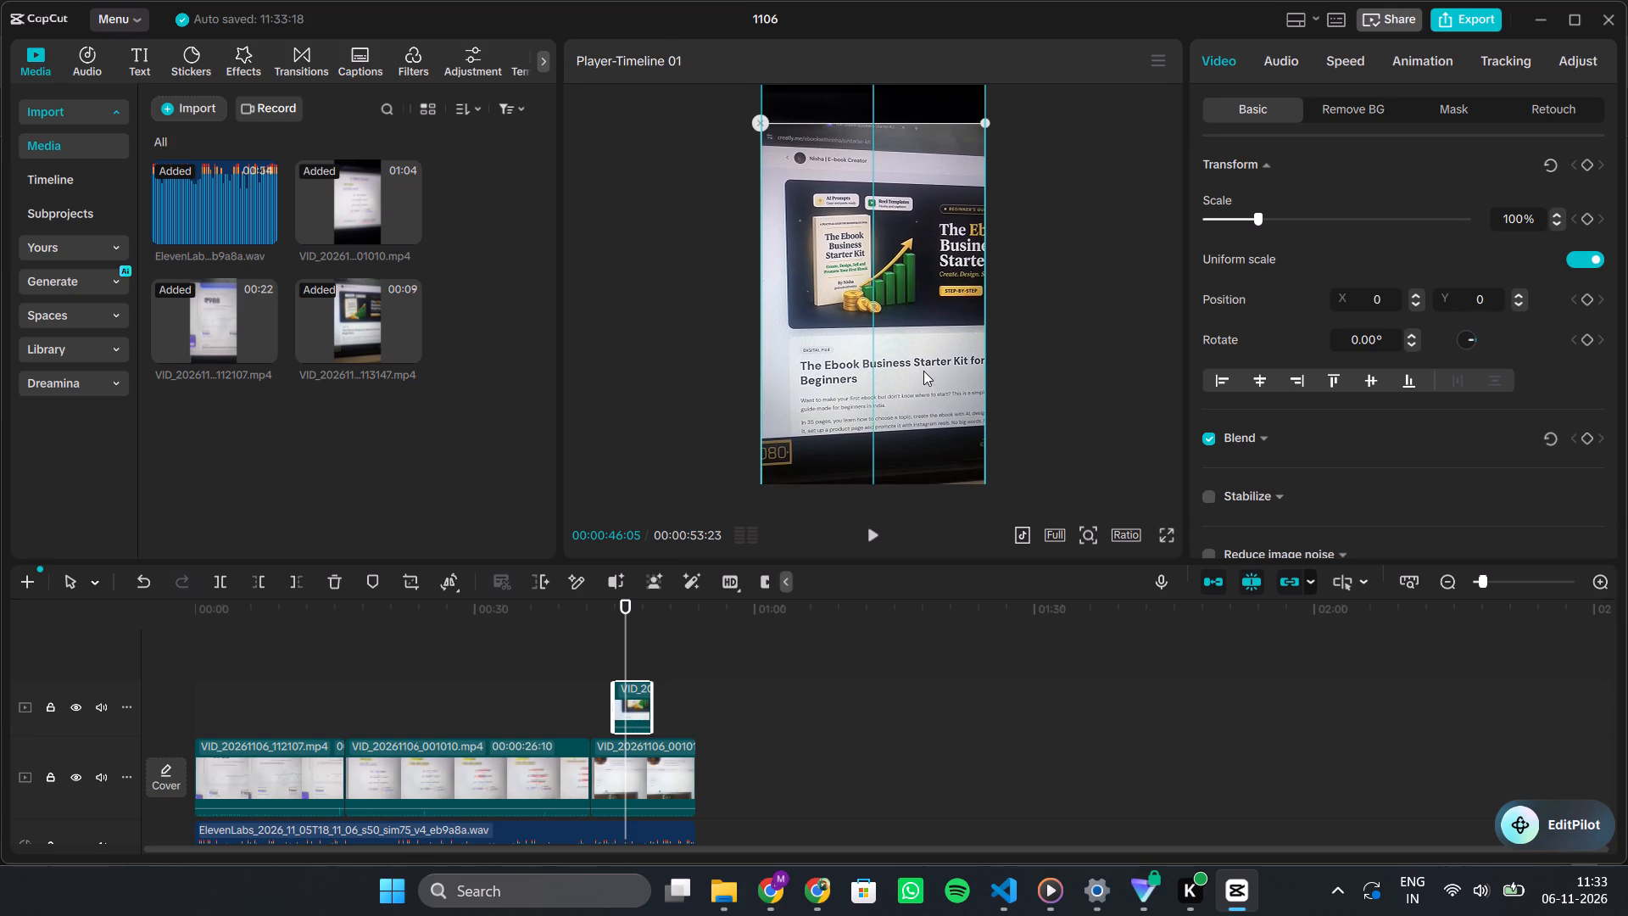
# Fine-tune the overlay clip's vertical placement in the frame to a Y position of -331.
pyautogui.moveTo(923, 371); pyautogui.dragTo(921, 366)
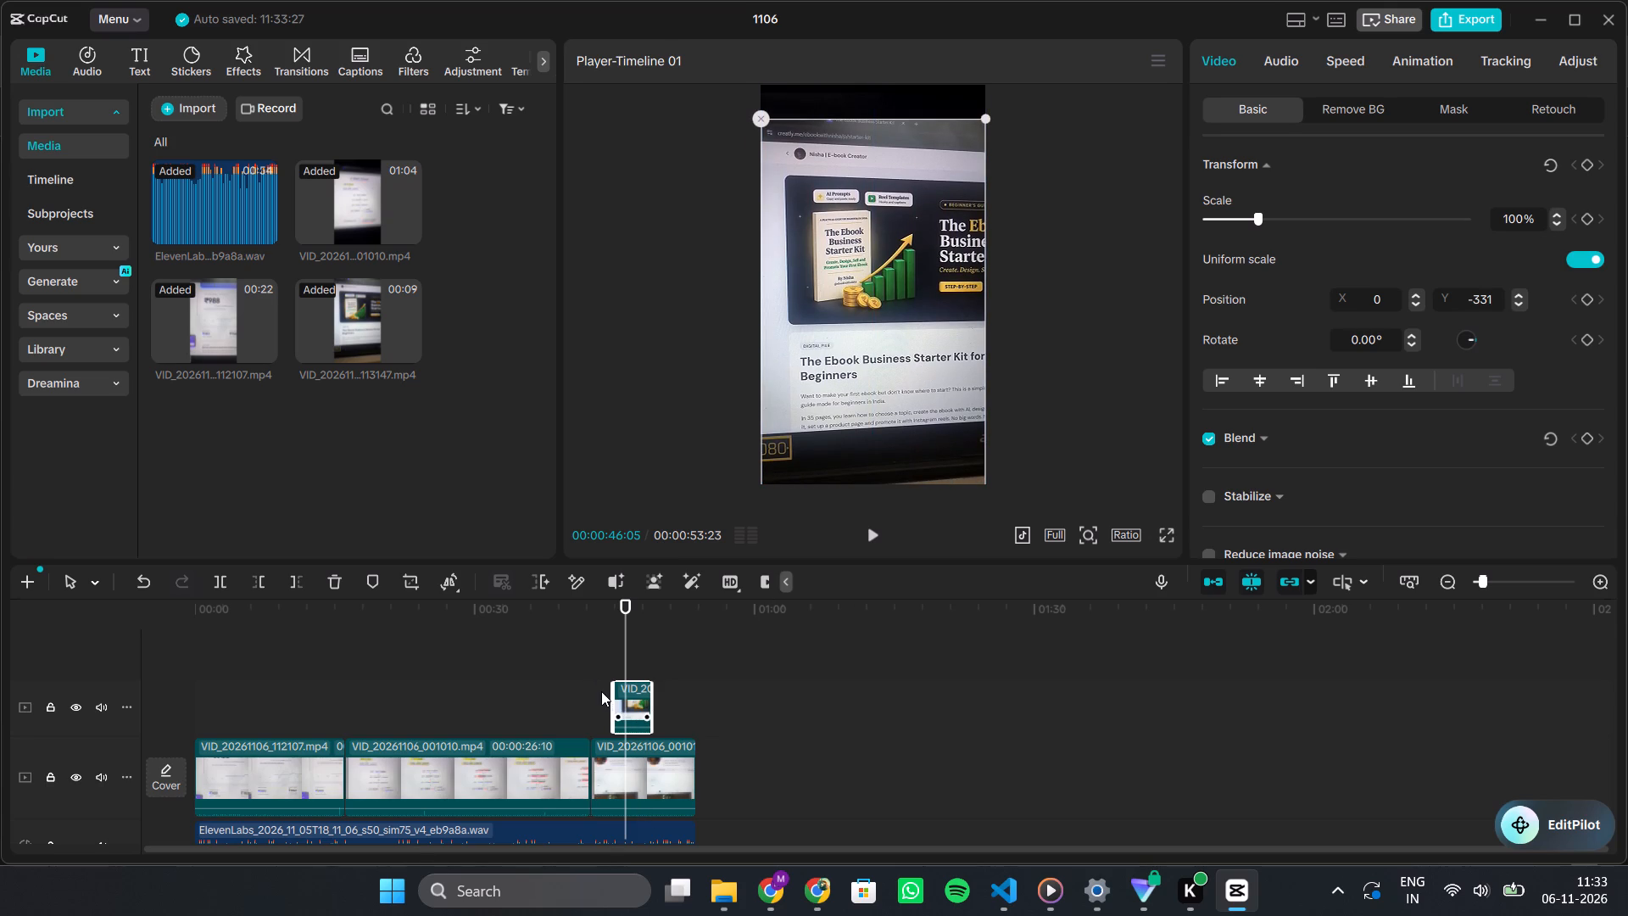
# Play the timeline around the overlay clip, then again from about 42 seconds through the end, to review the overlay's timing and placement.
pyautogui.click(601, 691)
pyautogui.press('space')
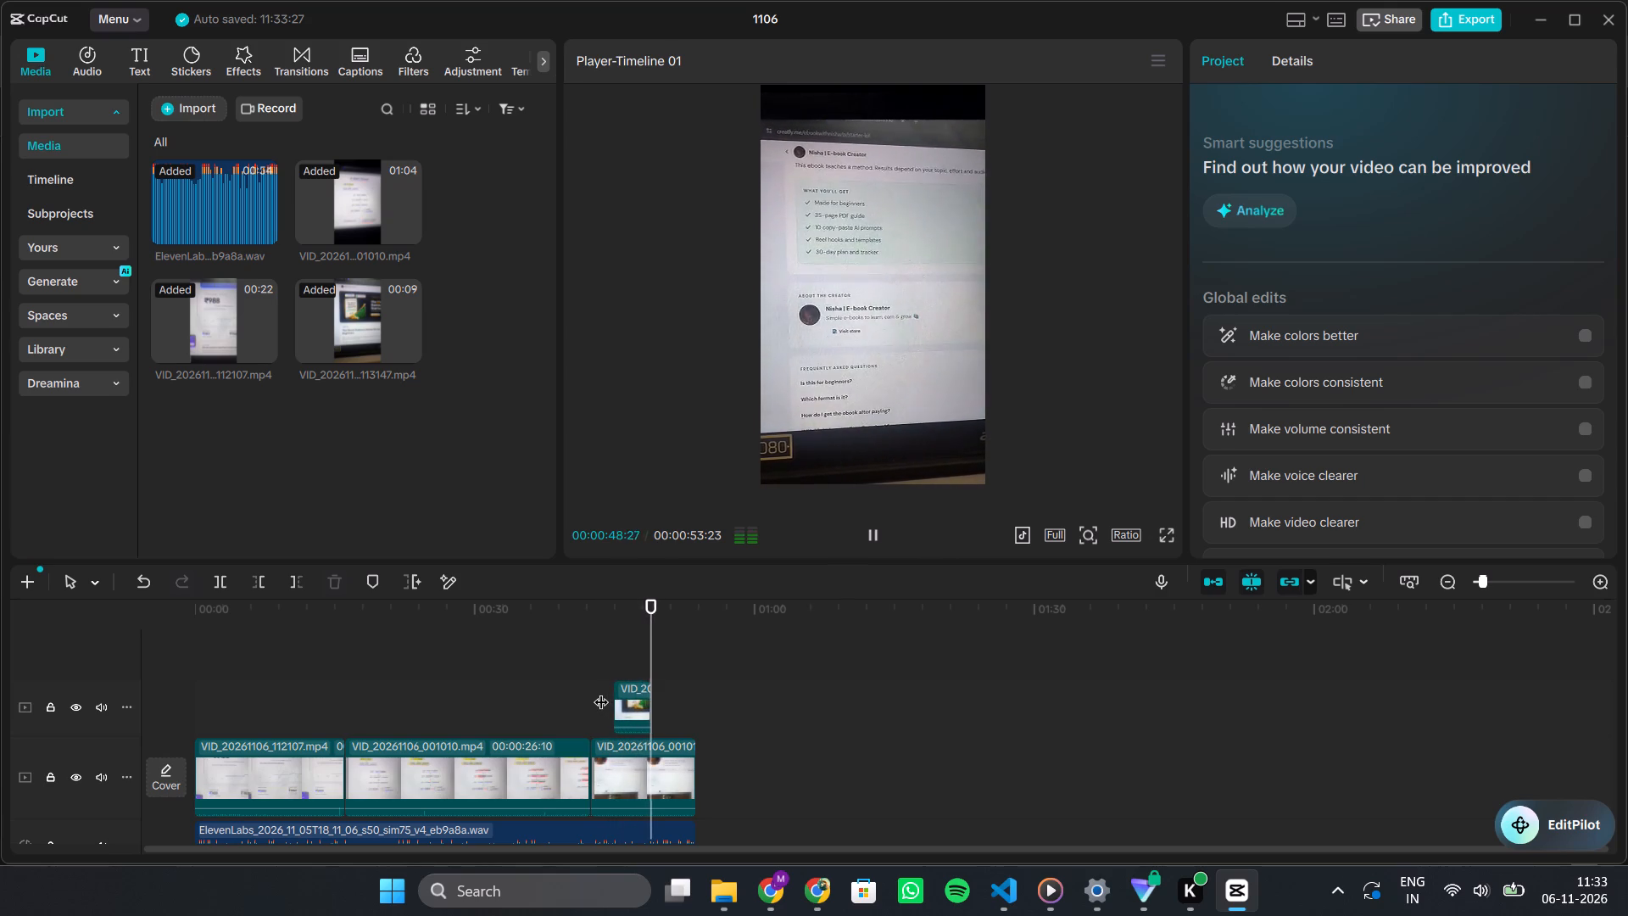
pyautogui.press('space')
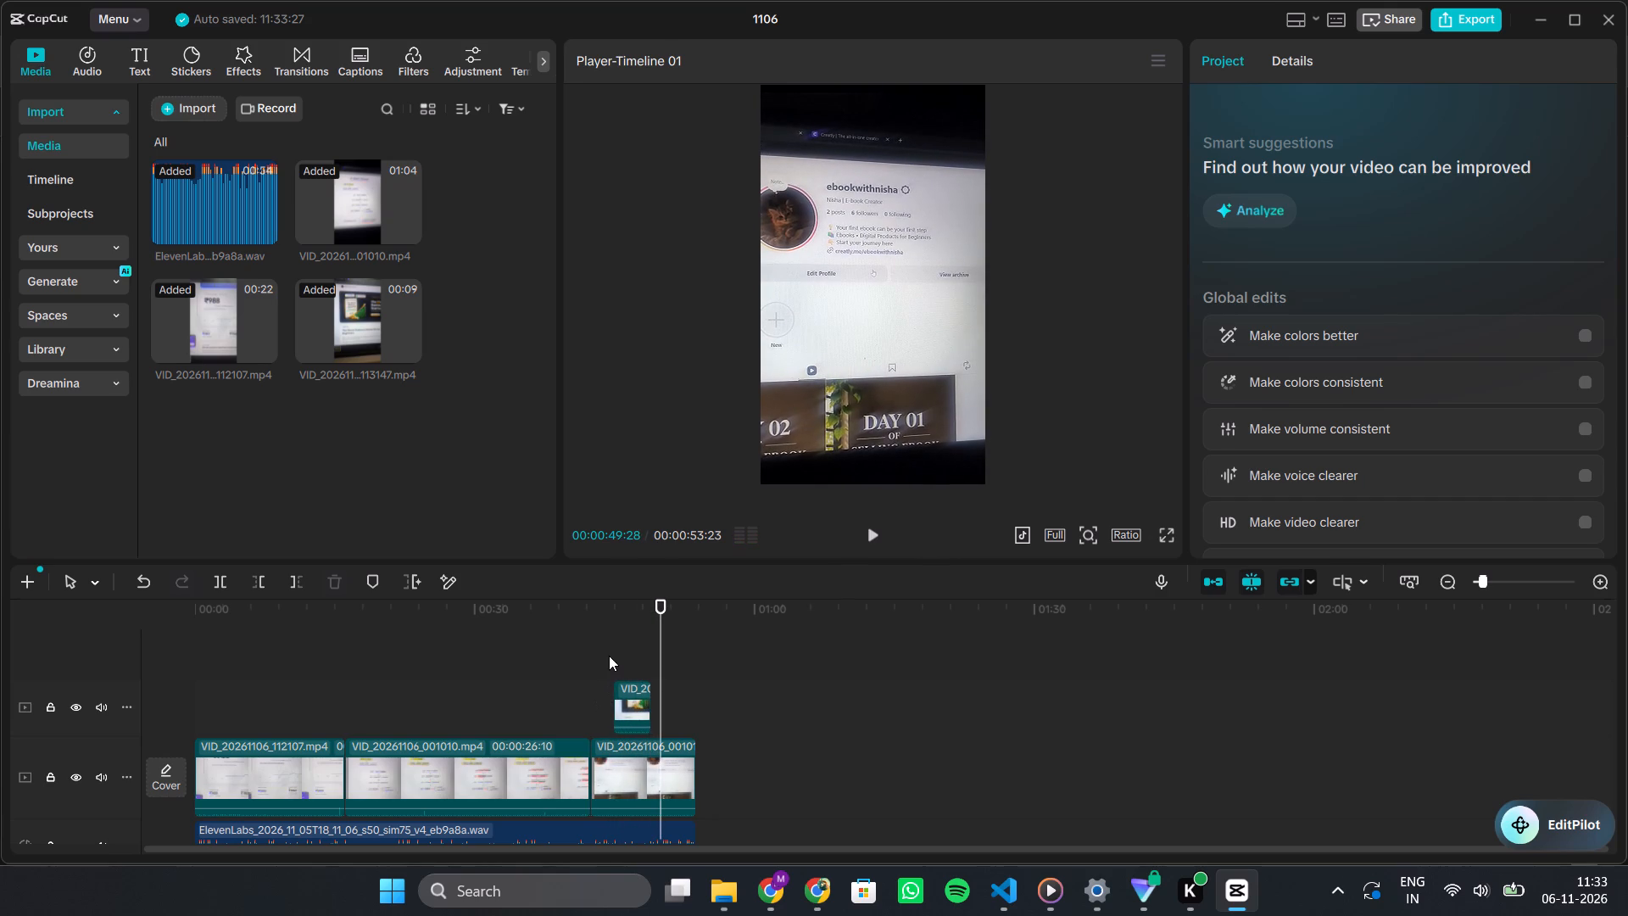
pyautogui.click(609, 656)
pyautogui.click(594, 659)
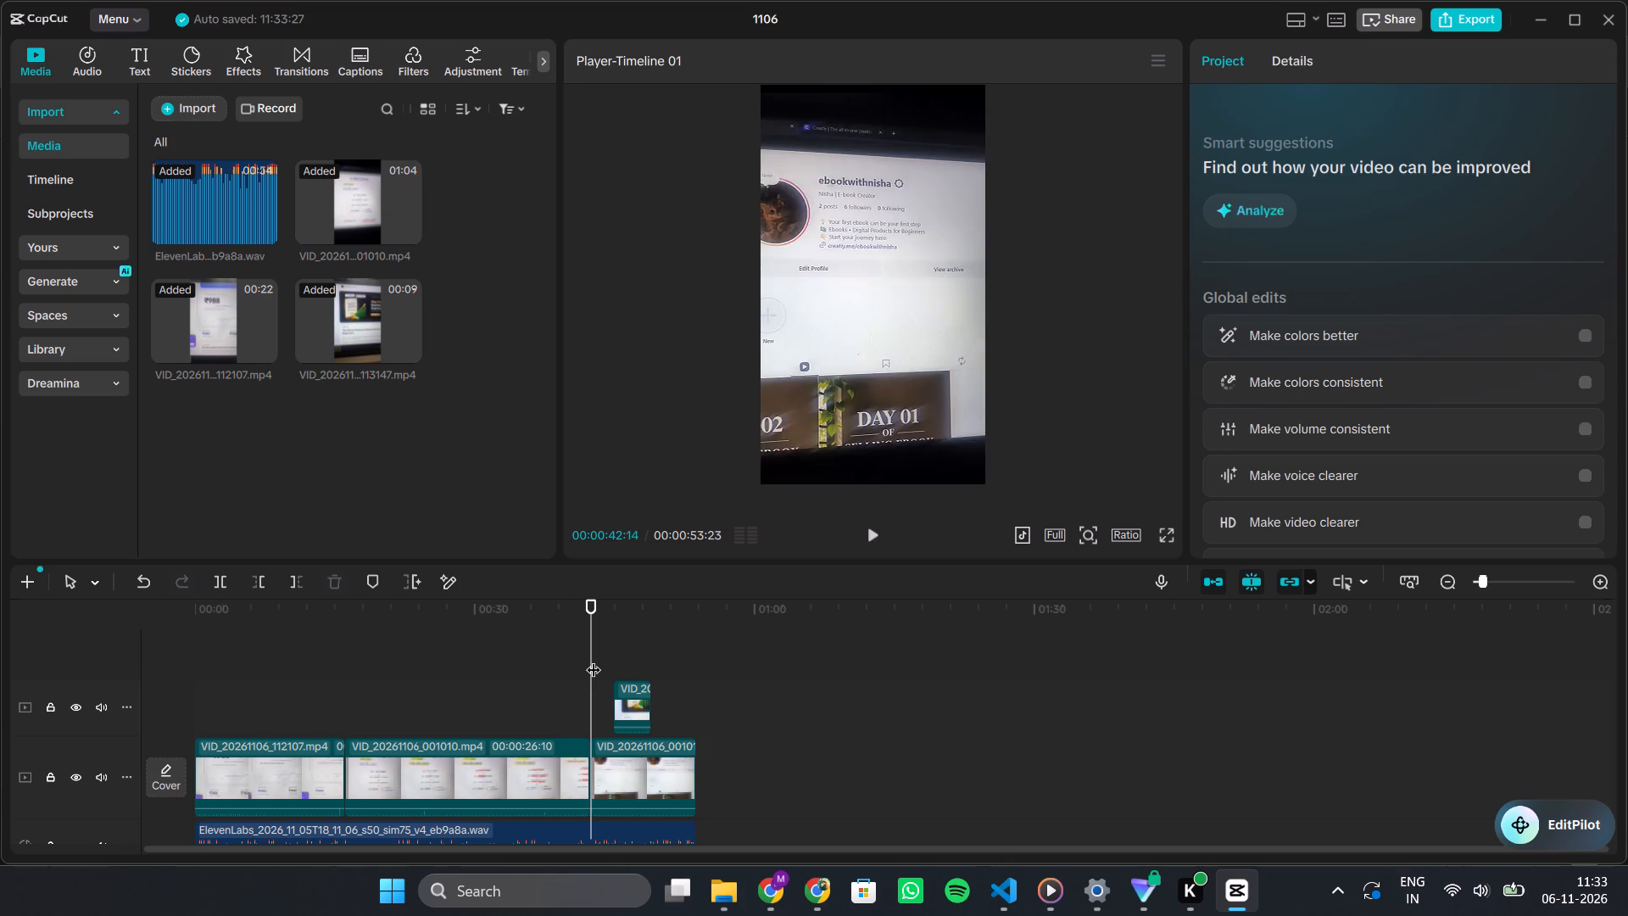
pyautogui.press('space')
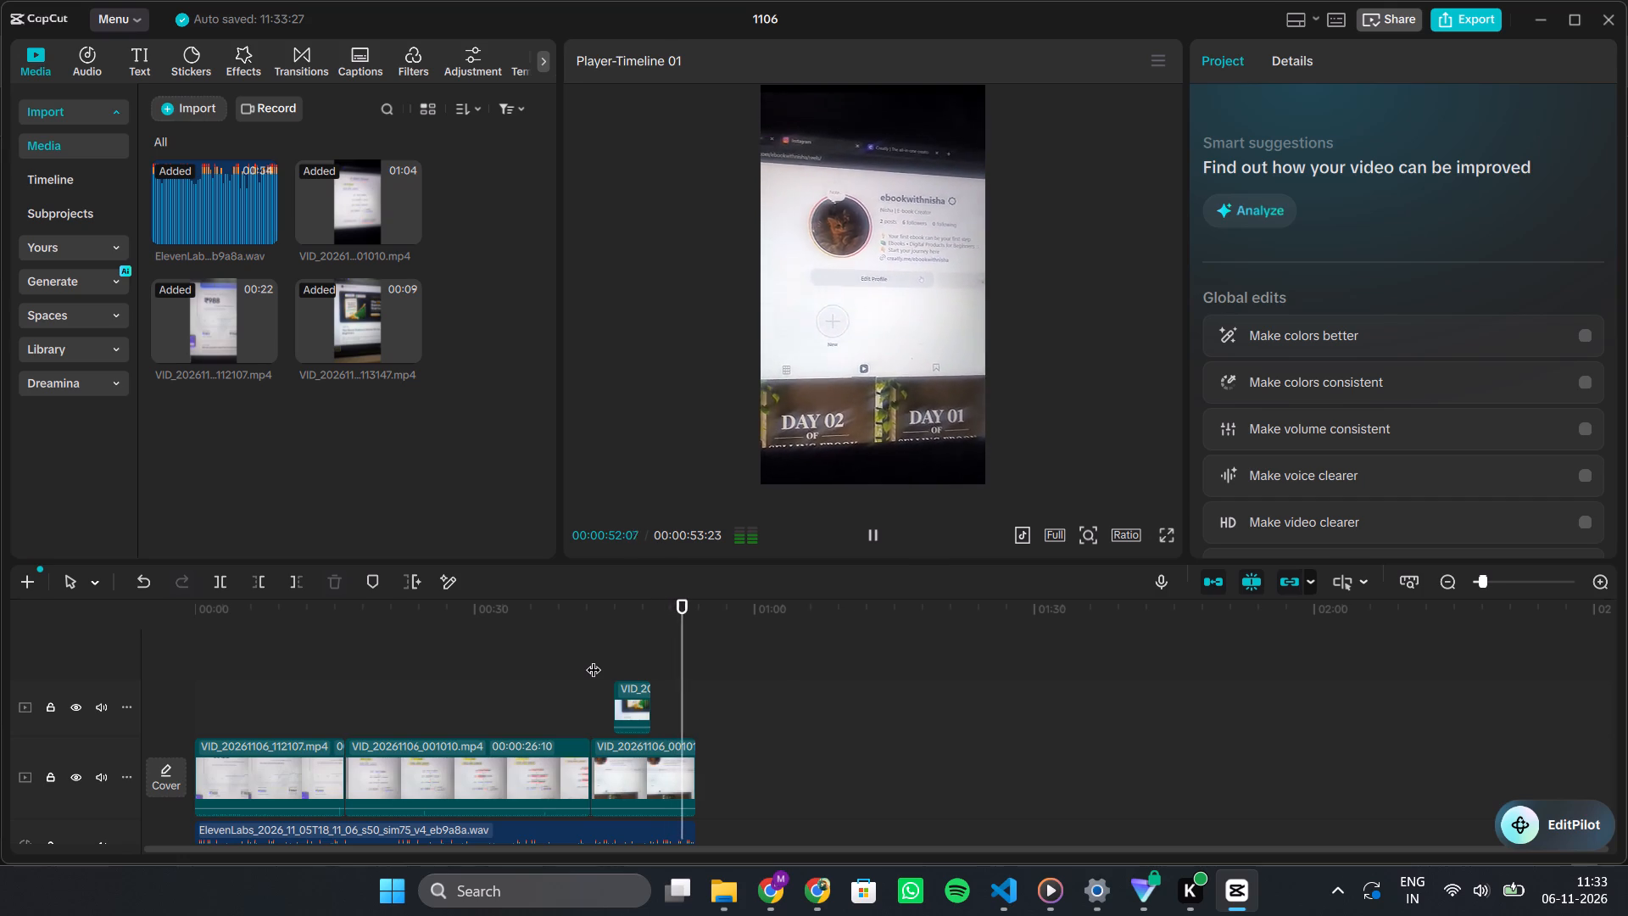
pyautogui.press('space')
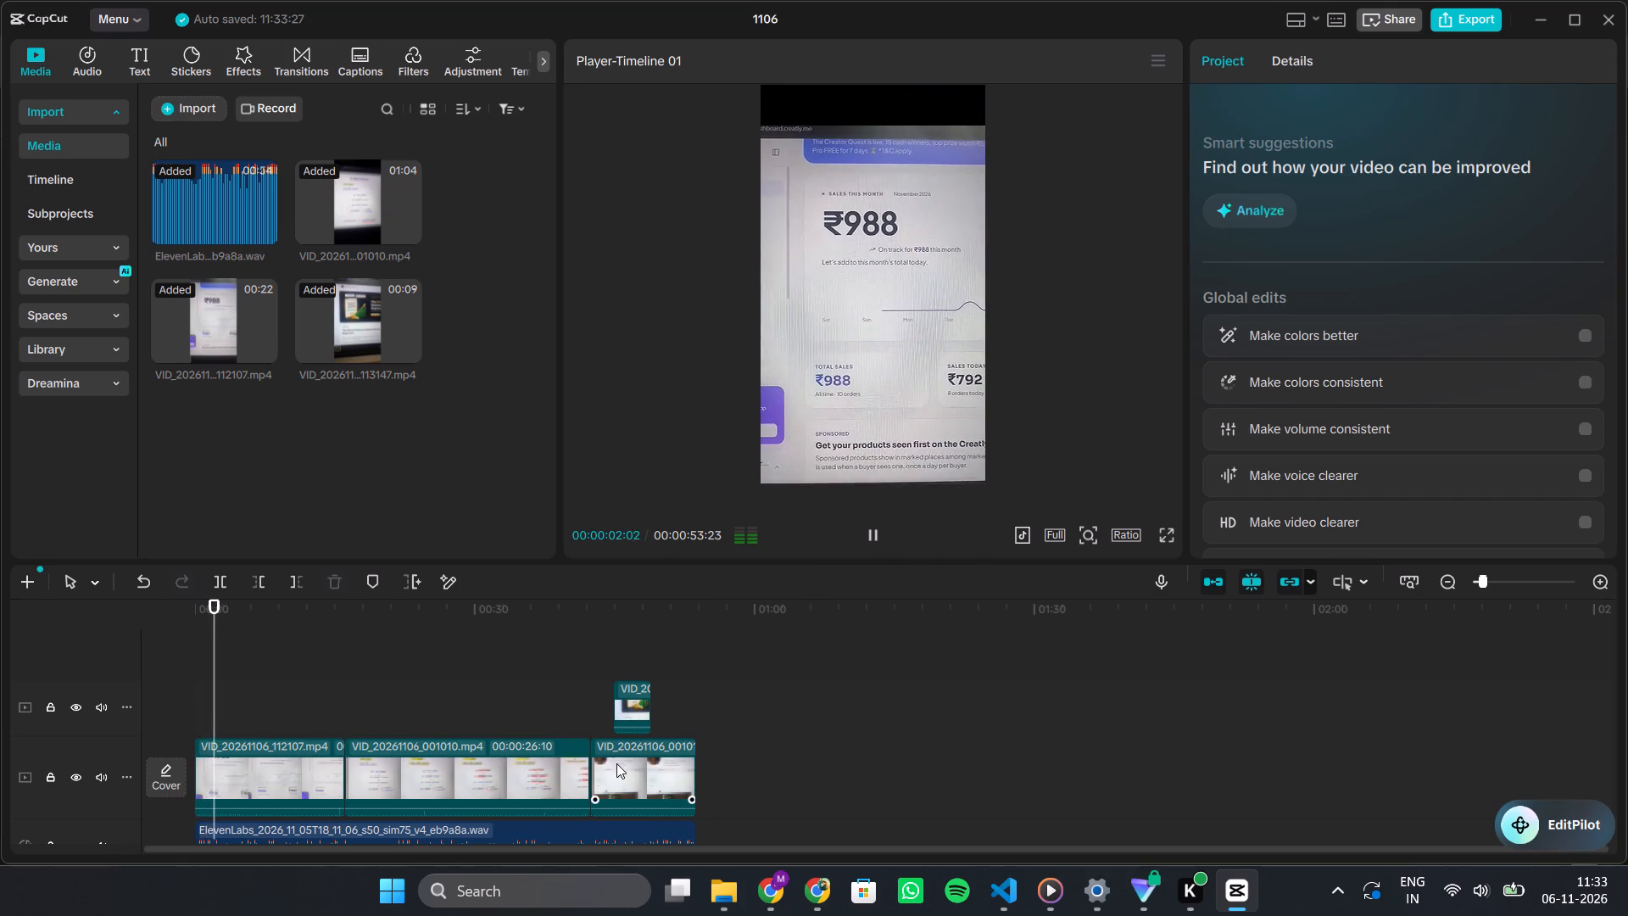
# Split the last main-track clip at the overlay clip's start, at about 45 seconds (00:00:44:28).
pyautogui.click(612, 779)
pyautogui.click(573, 695)
pyautogui.moveTo(573, 695); pyautogui.dragTo(615, 691)
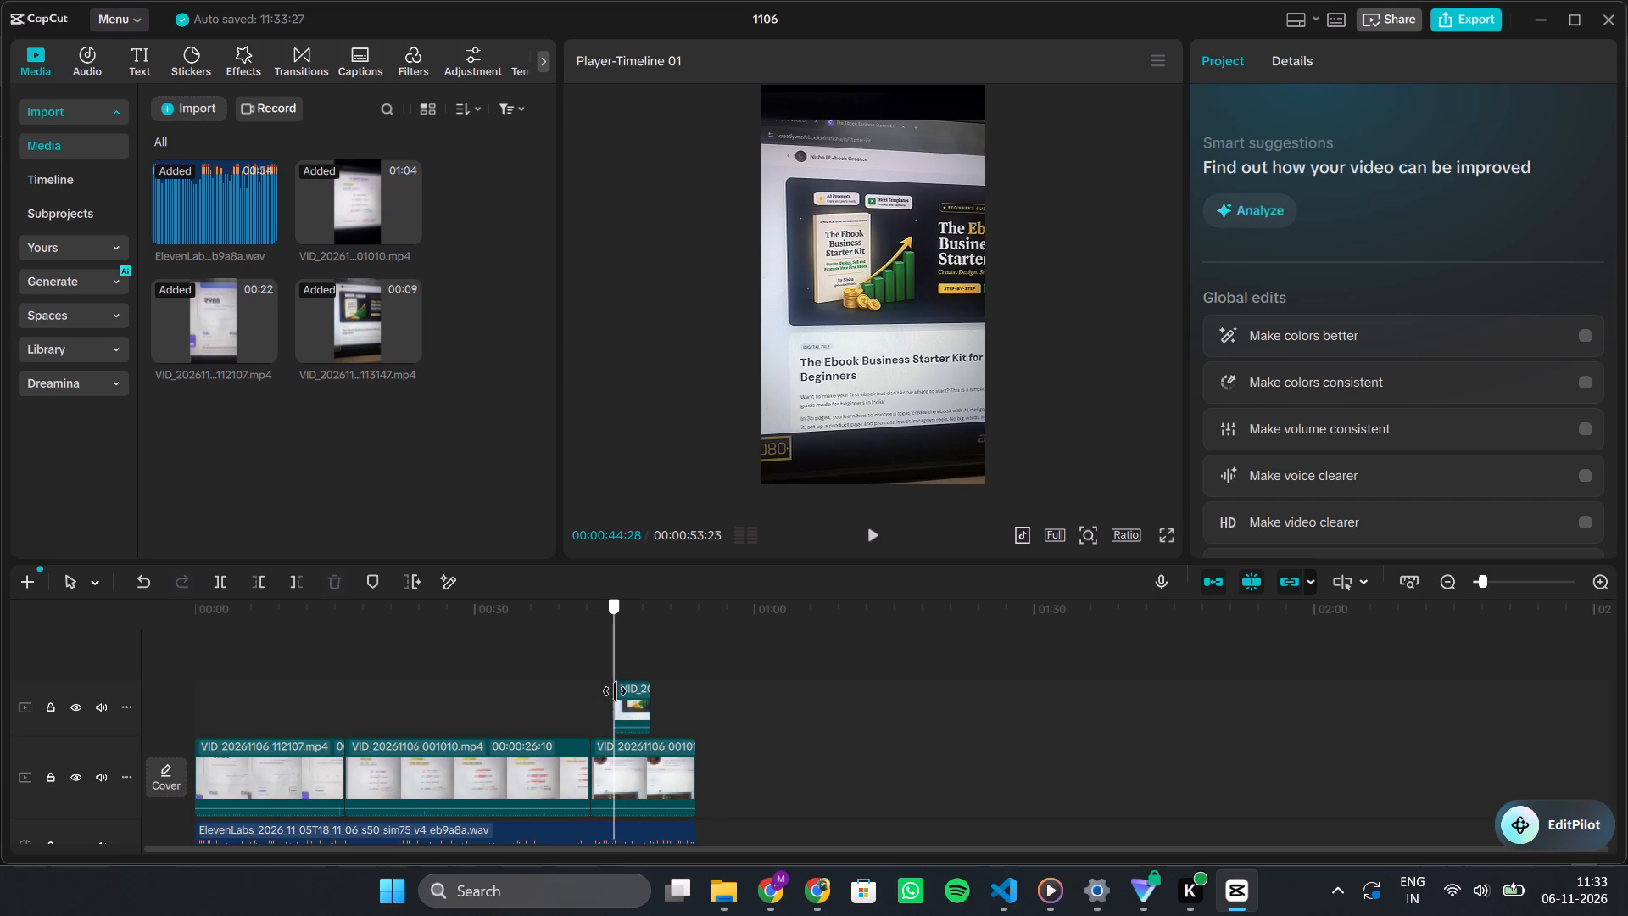
pyautogui.moveTo(615, 691); pyautogui.dragTo(608, 690)
pyautogui.click(221, 589)
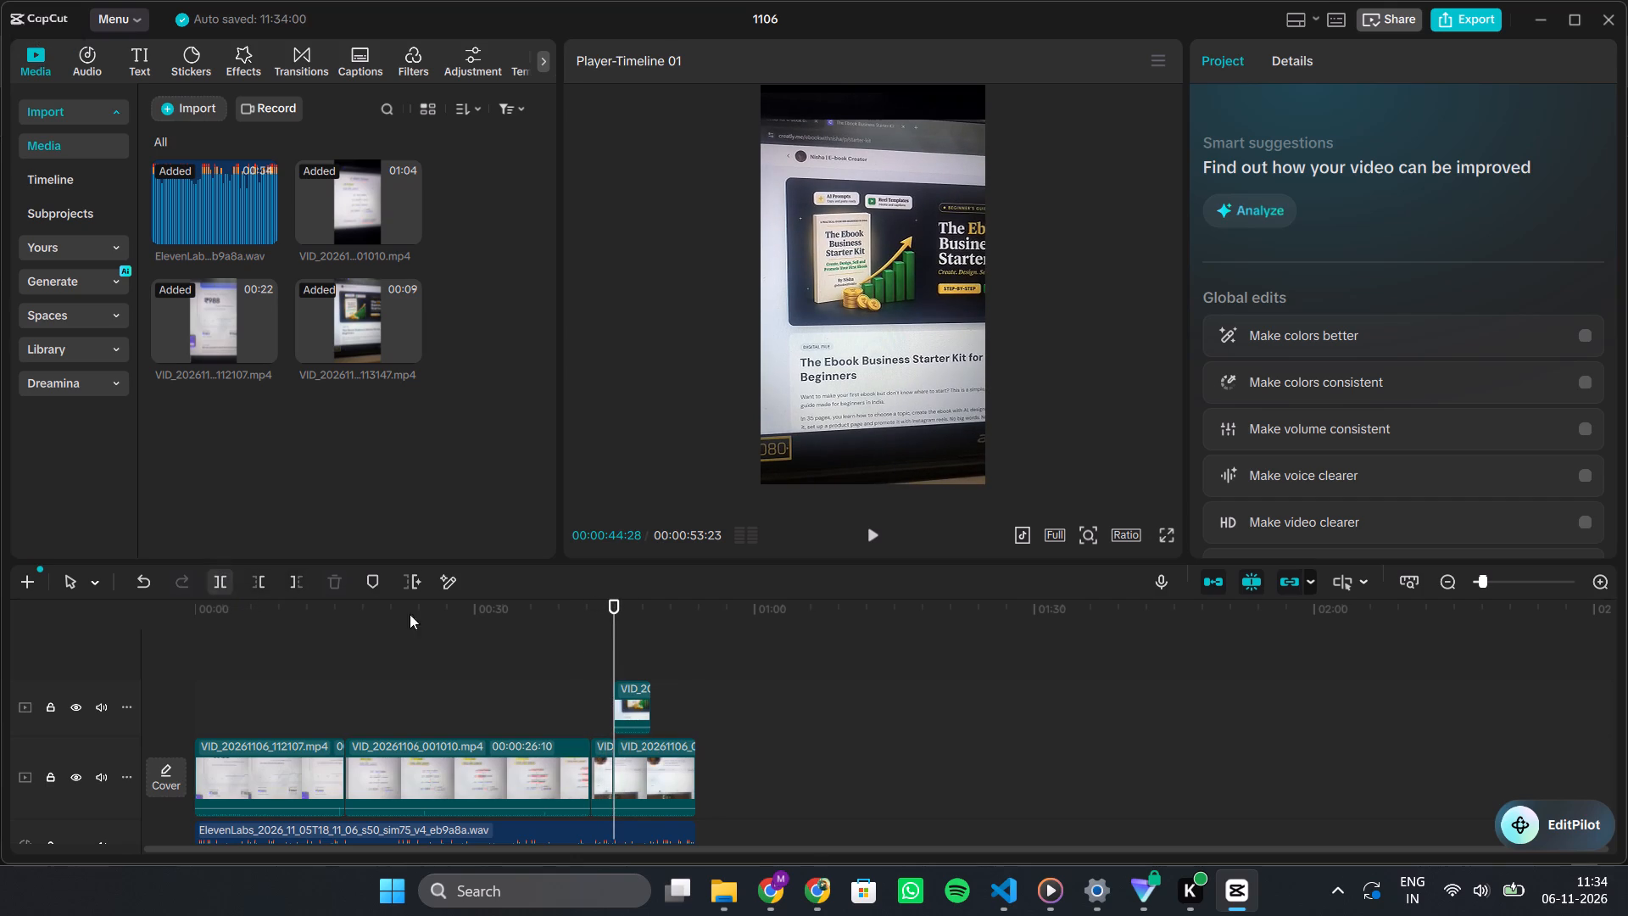
# Position the playhead at the end of the overlay clip, at about 49 seconds (00:00:48:28).
pyautogui.moveTo(612, 642); pyautogui.dragTo(650, 661)
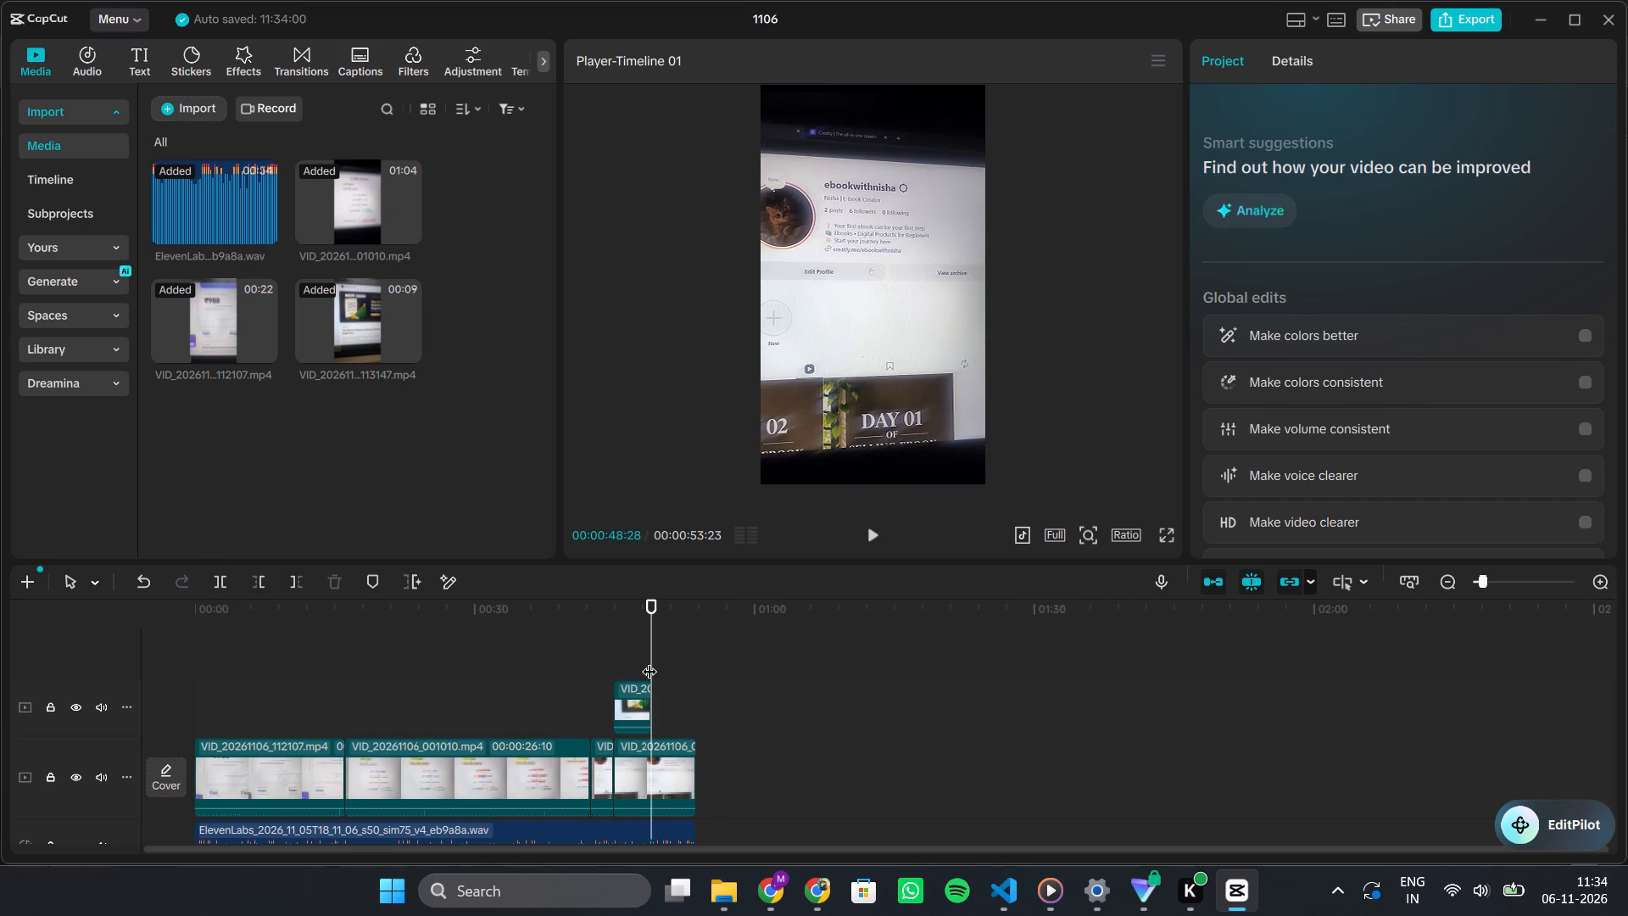
# Replace the main-track section beneath the overlay, splitting its end at 00:00:48:28, with the overlay clip.
pyautogui.click(220, 586)
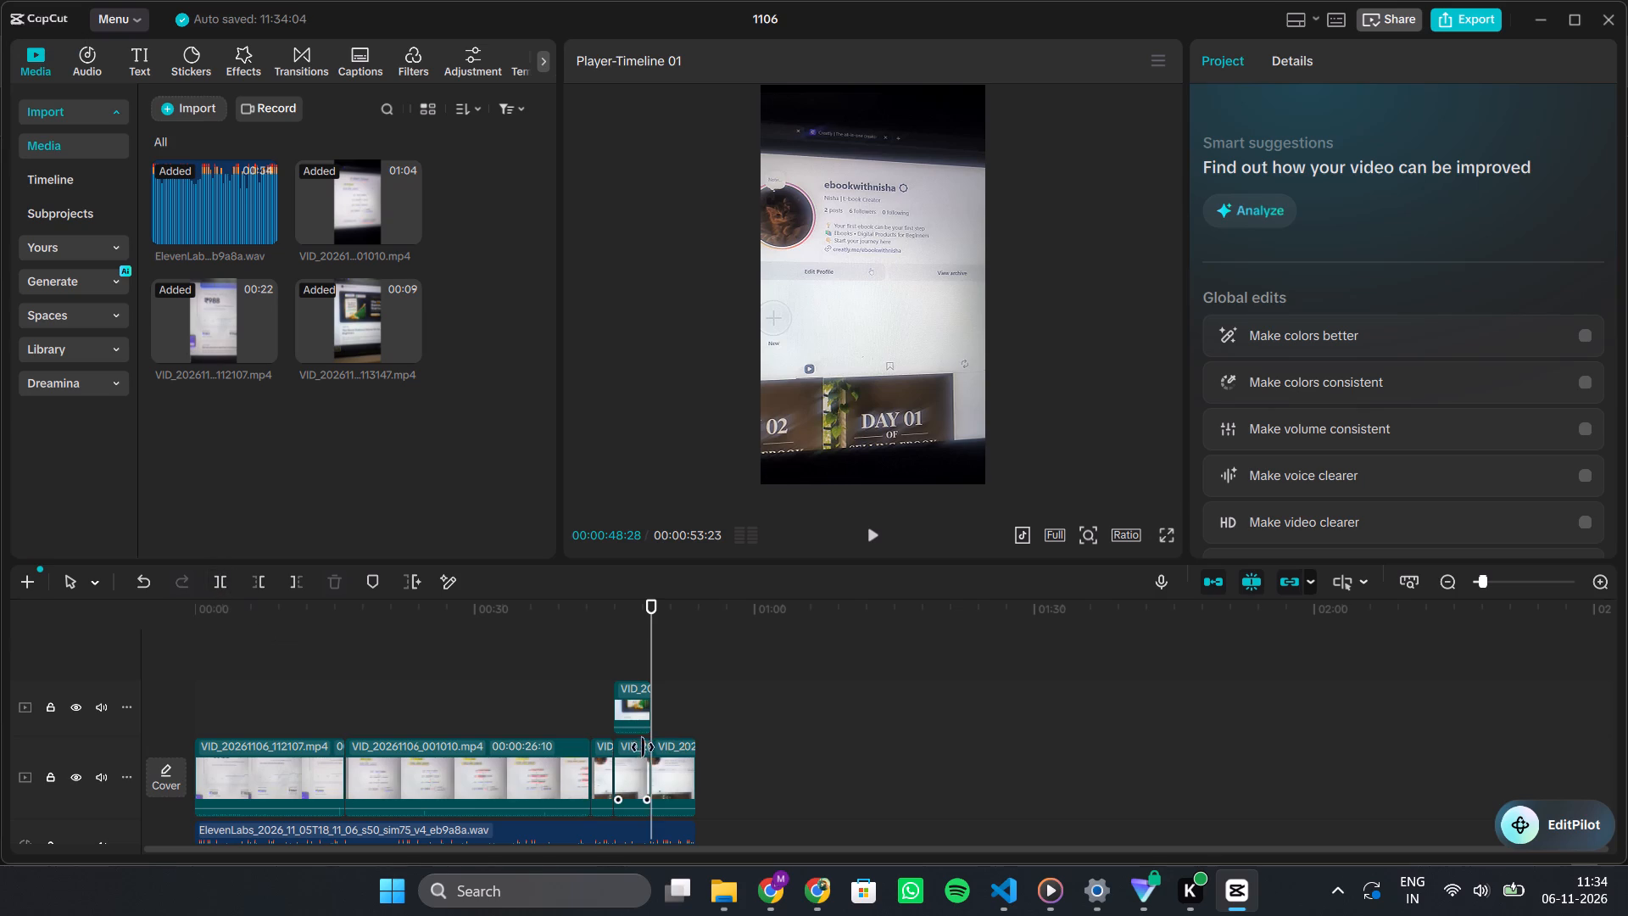
pyautogui.click(628, 762)
pyautogui.press('Delete')
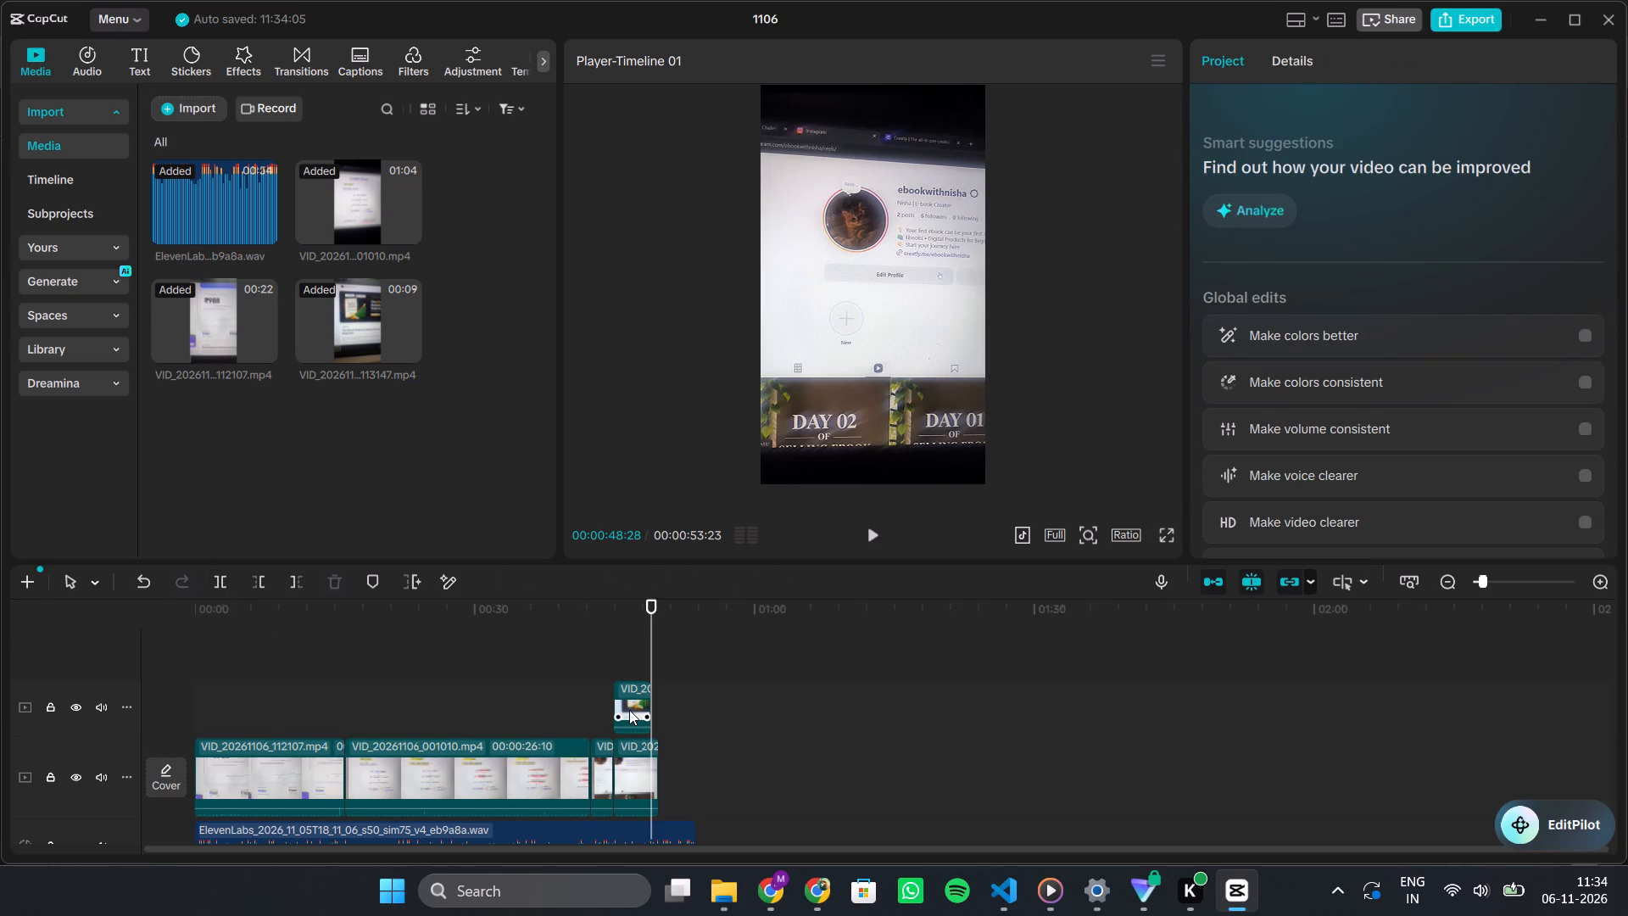
pyautogui.moveTo(629, 710); pyautogui.dragTo(611, 791)
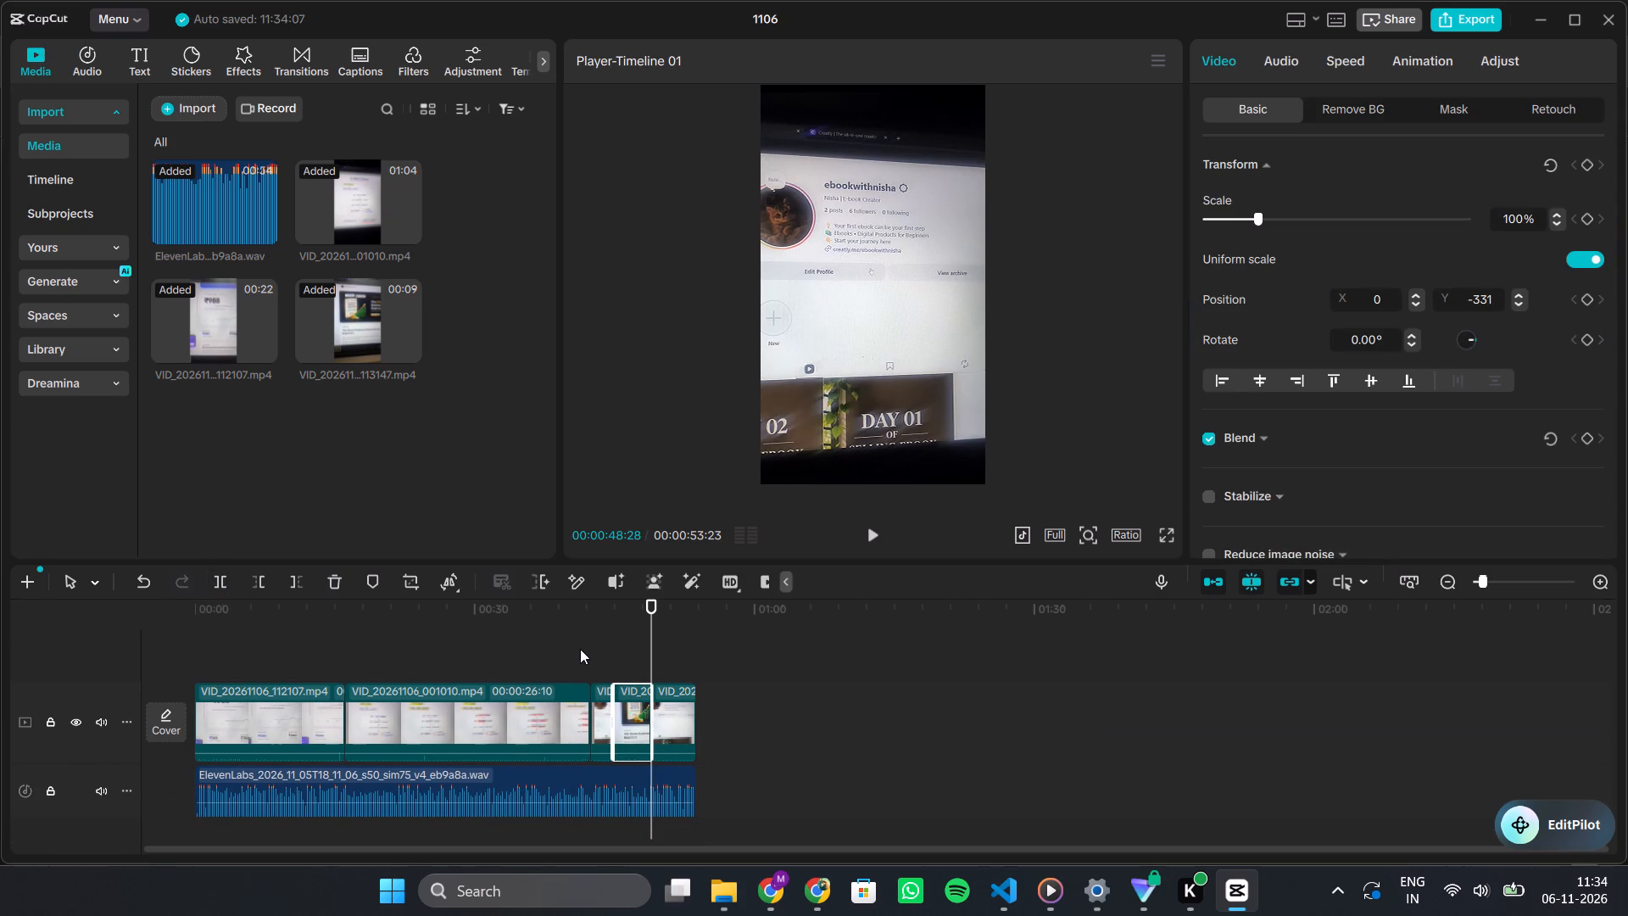
# Play the timeline from about 41 seconds to check the inserted clip.
pyautogui.click(580, 649)
pyautogui.press('space')
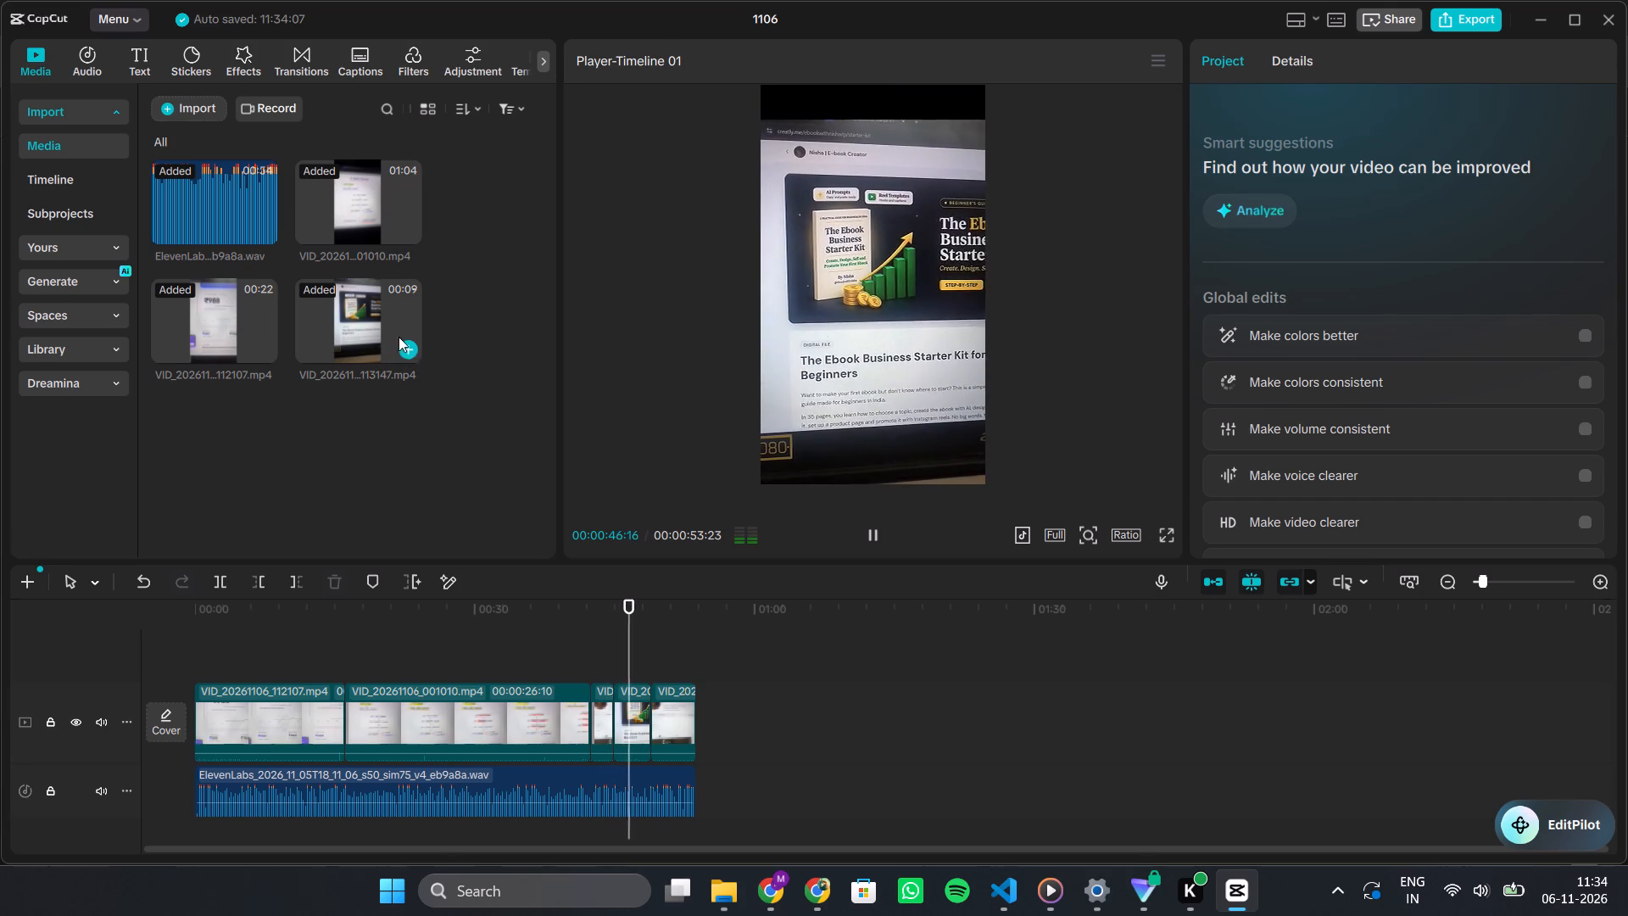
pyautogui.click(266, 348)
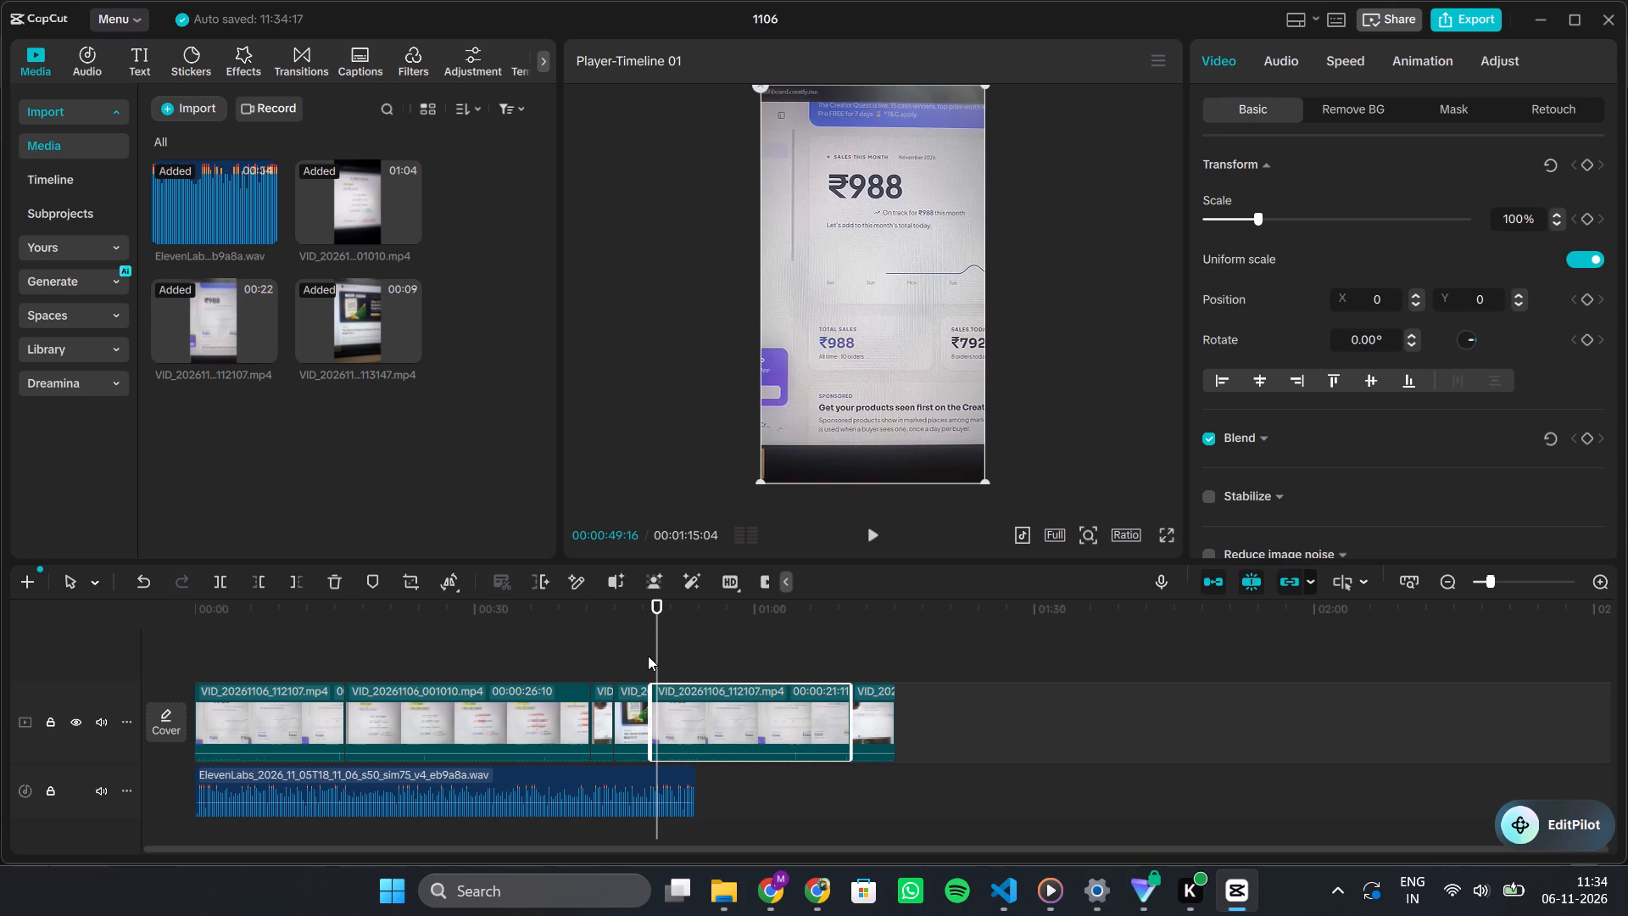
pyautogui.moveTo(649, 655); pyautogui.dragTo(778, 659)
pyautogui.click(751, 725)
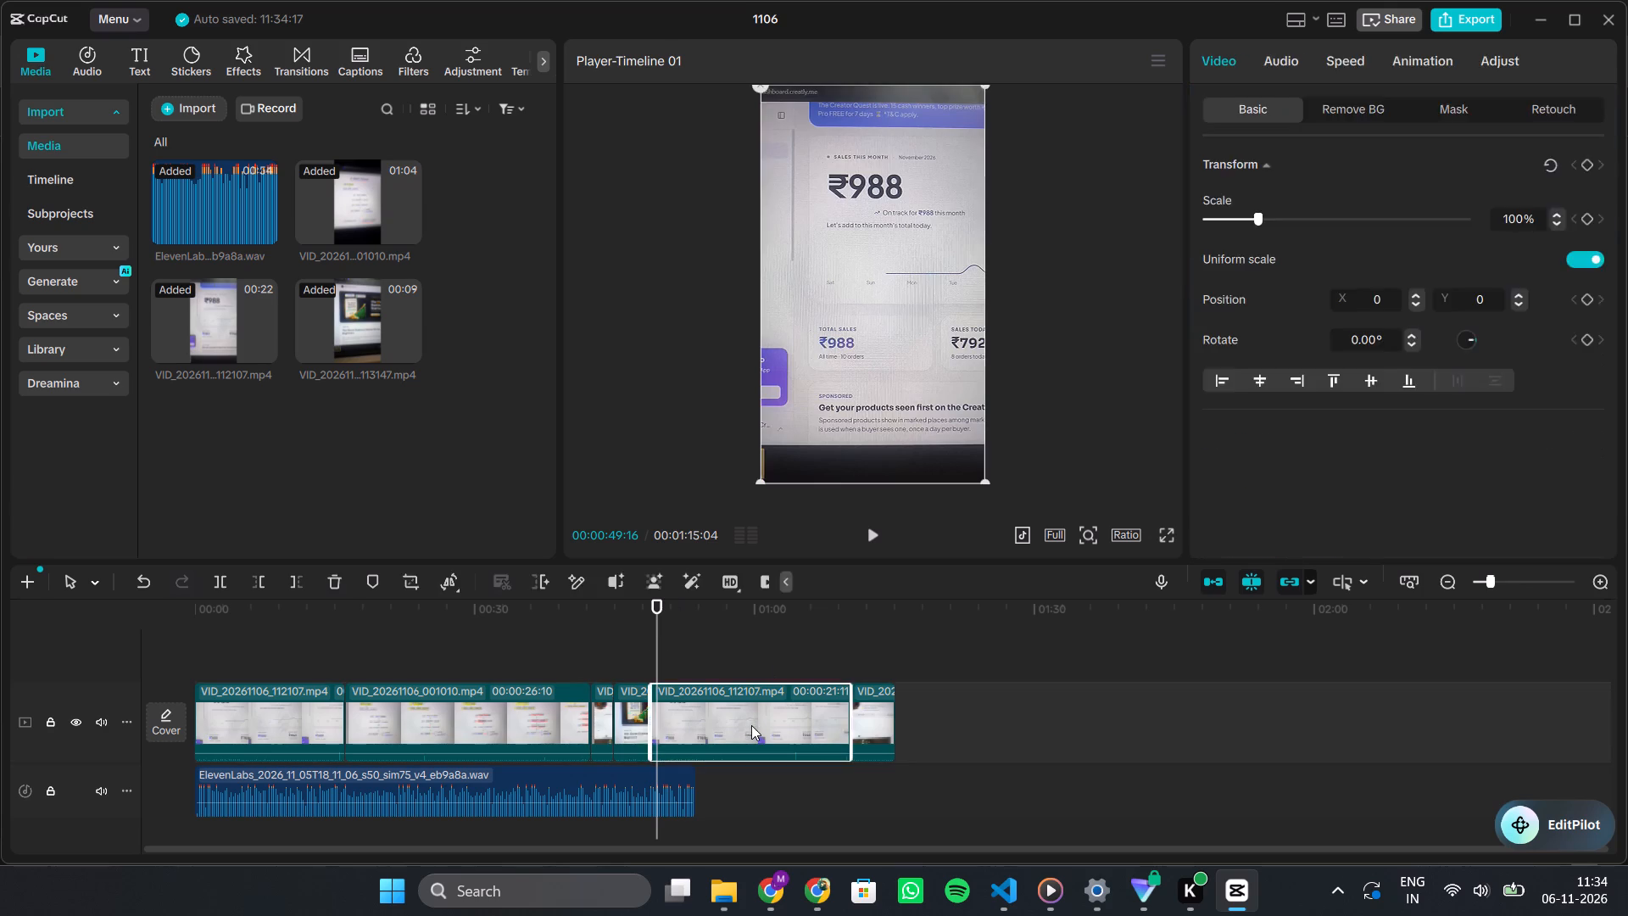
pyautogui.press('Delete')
# Add the 01:04 clip VID_20261106_001010.mp4 at the end of the timeline and remove its portion before 00:01:34:19.
pyautogui.moveTo(656, 658); pyautogui.dragTo(709, 670)
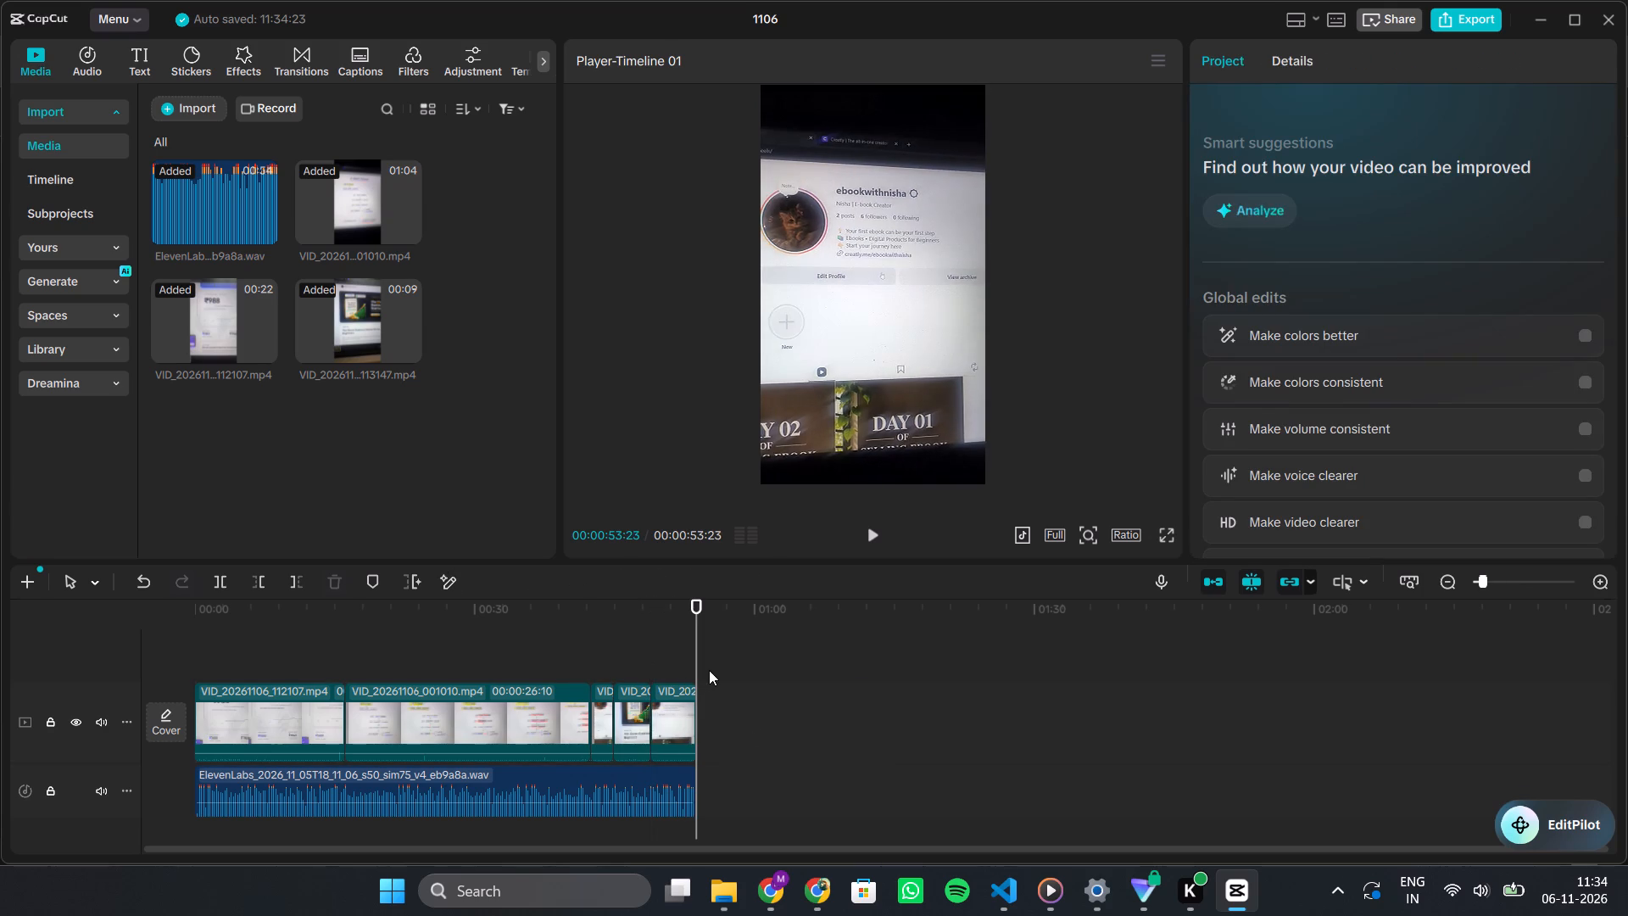
pyautogui.click(406, 231)
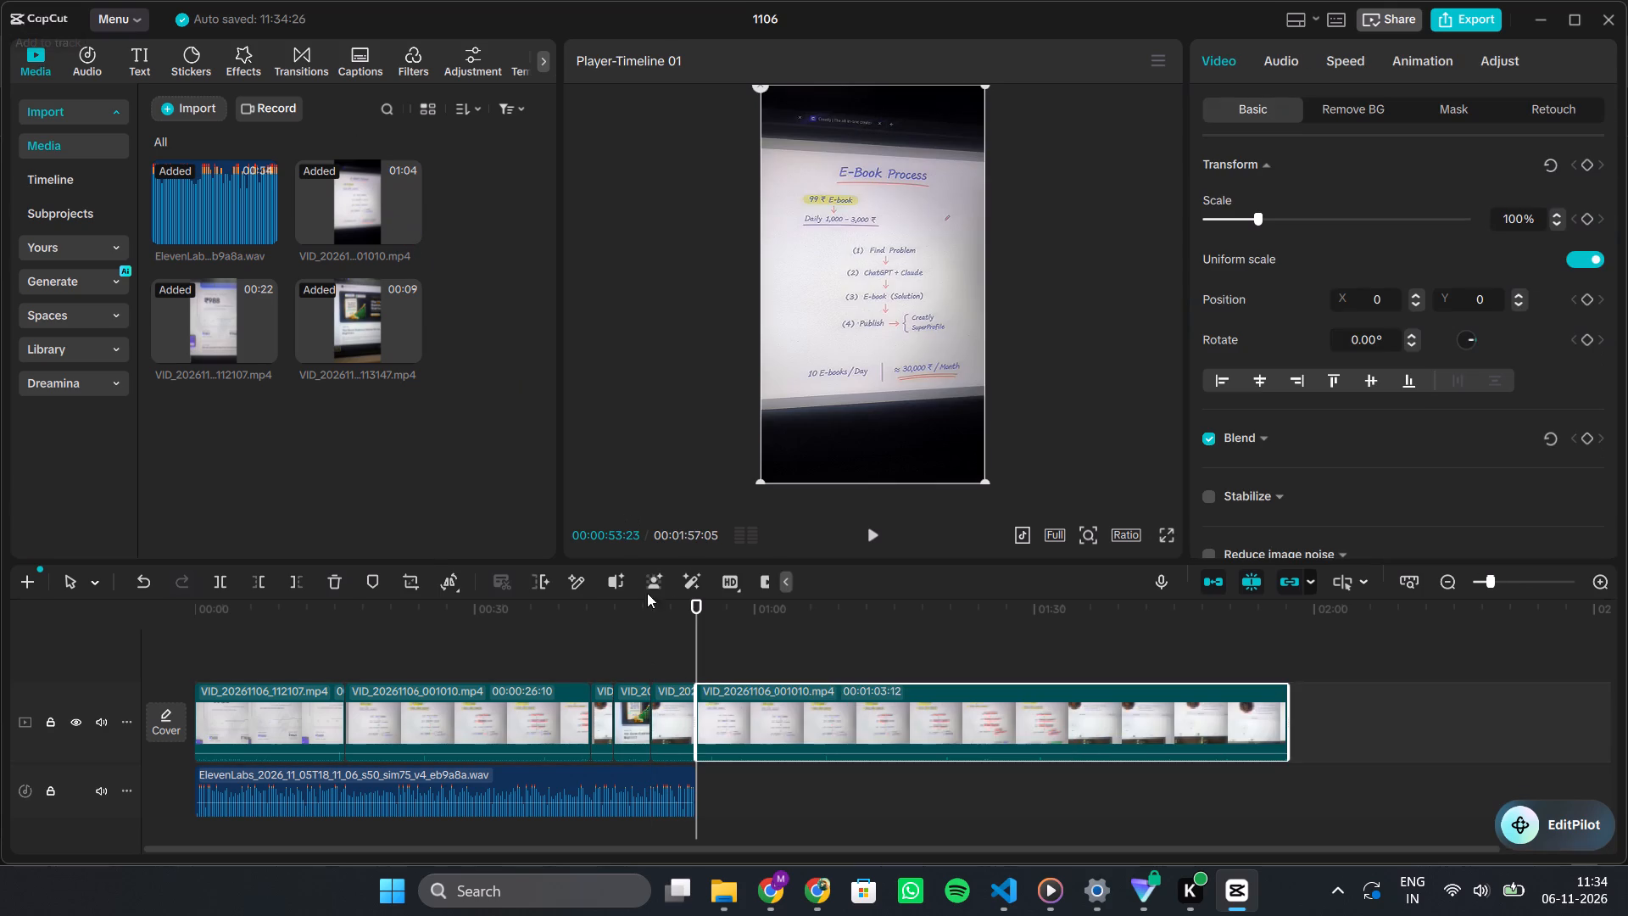
pyautogui.click(700, 661)
pyautogui.moveTo(697, 648); pyautogui.dragTo(1060, 680)
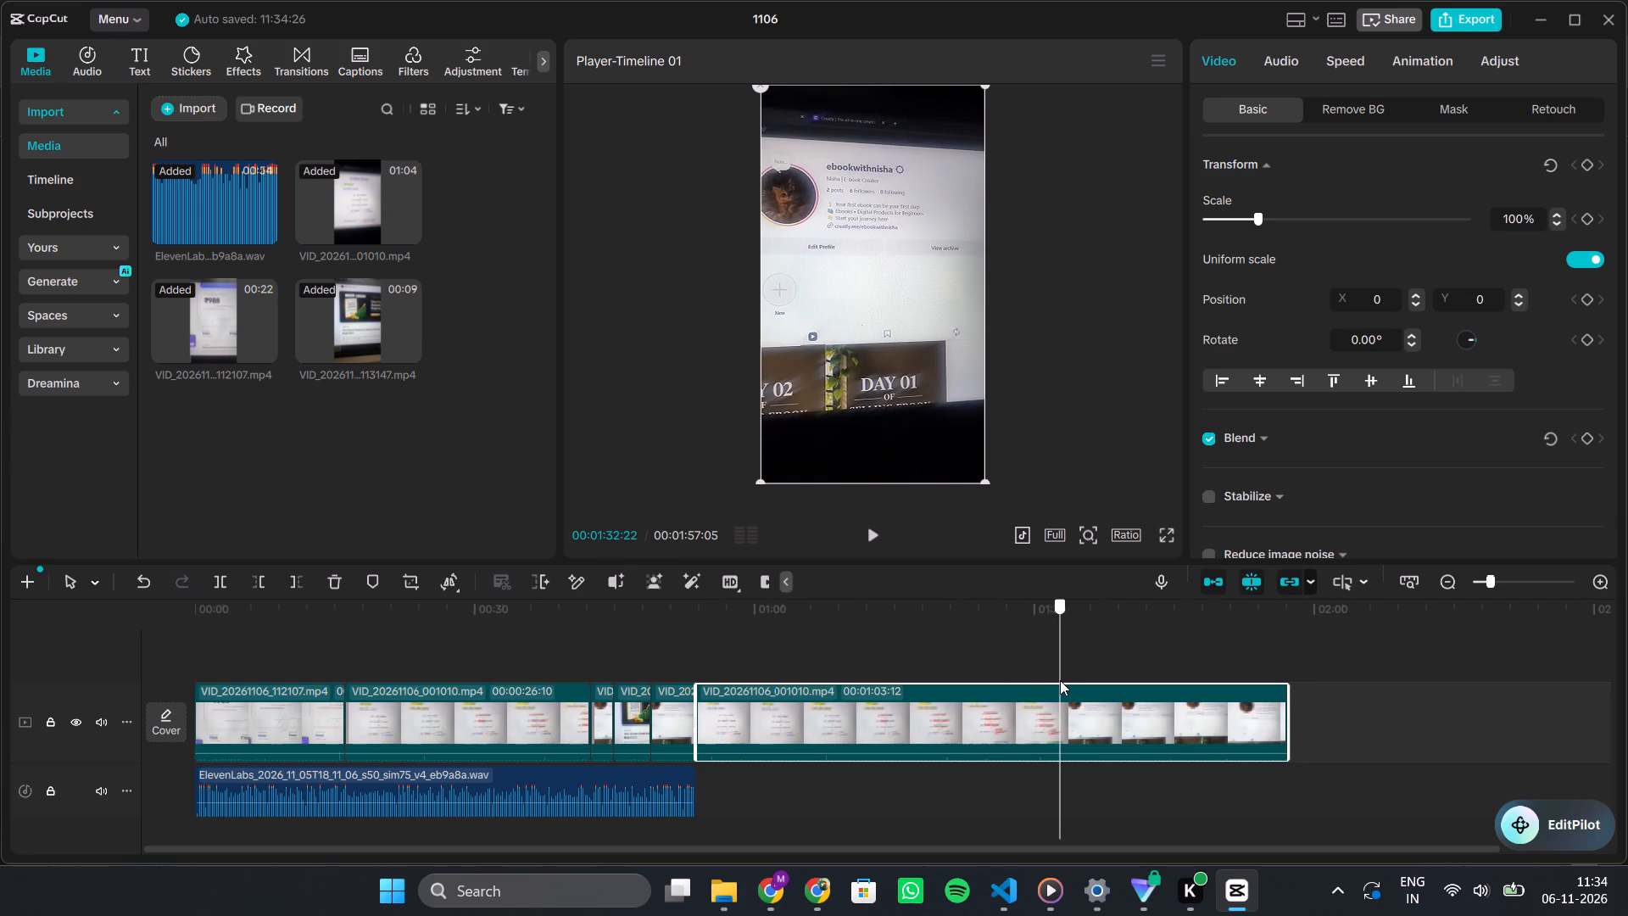
pyautogui.moveTo(1060, 680); pyautogui.dragTo(1071, 679)
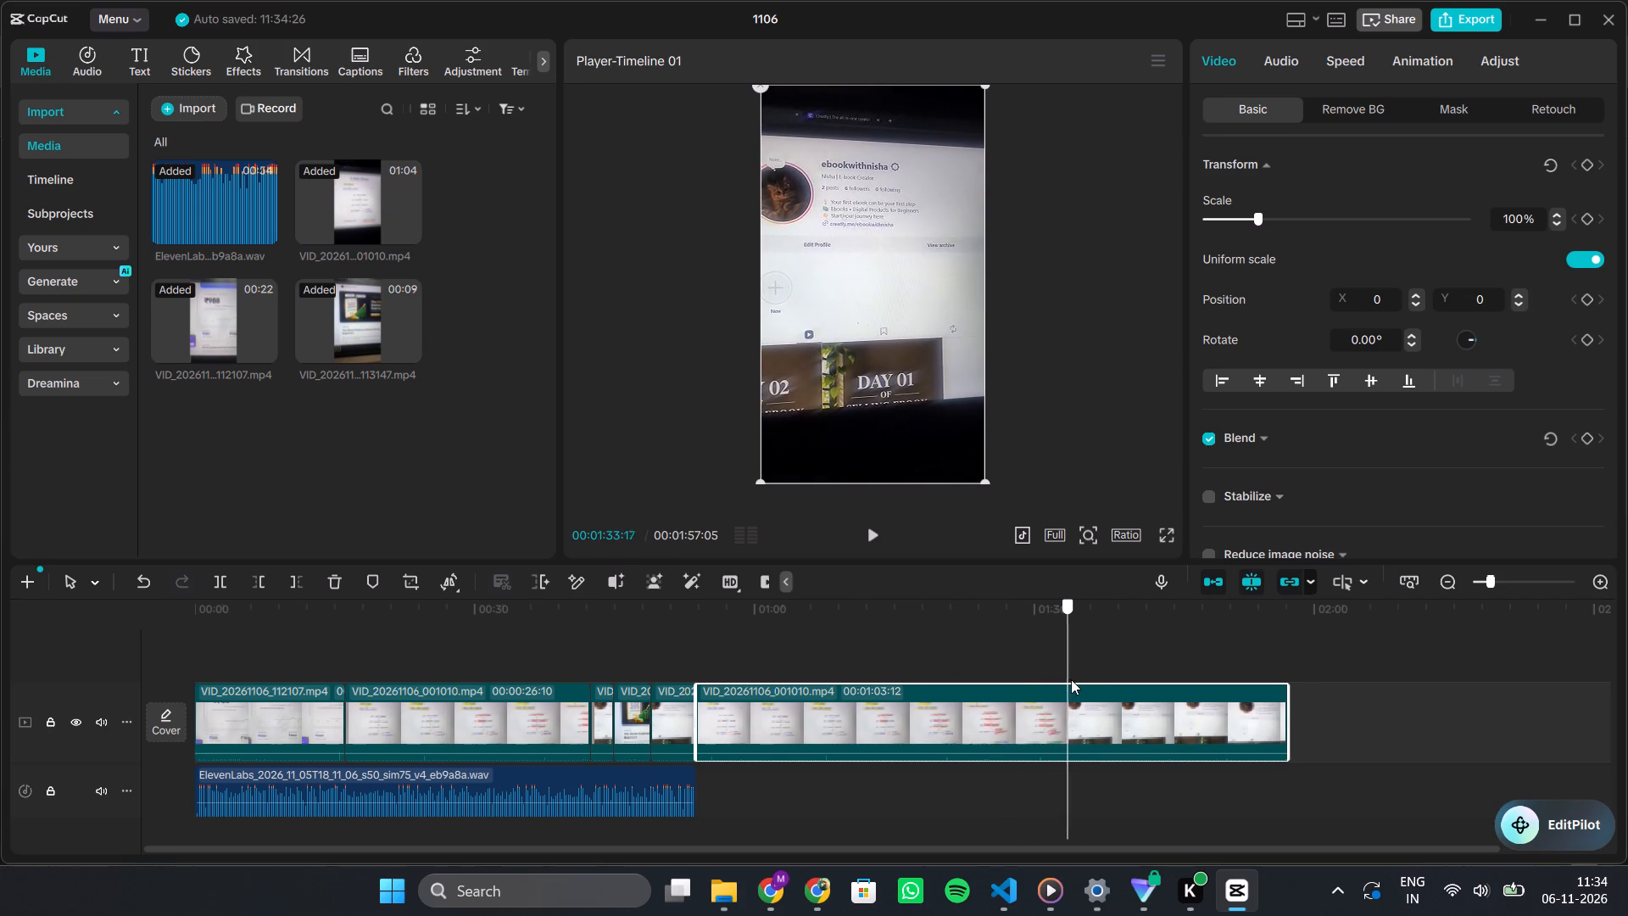
pyautogui.moveTo(1071, 679); pyautogui.dragTo(1078, 680)
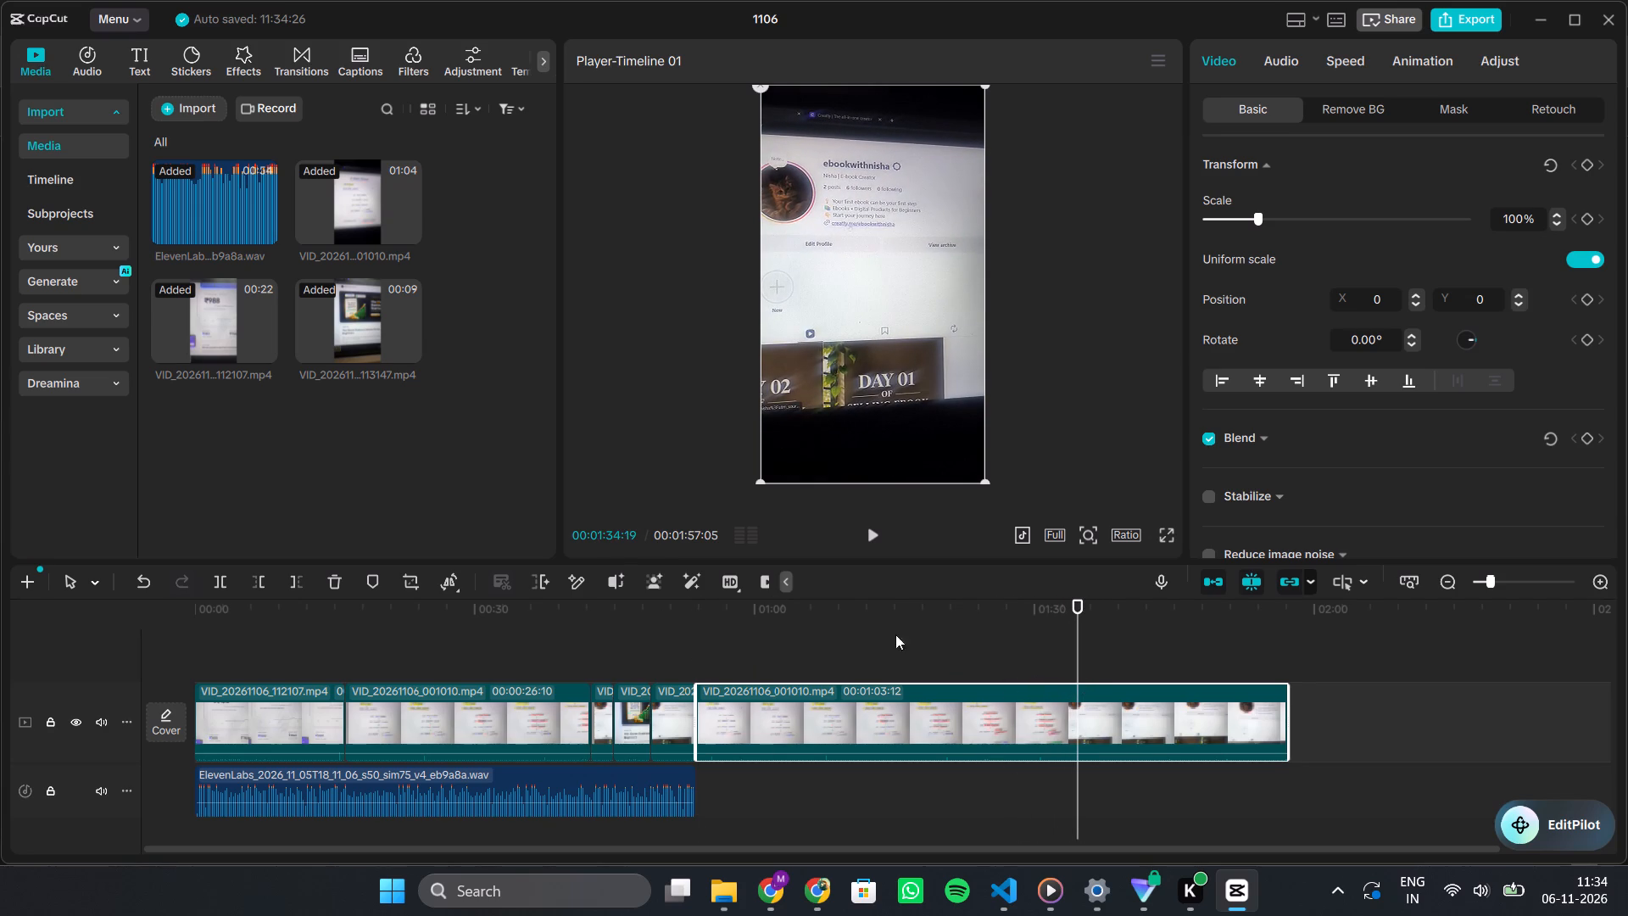
pyautogui.click(258, 585)
# Split the newly added profile-page clip at 00:01:01:03.
pyautogui.moveTo(693, 648); pyautogui.dragTo(704, 651)
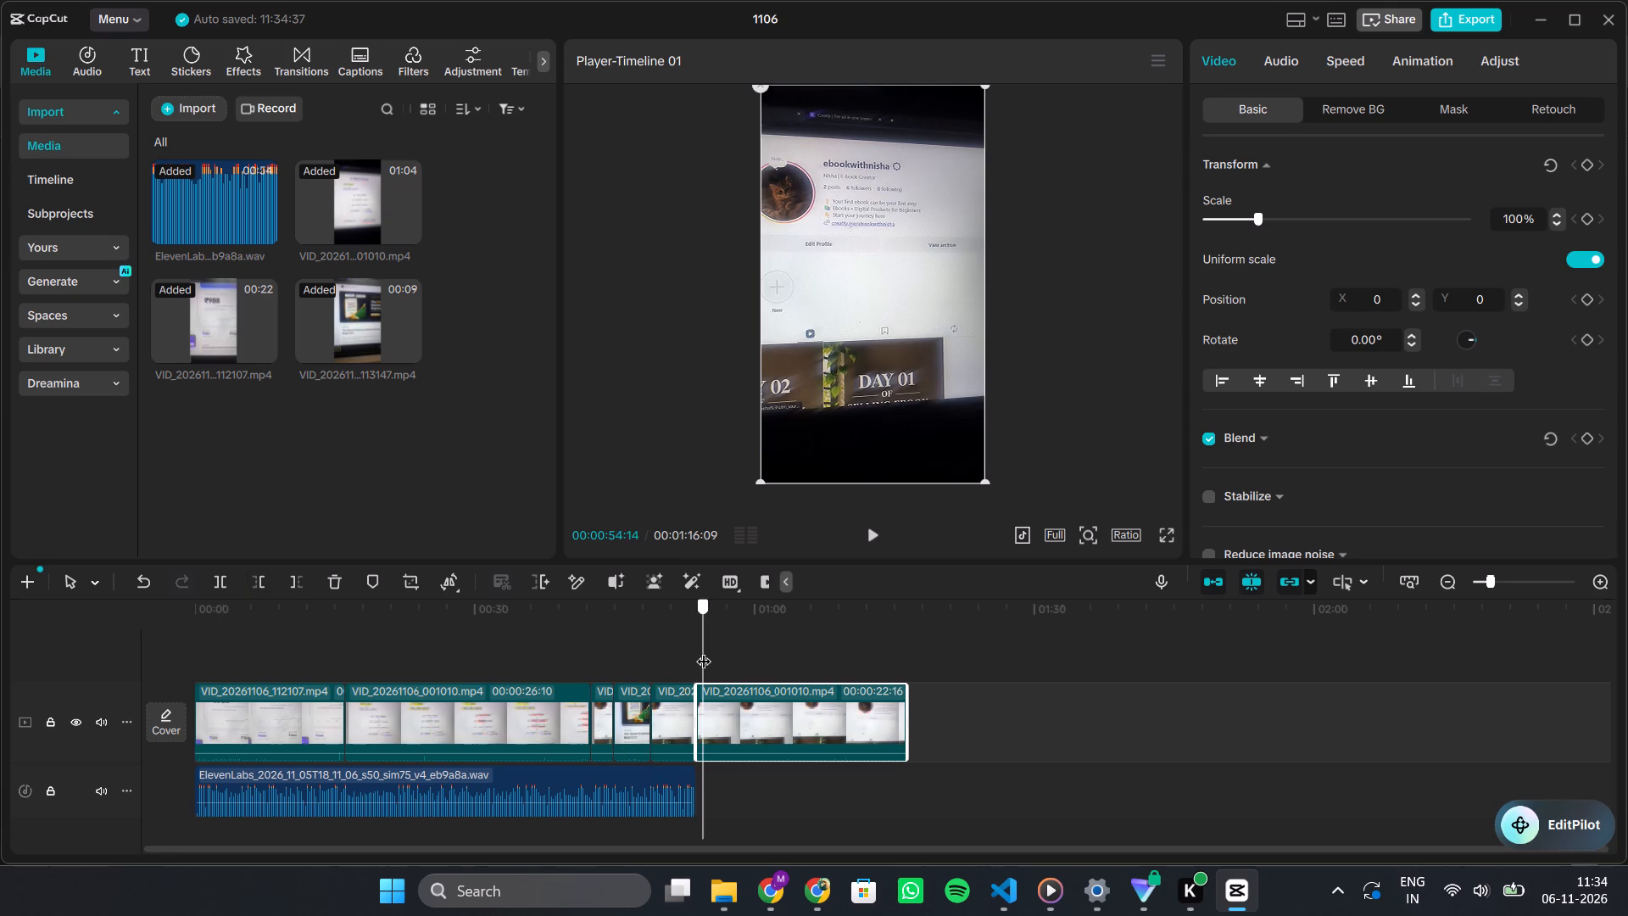
pyautogui.moveTo(704, 651); pyautogui.dragTo(740, 650)
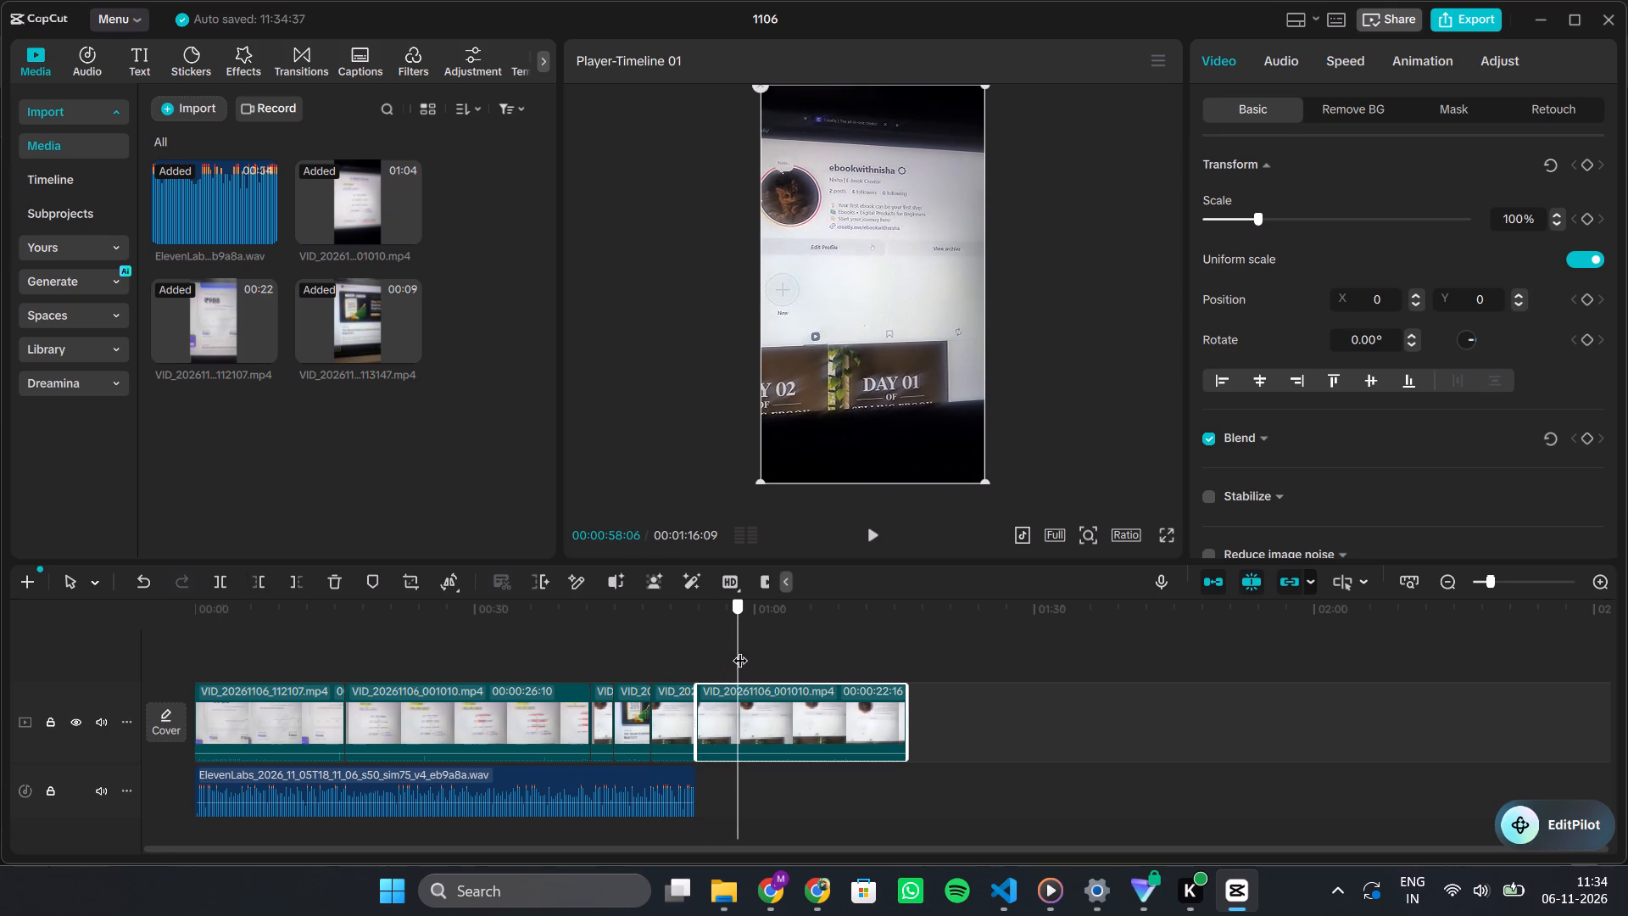
pyautogui.moveTo(740, 650); pyautogui.dragTo(765, 648)
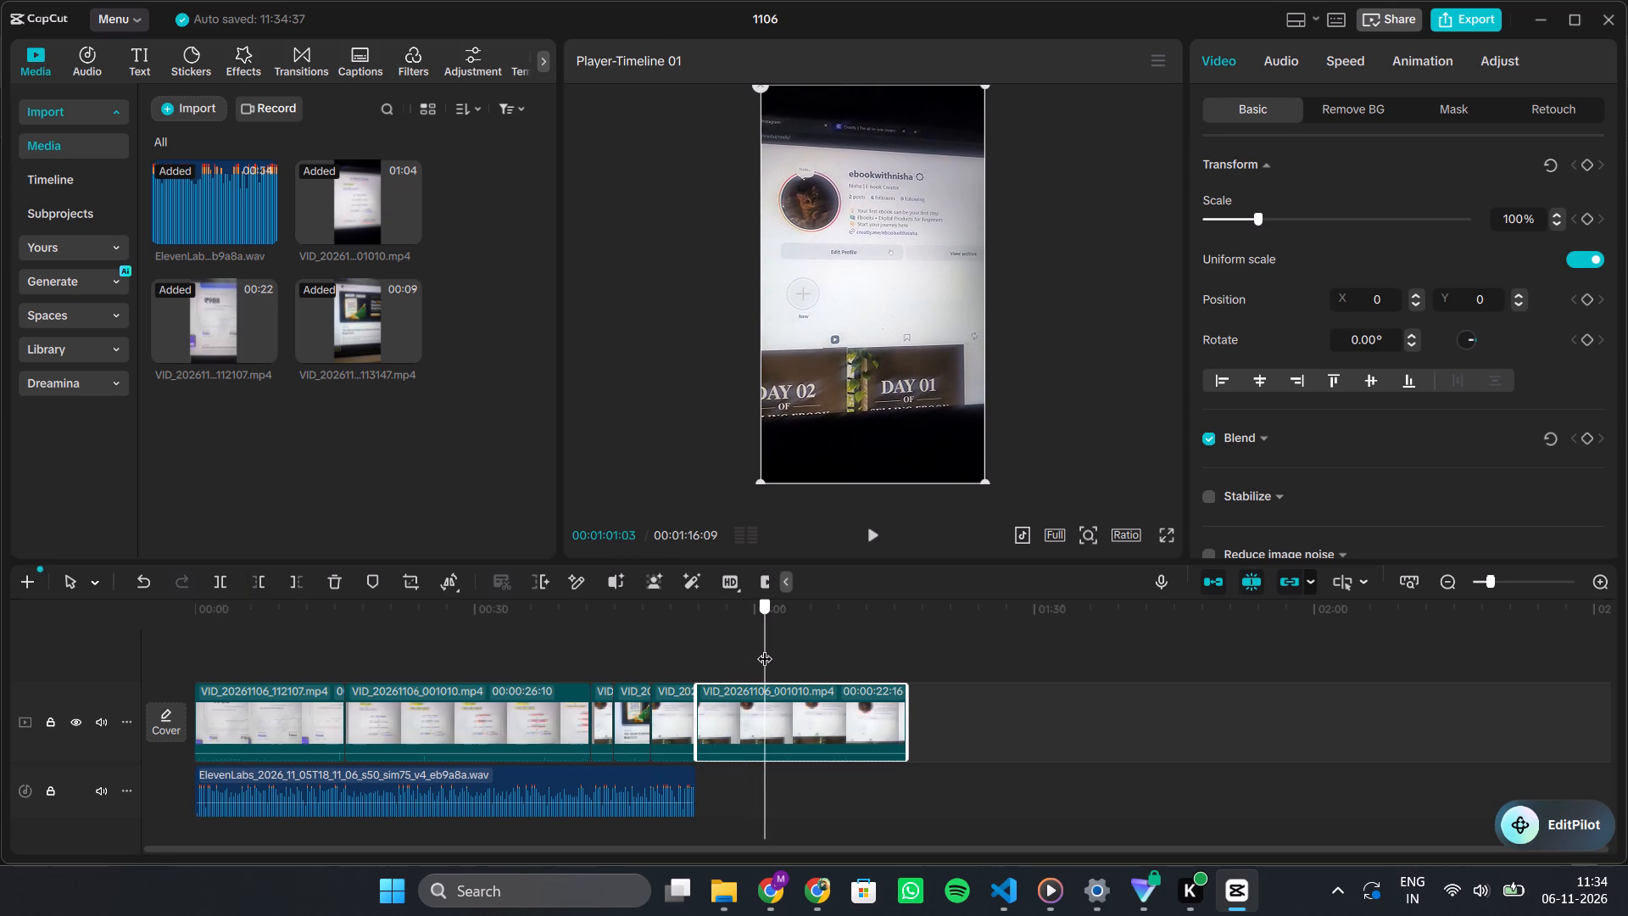
pyautogui.moveTo(765, 648); pyautogui.dragTo(763, 649)
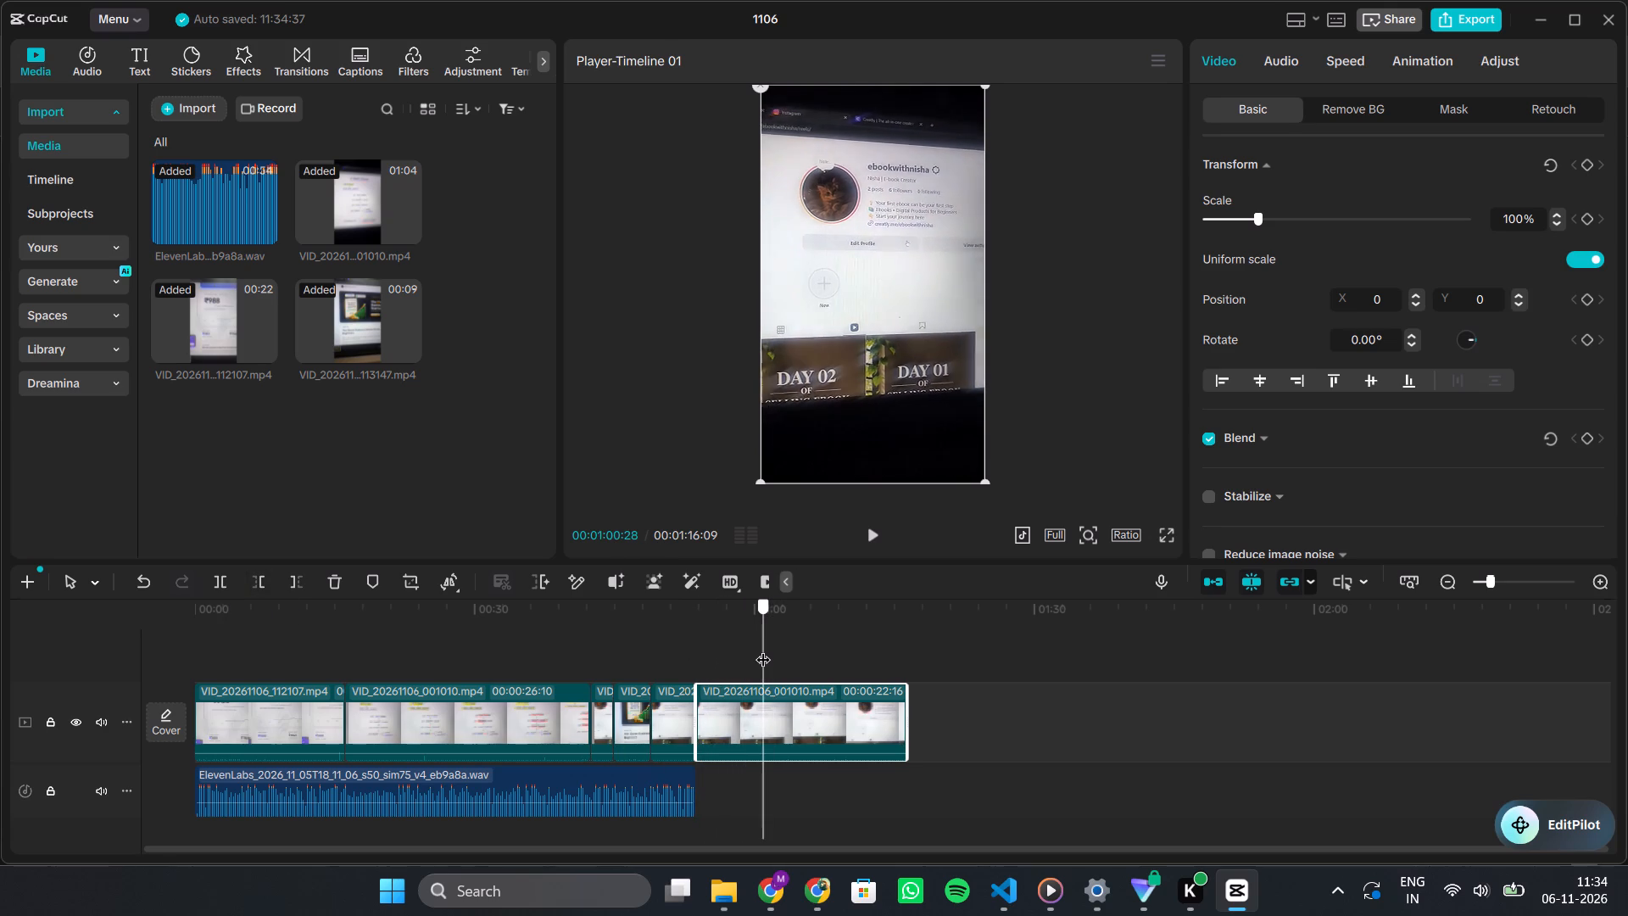
pyautogui.moveTo(763, 649); pyautogui.dragTo(765, 649)
pyautogui.click(220, 585)
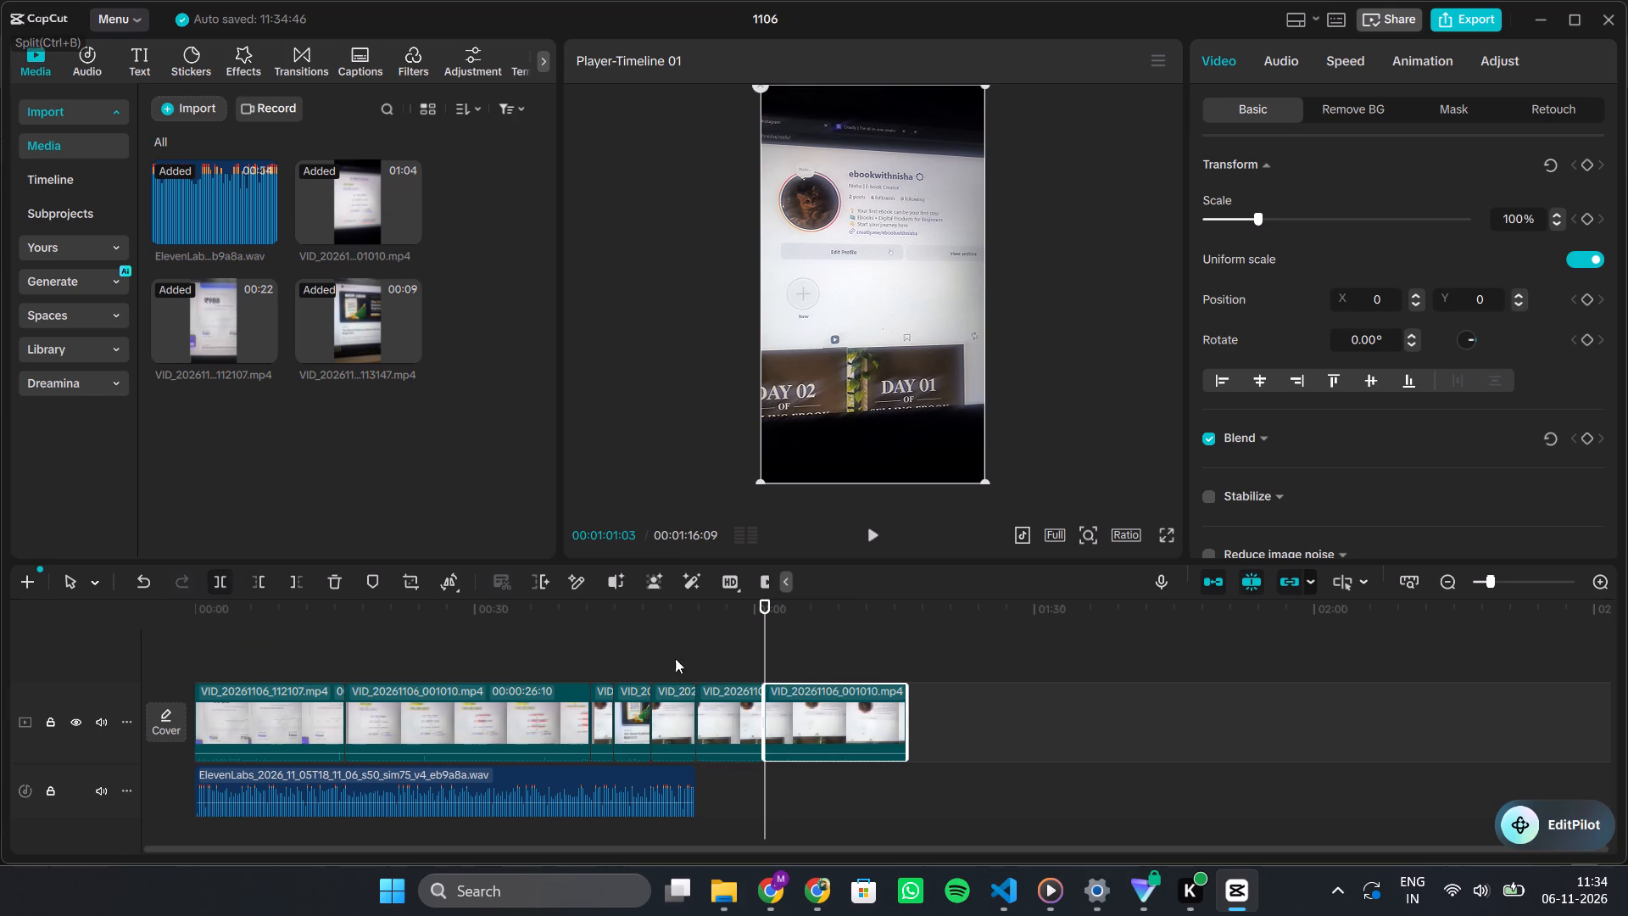
# Remove the portion of the last split section before 00:01:09:00.
pyautogui.moveTo(762, 655); pyautogui.dragTo(801, 661)
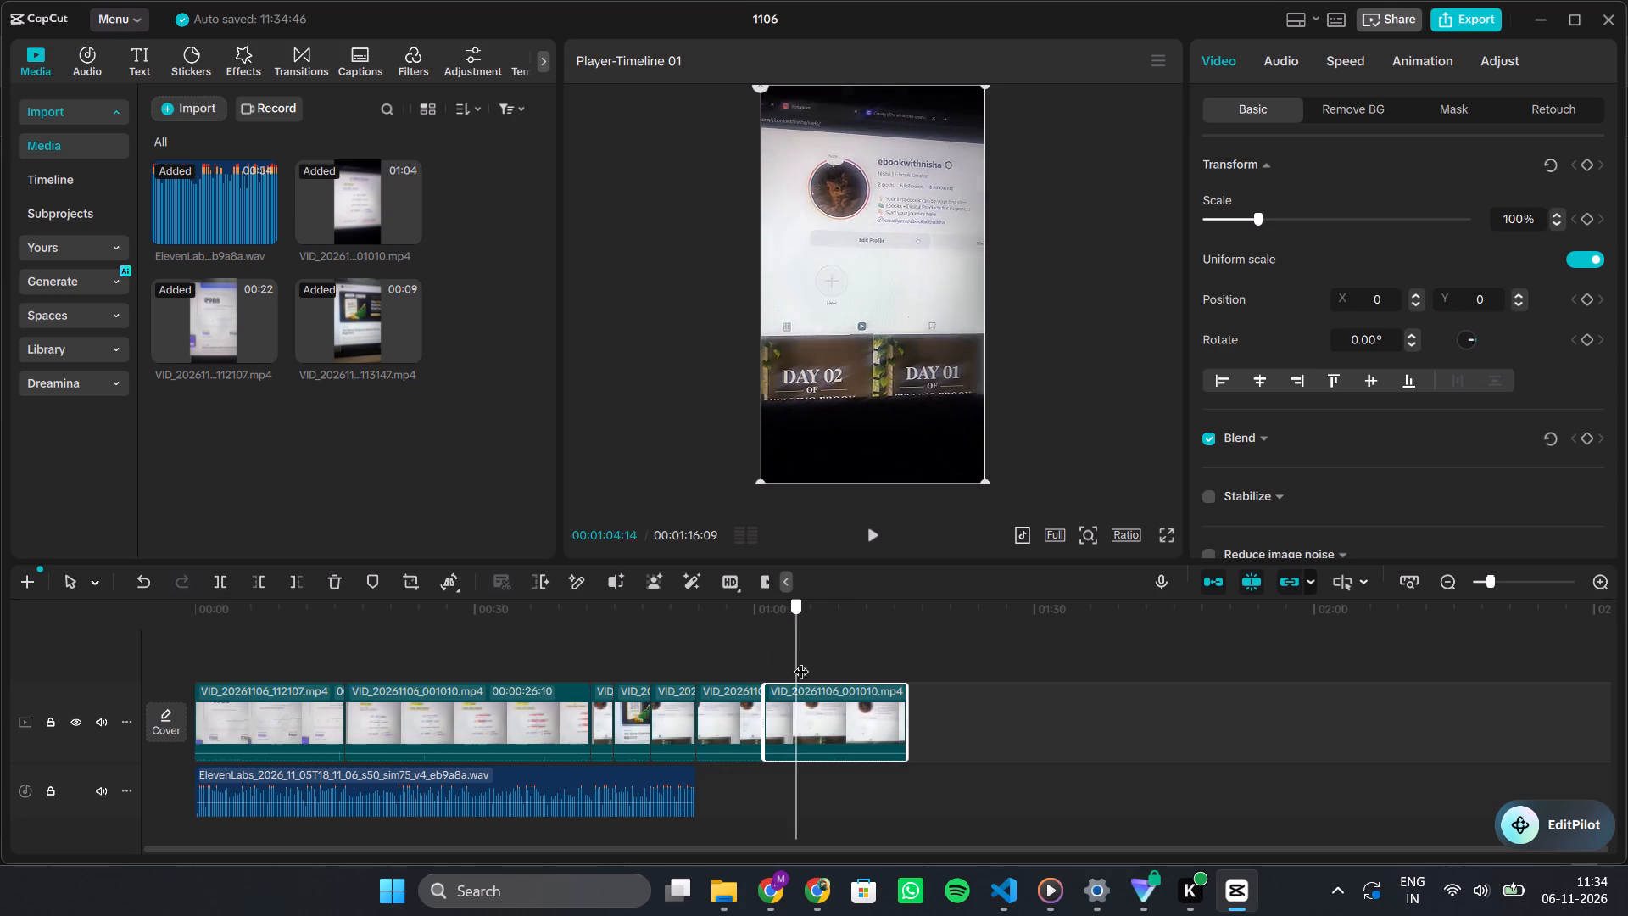
pyautogui.moveTo(801, 661); pyautogui.dragTo(864, 656)
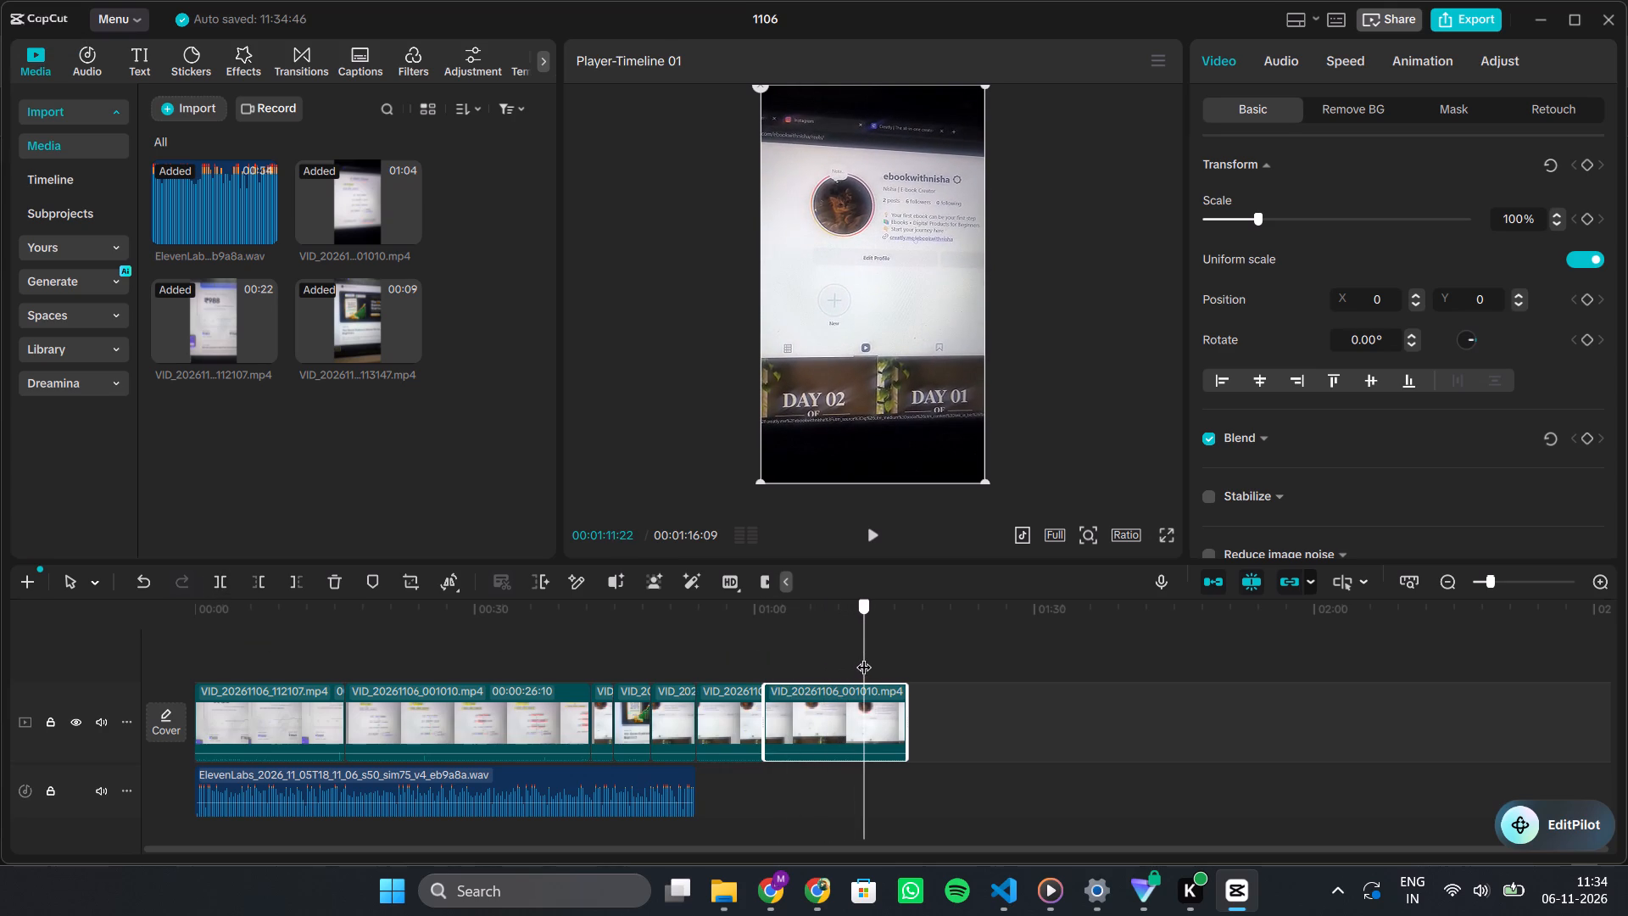
pyautogui.moveTo(864, 656); pyautogui.dragTo(813, 666)
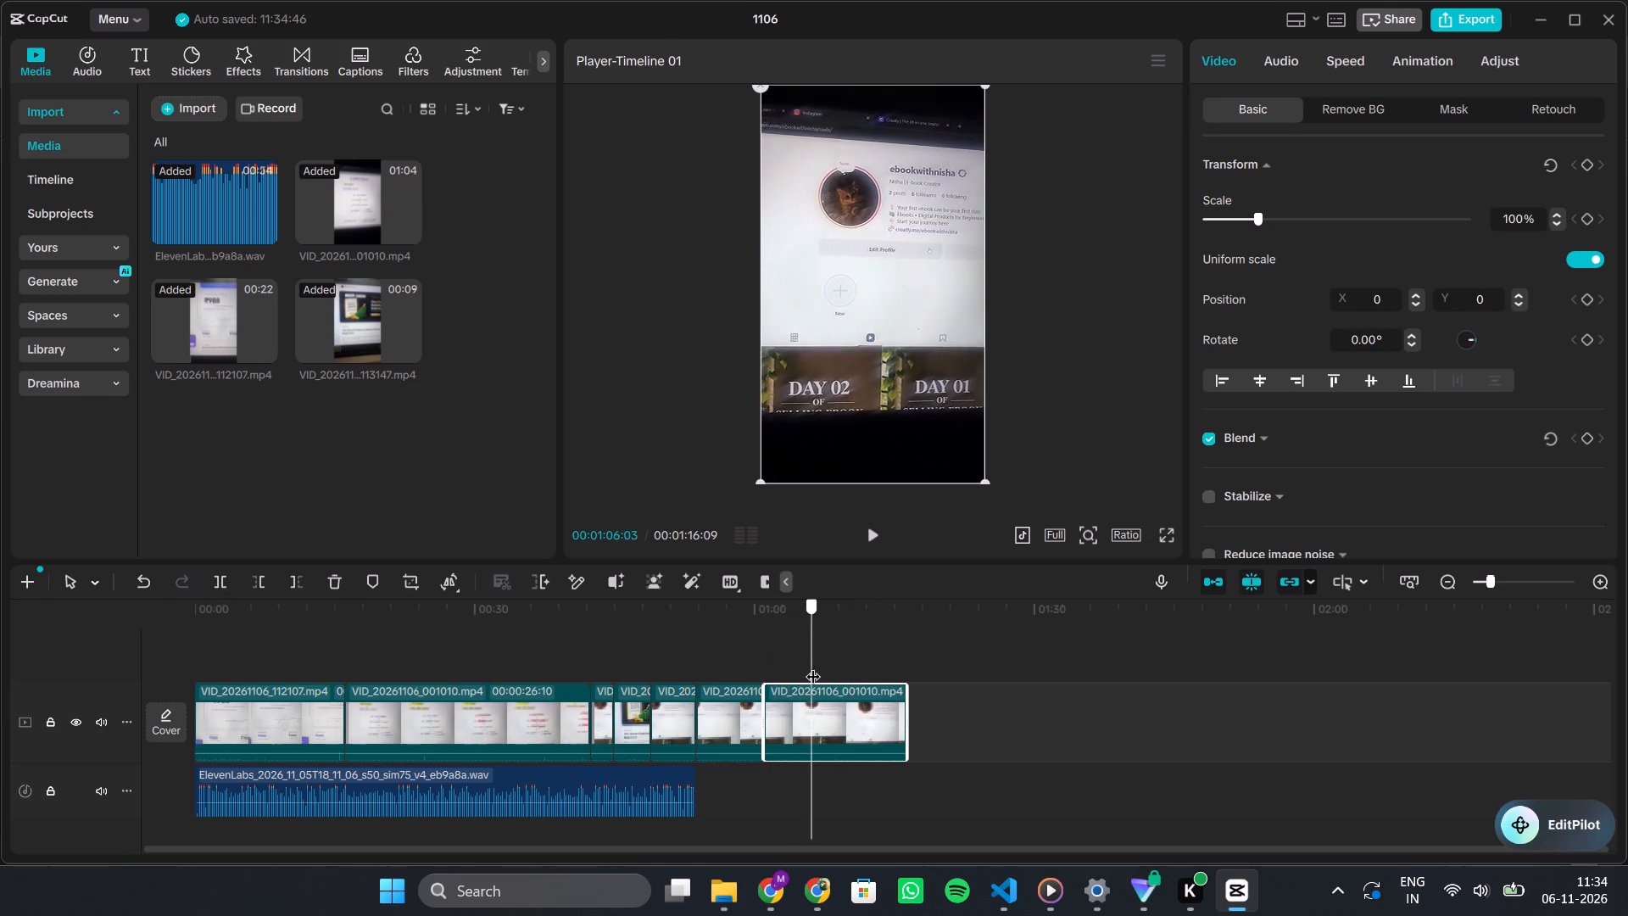
pyautogui.moveTo(813, 666); pyautogui.dragTo(839, 667)
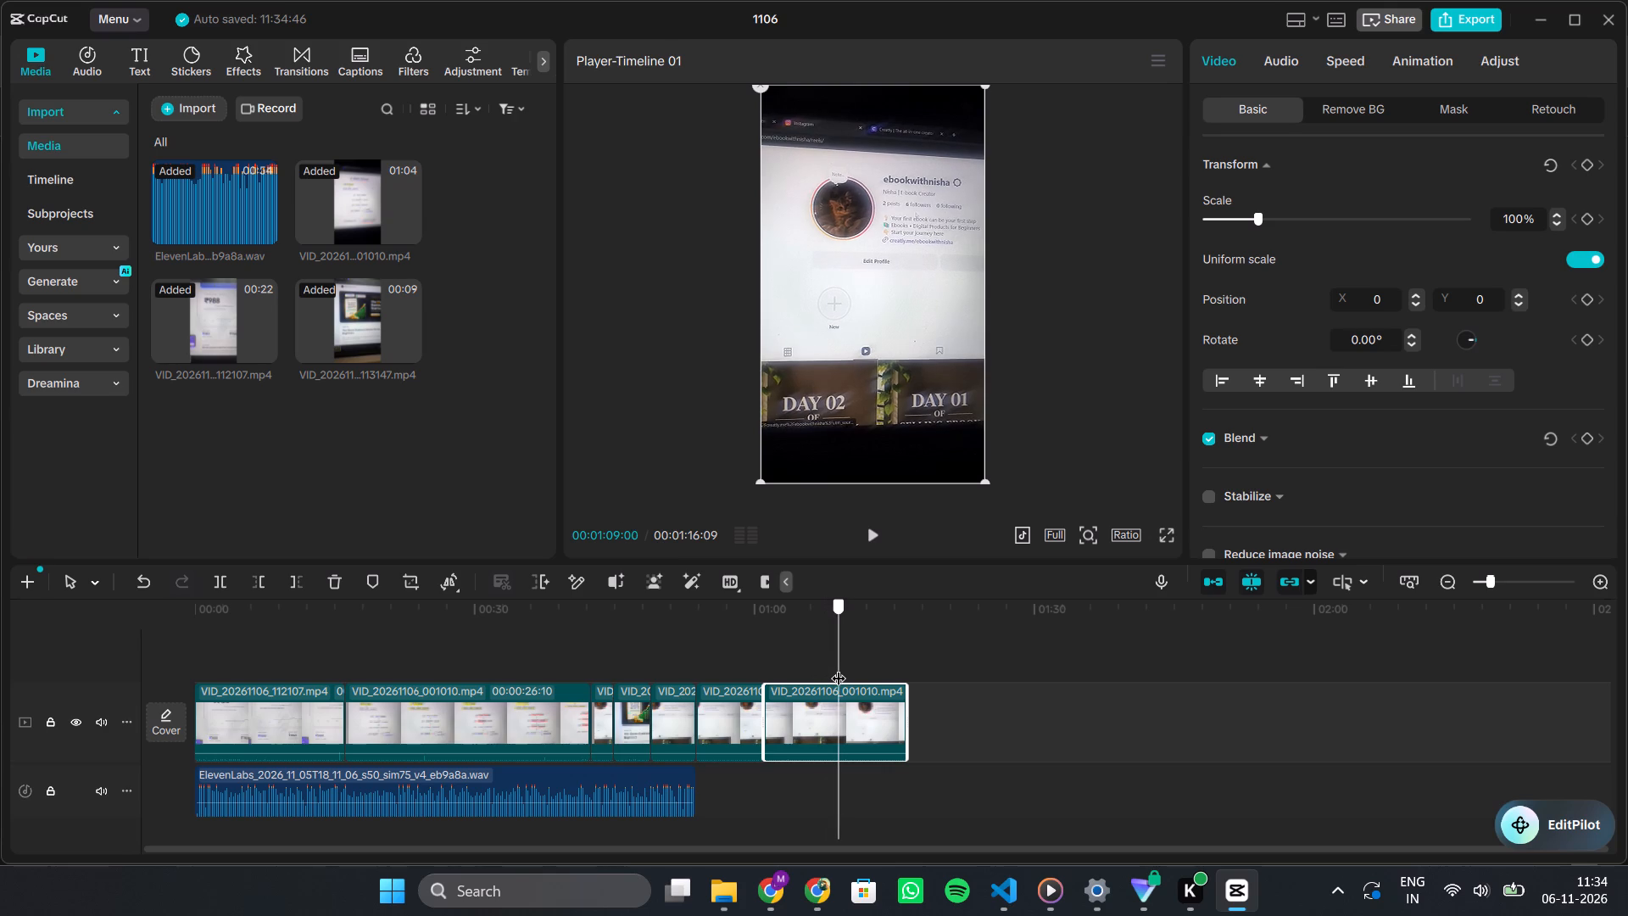
pyautogui.moveTo(839, 667); pyautogui.dragTo(838, 667)
pyautogui.click(259, 581)
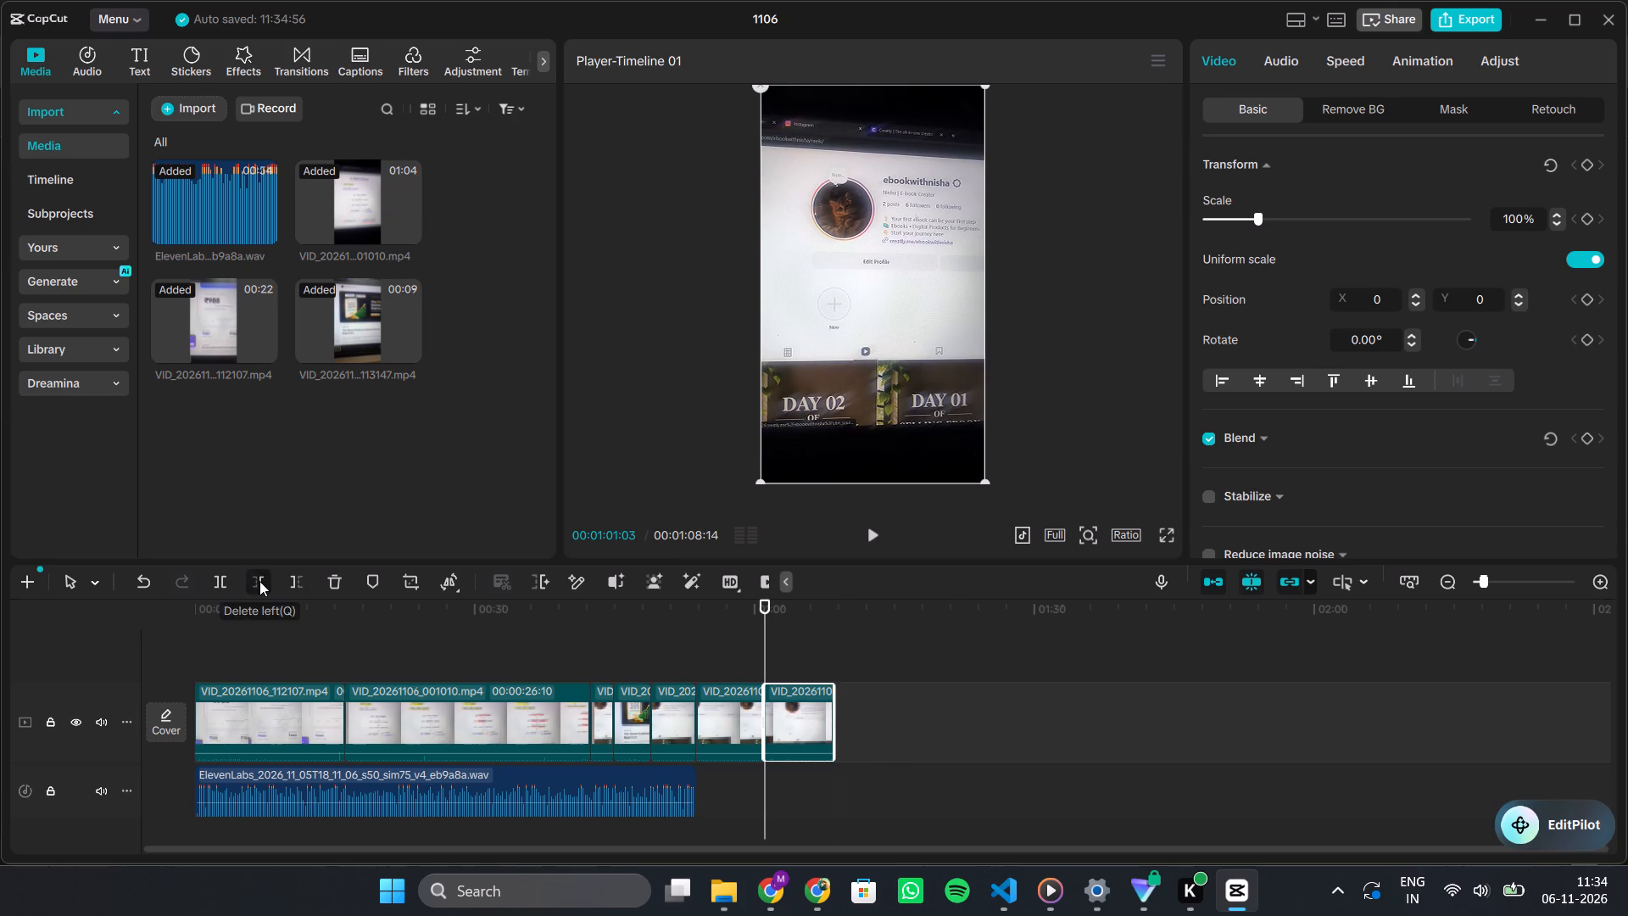
# Replace the short main-track section at about 42 seconds with the last trimmed section, shortened to end at about 00:00:44:28.
pyautogui.moveTo(793, 714); pyautogui.dragTo(617, 658)
pyautogui.moveTo(659, 695); pyautogui.dragTo(607, 712)
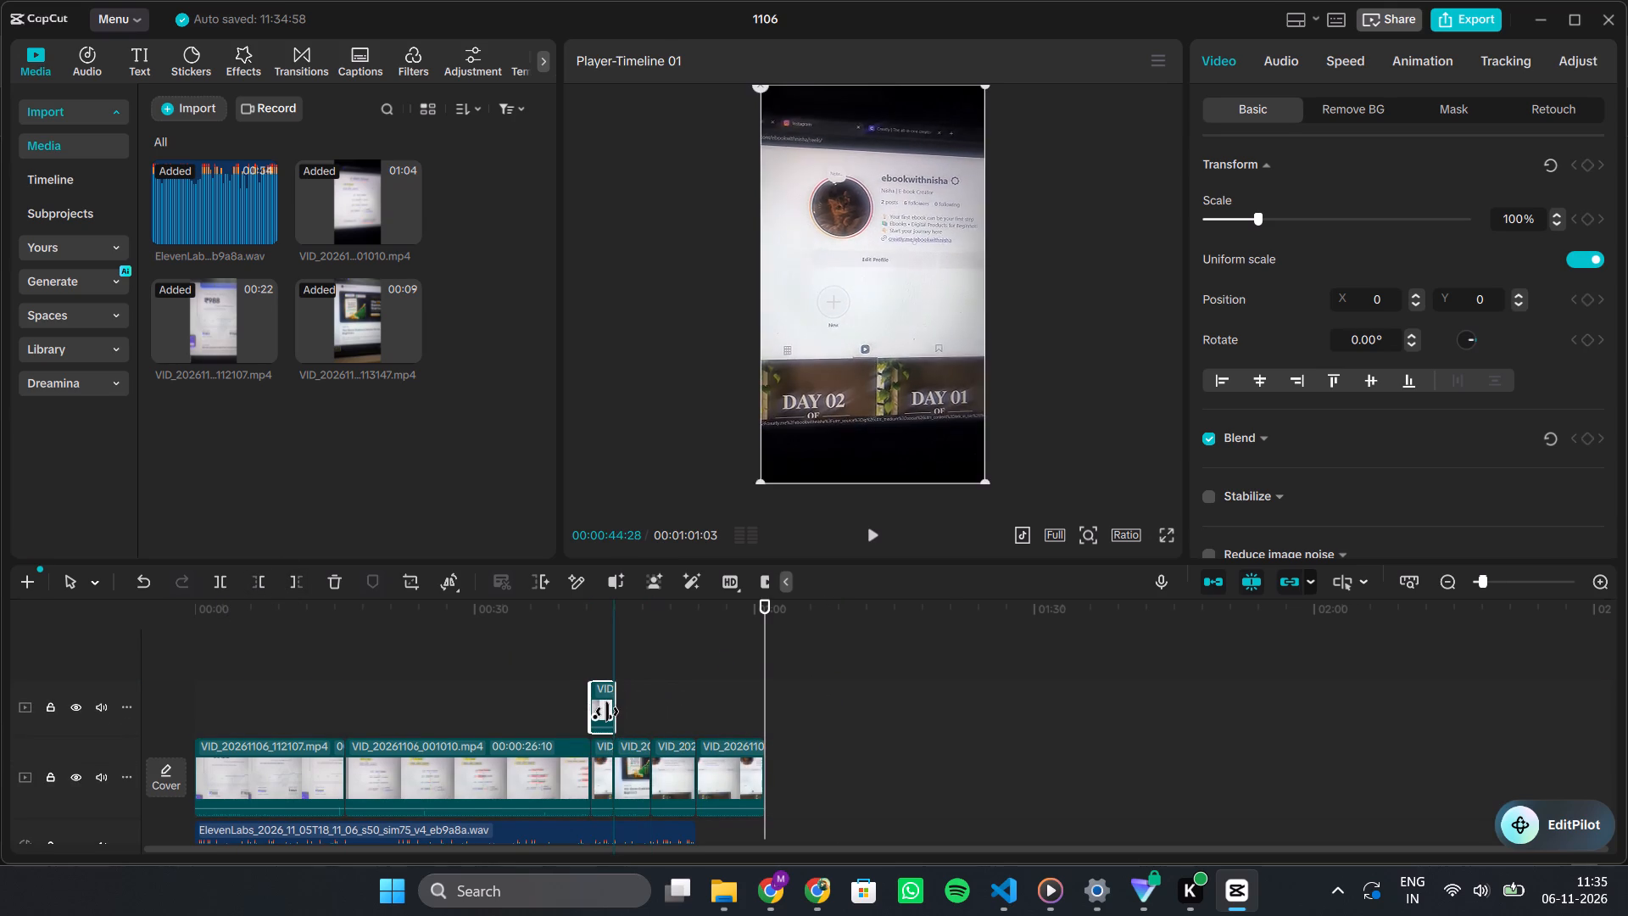
pyautogui.moveTo(607, 712); pyautogui.dragTo(608, 712)
pyautogui.moveTo(603, 701); pyautogui.dragTo(605, 763)
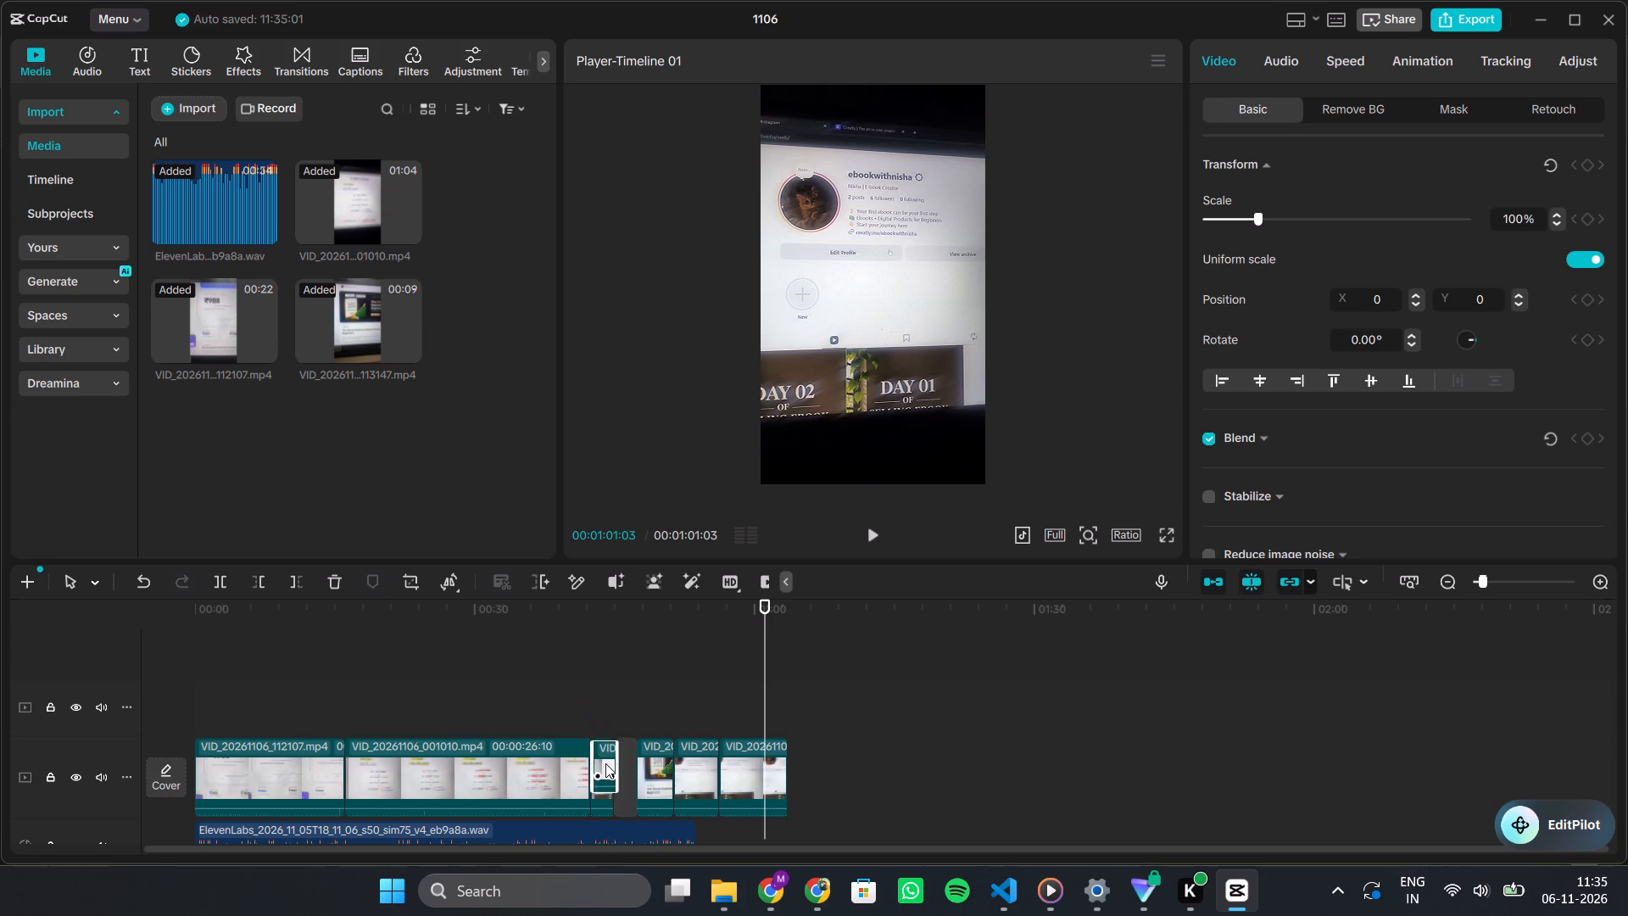
pyautogui.moveTo(605, 763); pyautogui.dragTo(606, 764)
pyautogui.click(599, 726)
pyautogui.press('Delete')
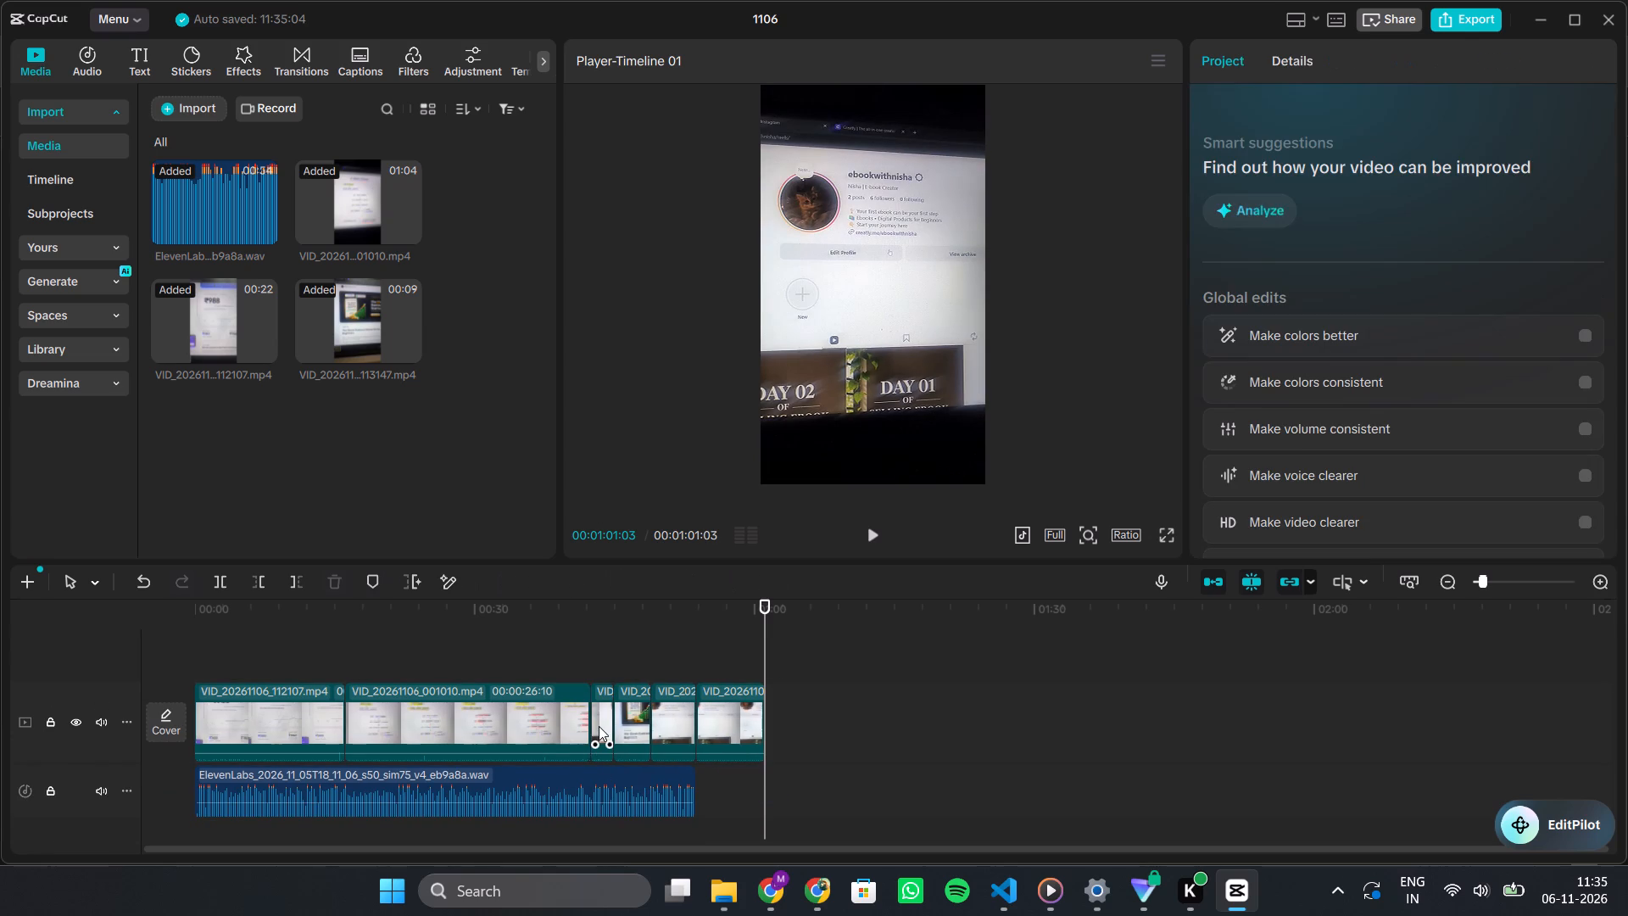
# Delete the old main-track section right after the ebook product-page clip, starting at about 49 seconds.
pyautogui.click(677, 708)
pyautogui.press('Delete')
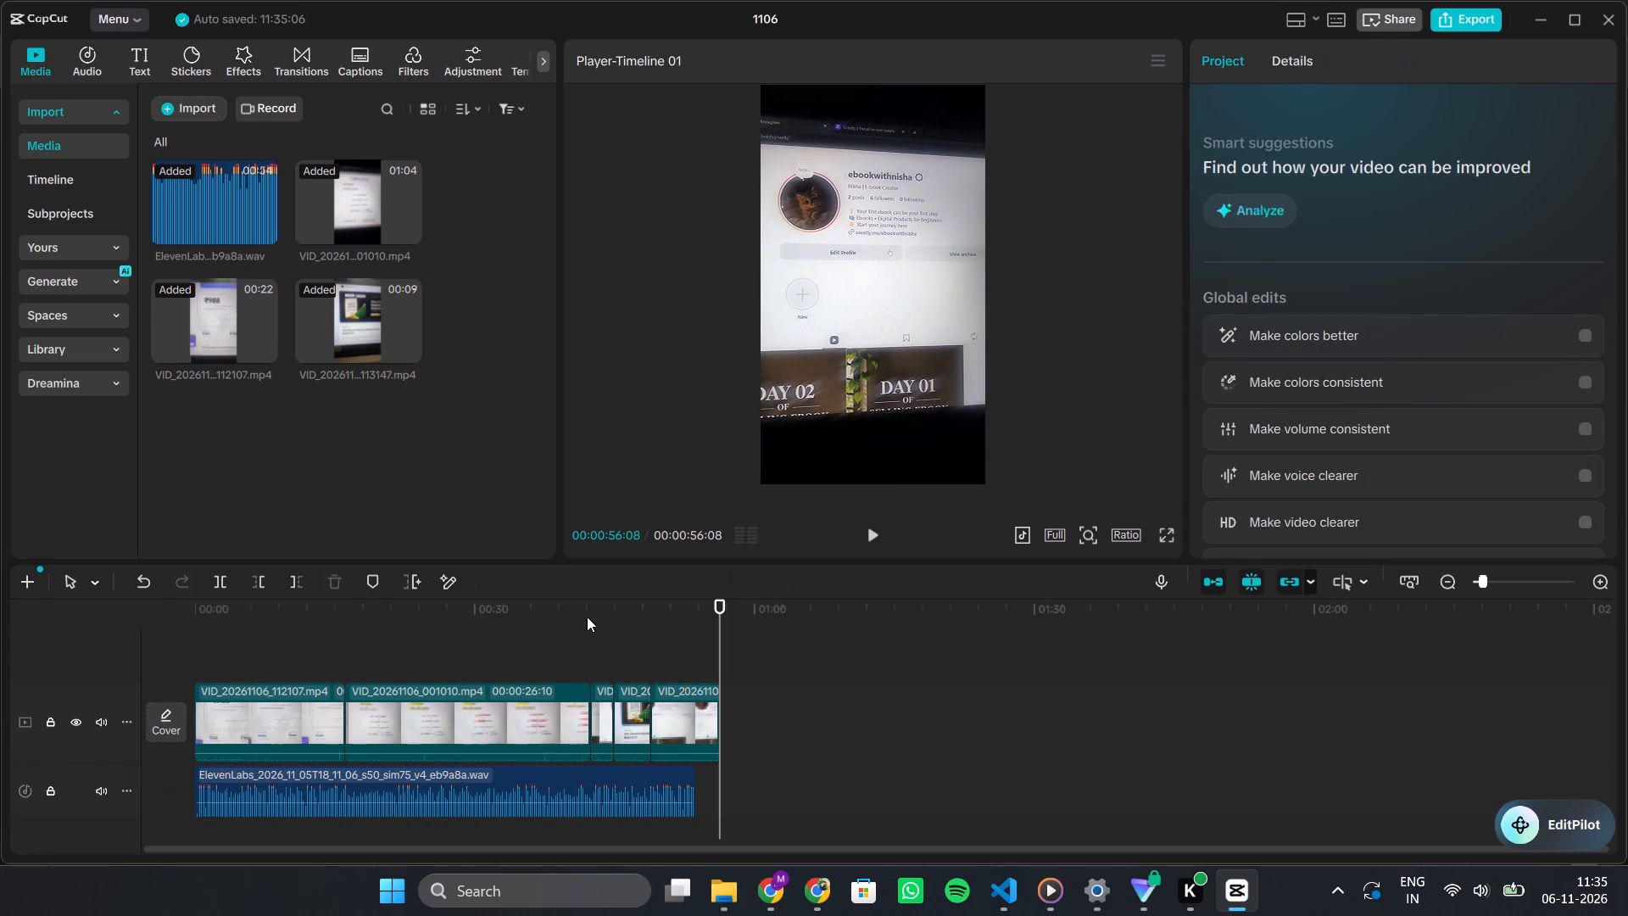
# Play the timeline from about 42 seconds to the end of the voice-over to check the replaced sections.
pyautogui.click(586, 617)
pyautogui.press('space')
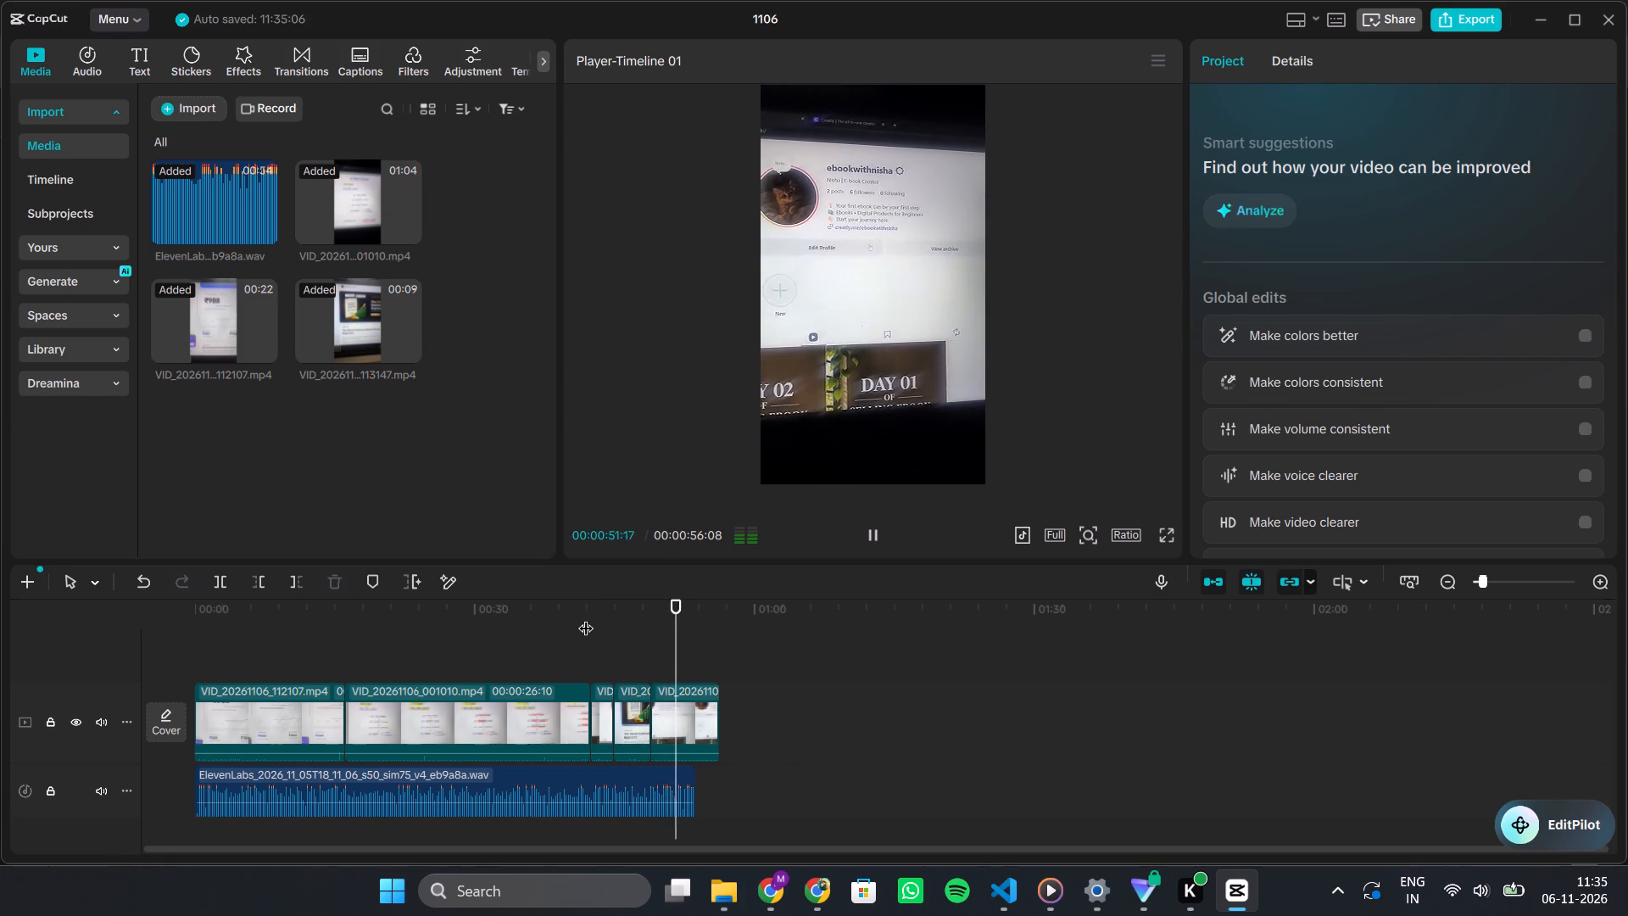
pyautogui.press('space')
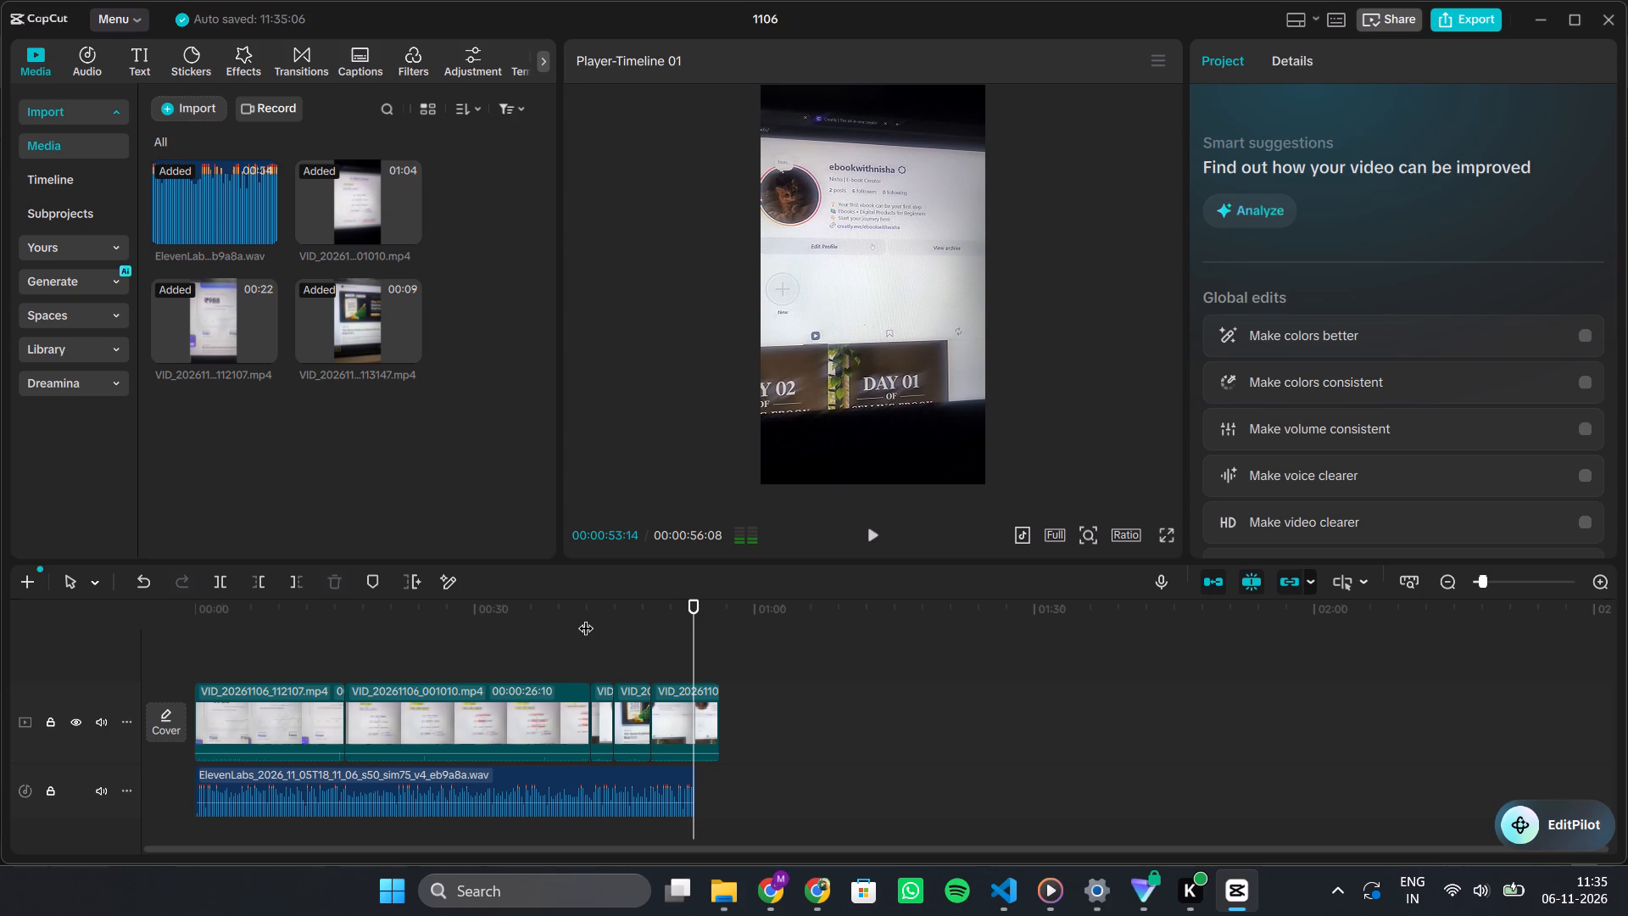
pyautogui.keyDown('ctrl'); pyautogui.scroll(7, 586, 617); pyautogui.keyUp('ctrl')
pyautogui.scroll(-1, 586, 617)
pyautogui.keyDown('ctrl'); pyautogui.scroll(11, 586, 617); pyautogui.keyUp('ctrl')
# Trim the end of the last main-track clip back to the end of the audio, at about 53 seconds.
pyautogui.moveTo(694, 646); pyautogui.dragTo(660, 656)
pyautogui.click(705, 713)
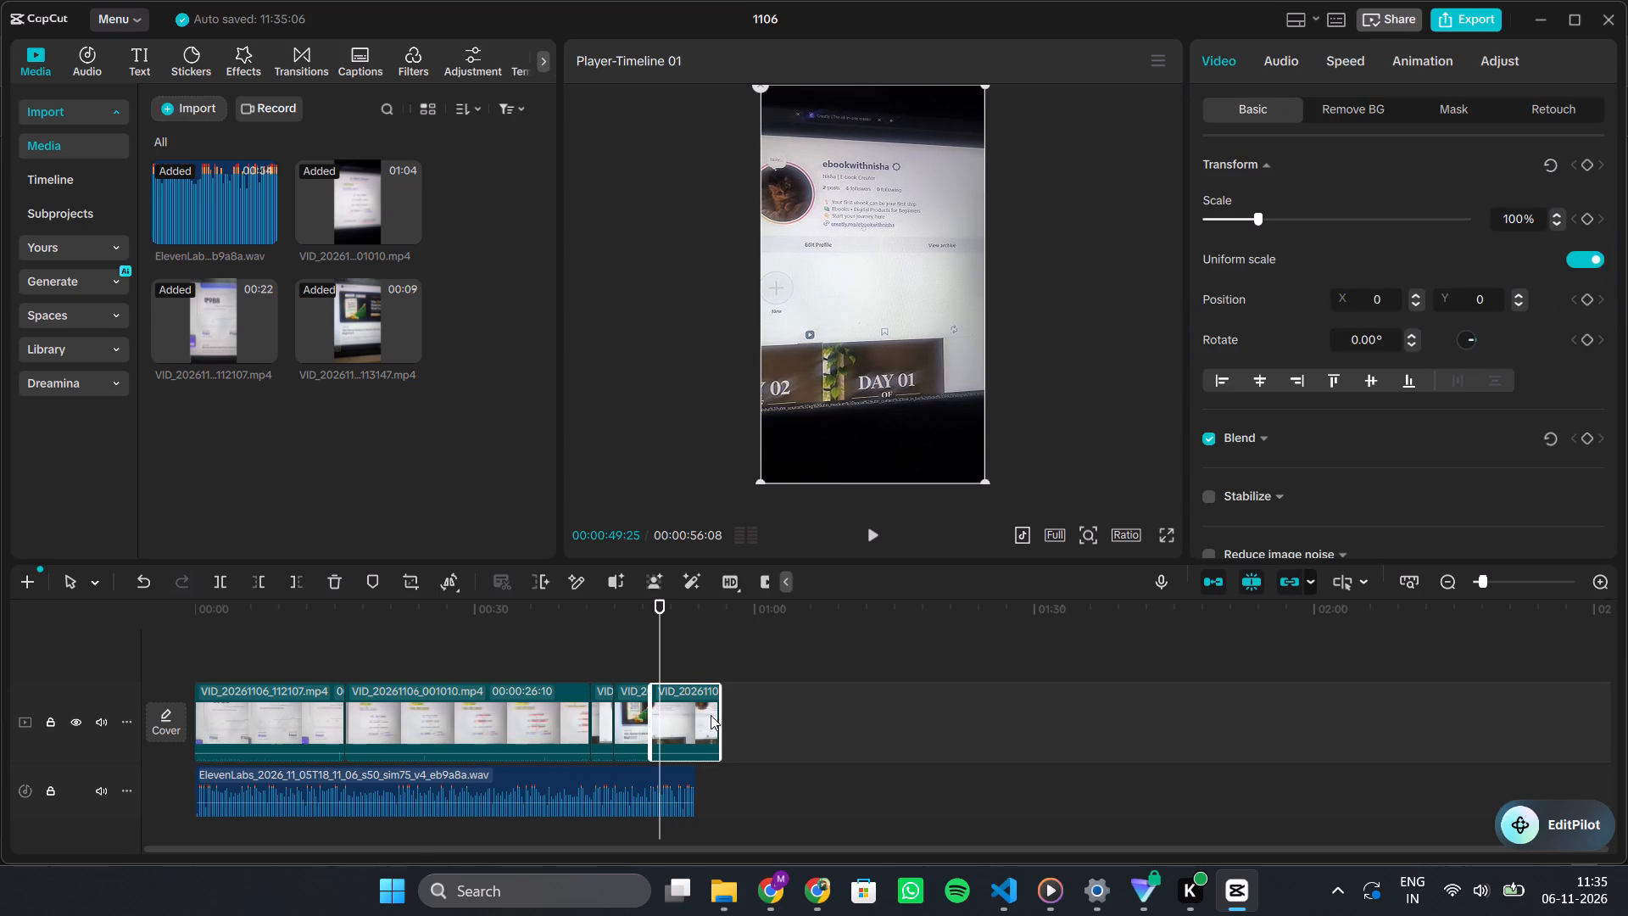
pyautogui.moveTo(722, 715); pyautogui.dragTo(691, 725)
# Play the timeline from the beginning to review the opening, and inspect the last clip at about 50 seconds.
pyautogui.click(436, 631)
pyautogui.moveTo(436, 631); pyautogui.dragTo(179, 626)
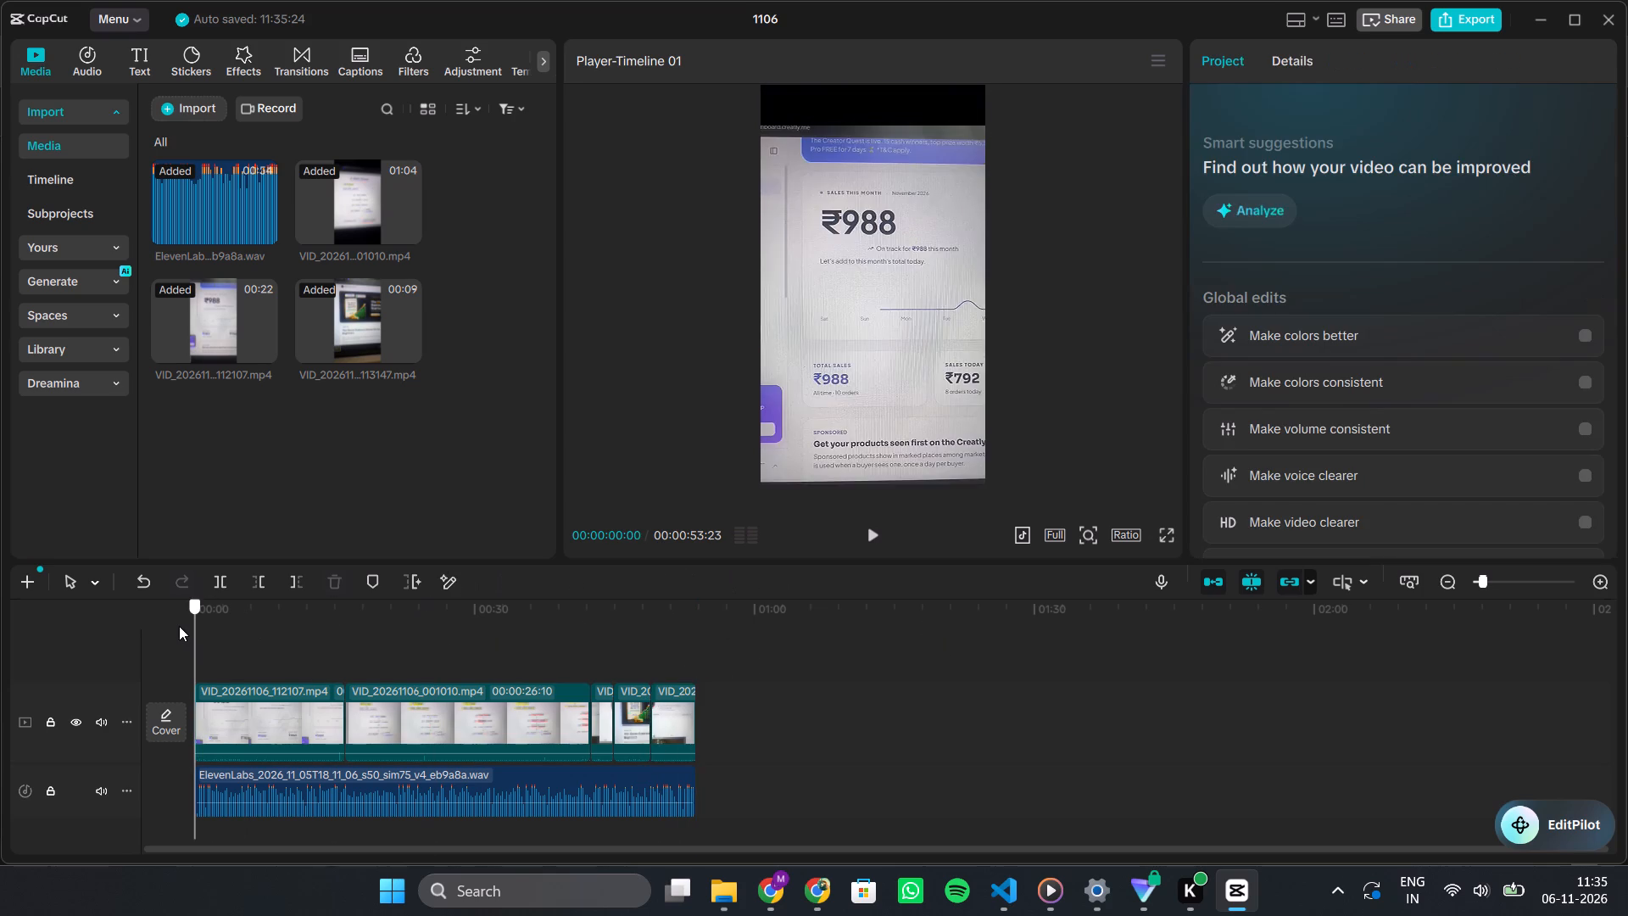
pyautogui.press('space')
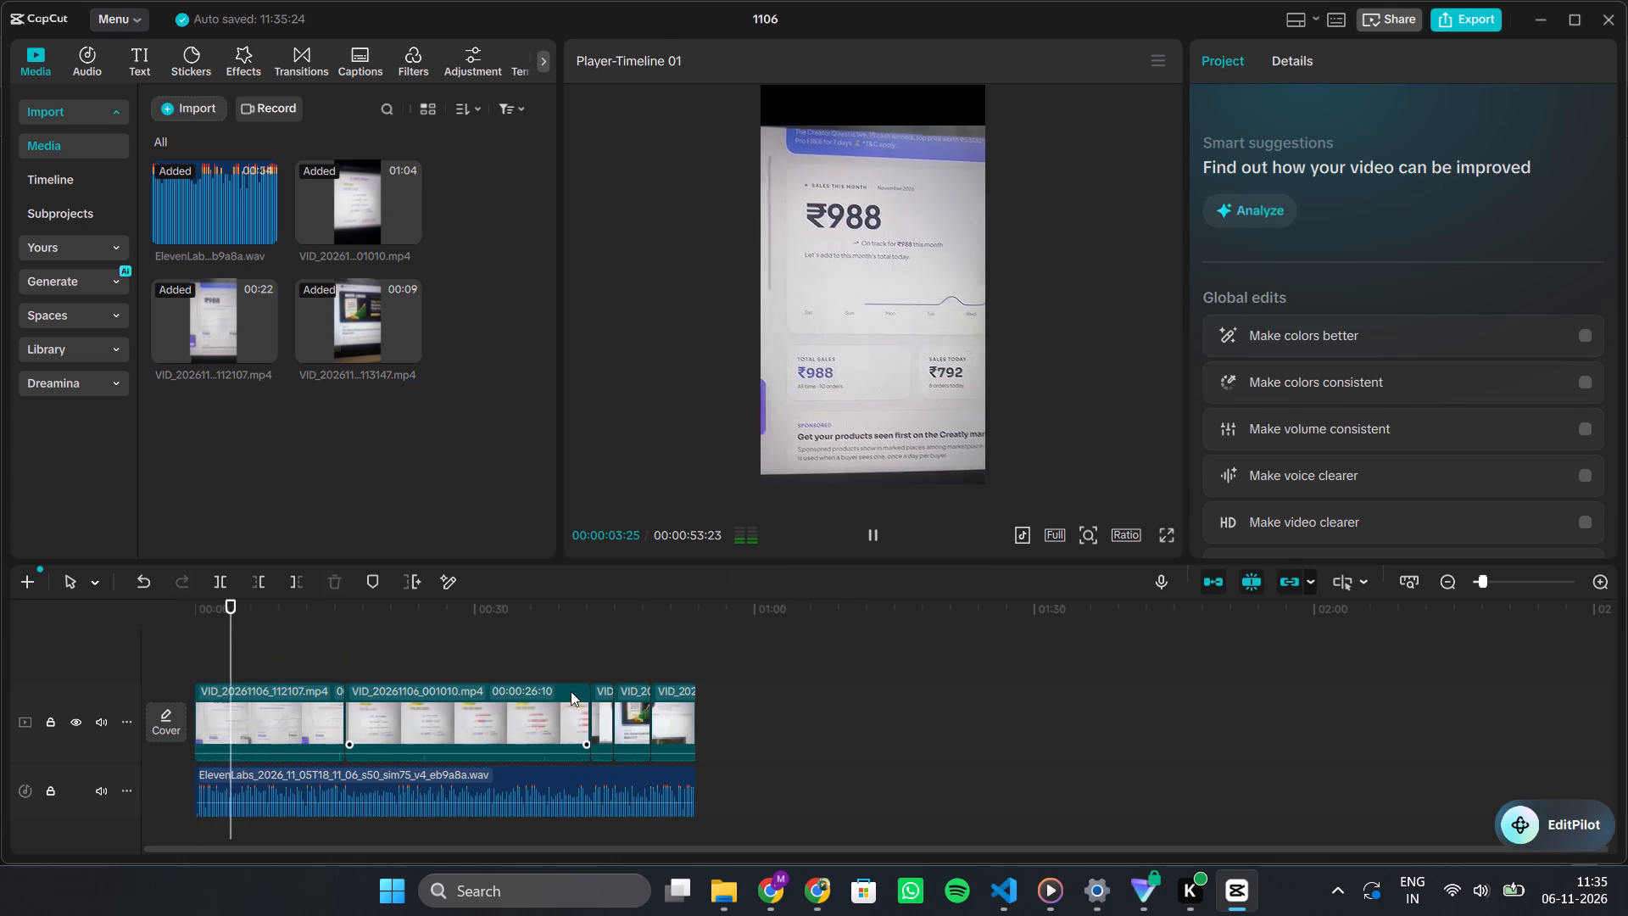
pyautogui.click(666, 690)
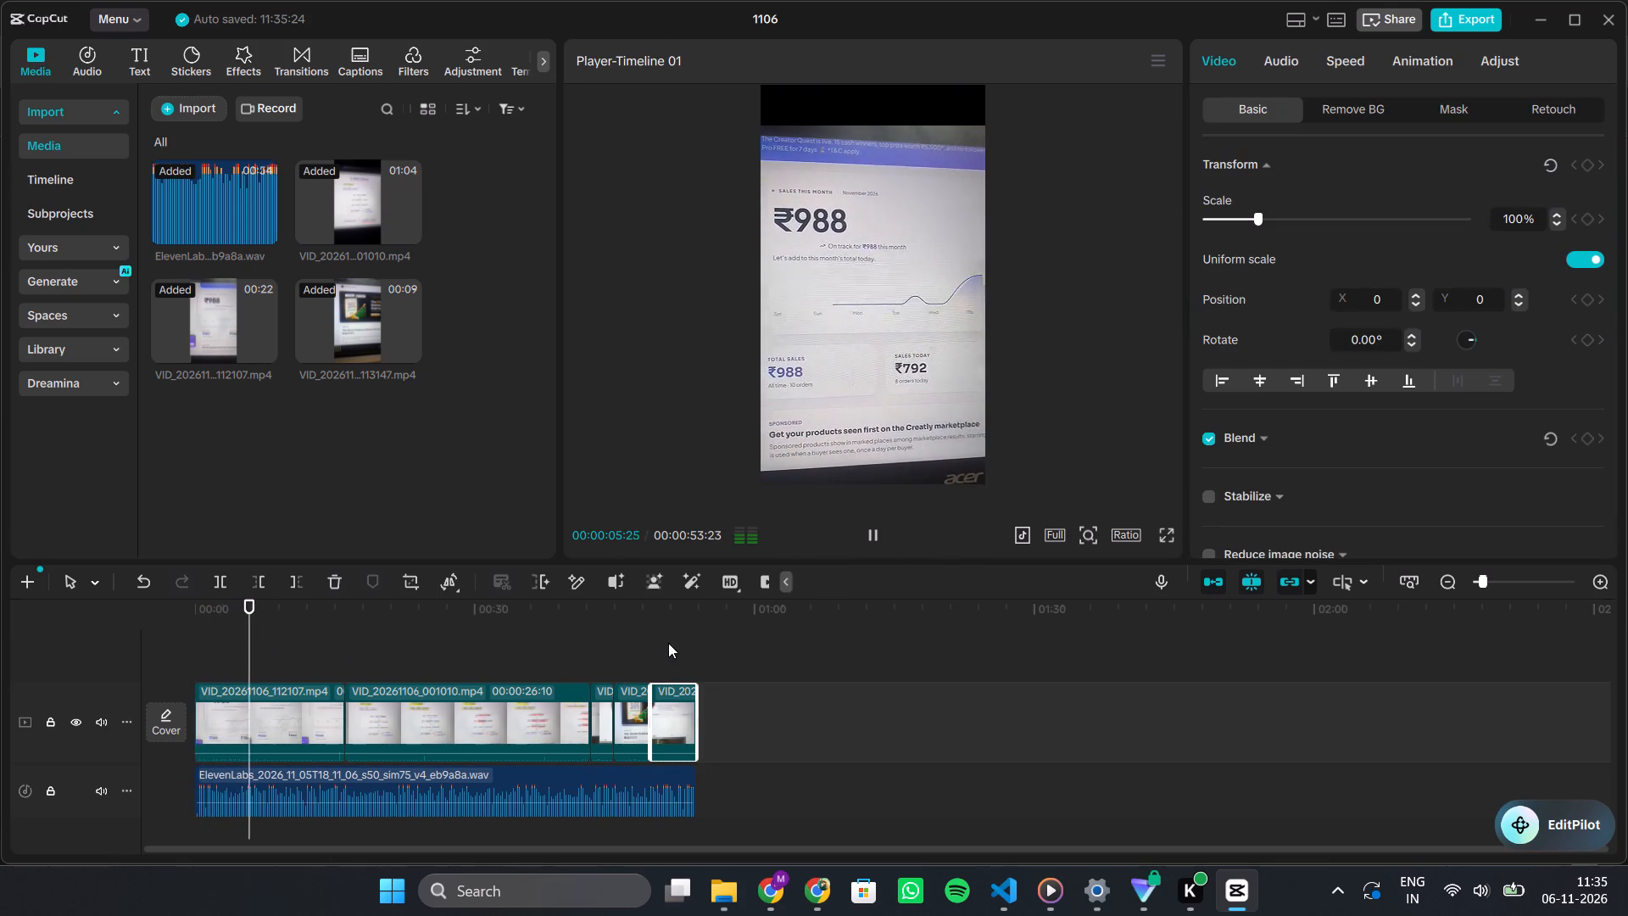
pyautogui.click(668, 642)
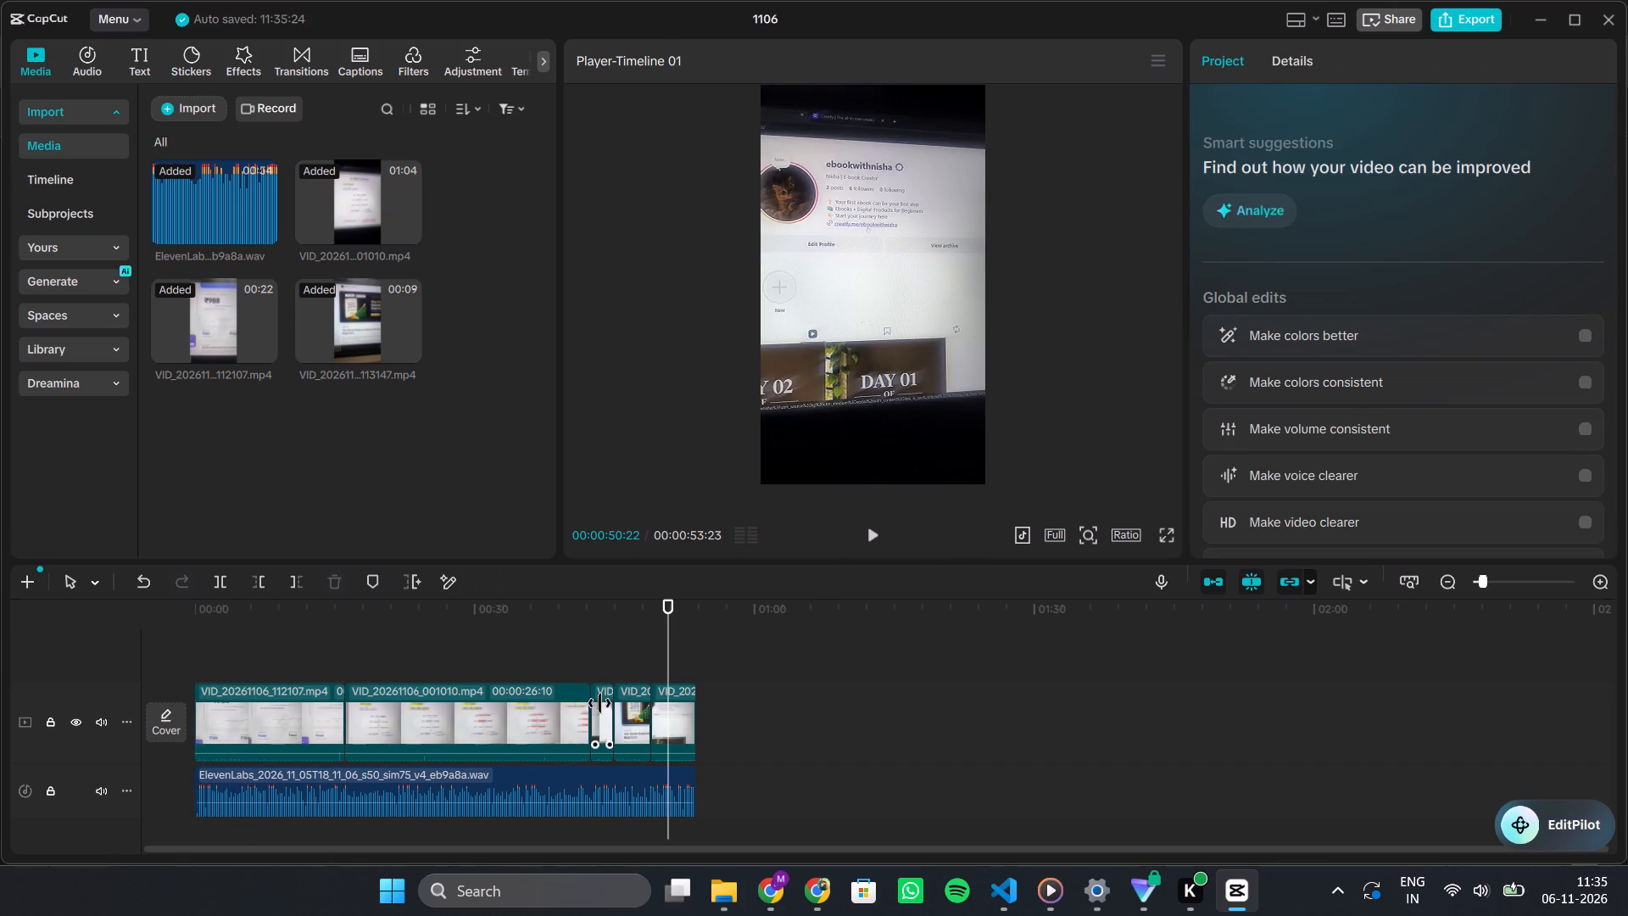
# Copy the short profile-page clip at about 43 seconds and paste it at 00:00:00:00 on a track above the main video.
pyautogui.click(599, 703)
pyautogui.hotkey('ctrl', 'c')
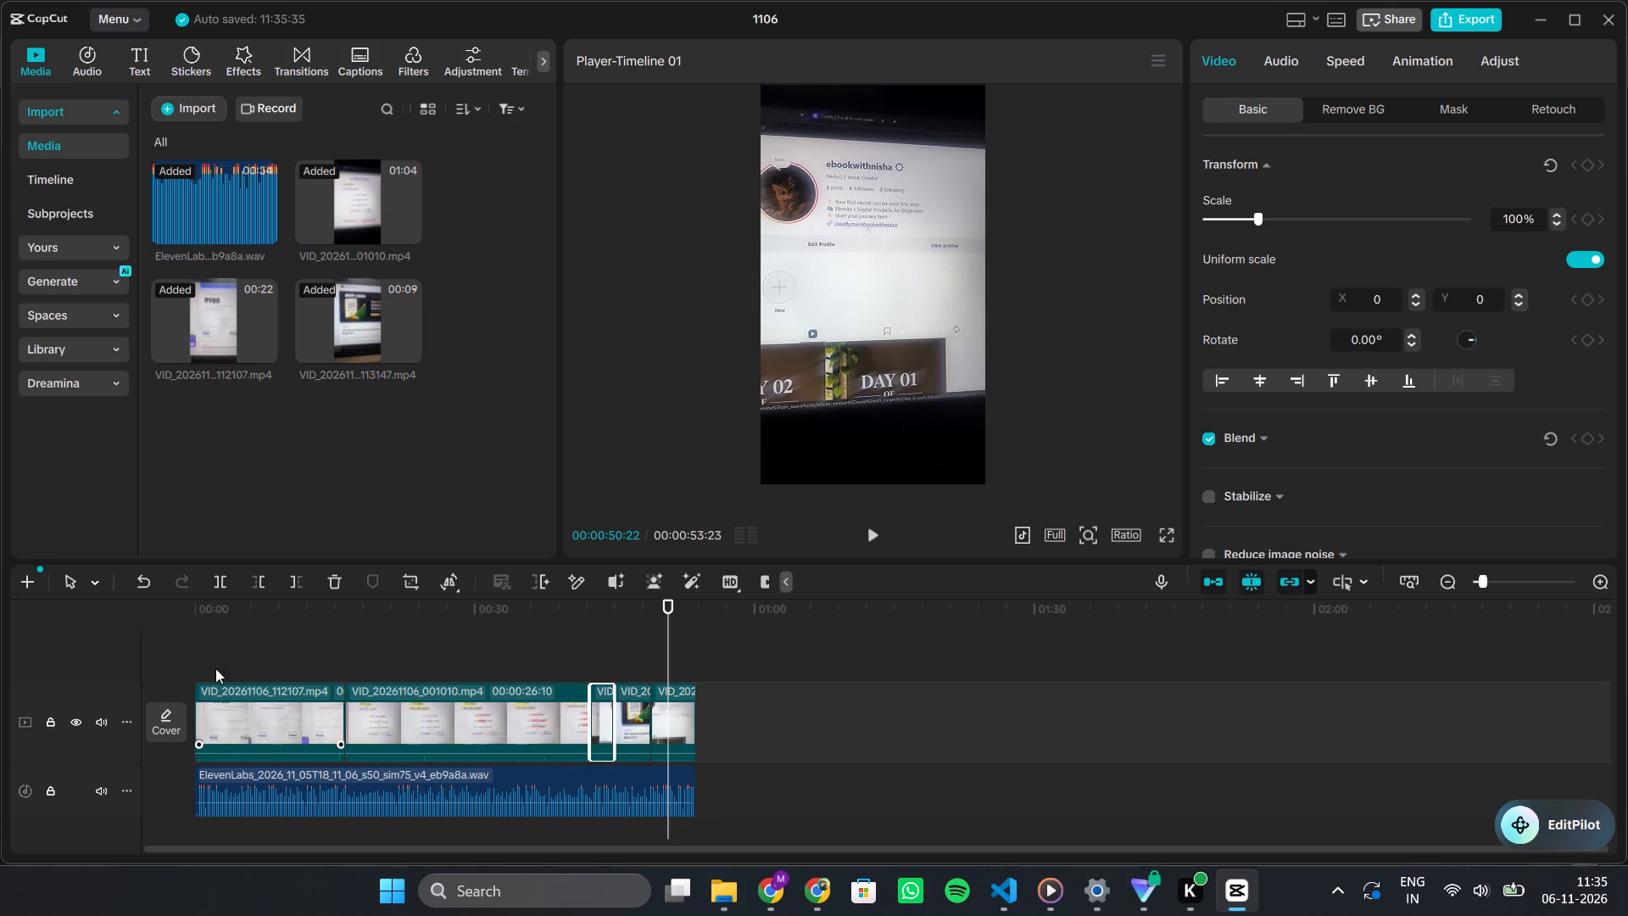
pyautogui.click(199, 641)
pyautogui.moveTo(199, 641); pyautogui.dragTo(153, 663)
pyautogui.hotkey('ctrl', 'v')
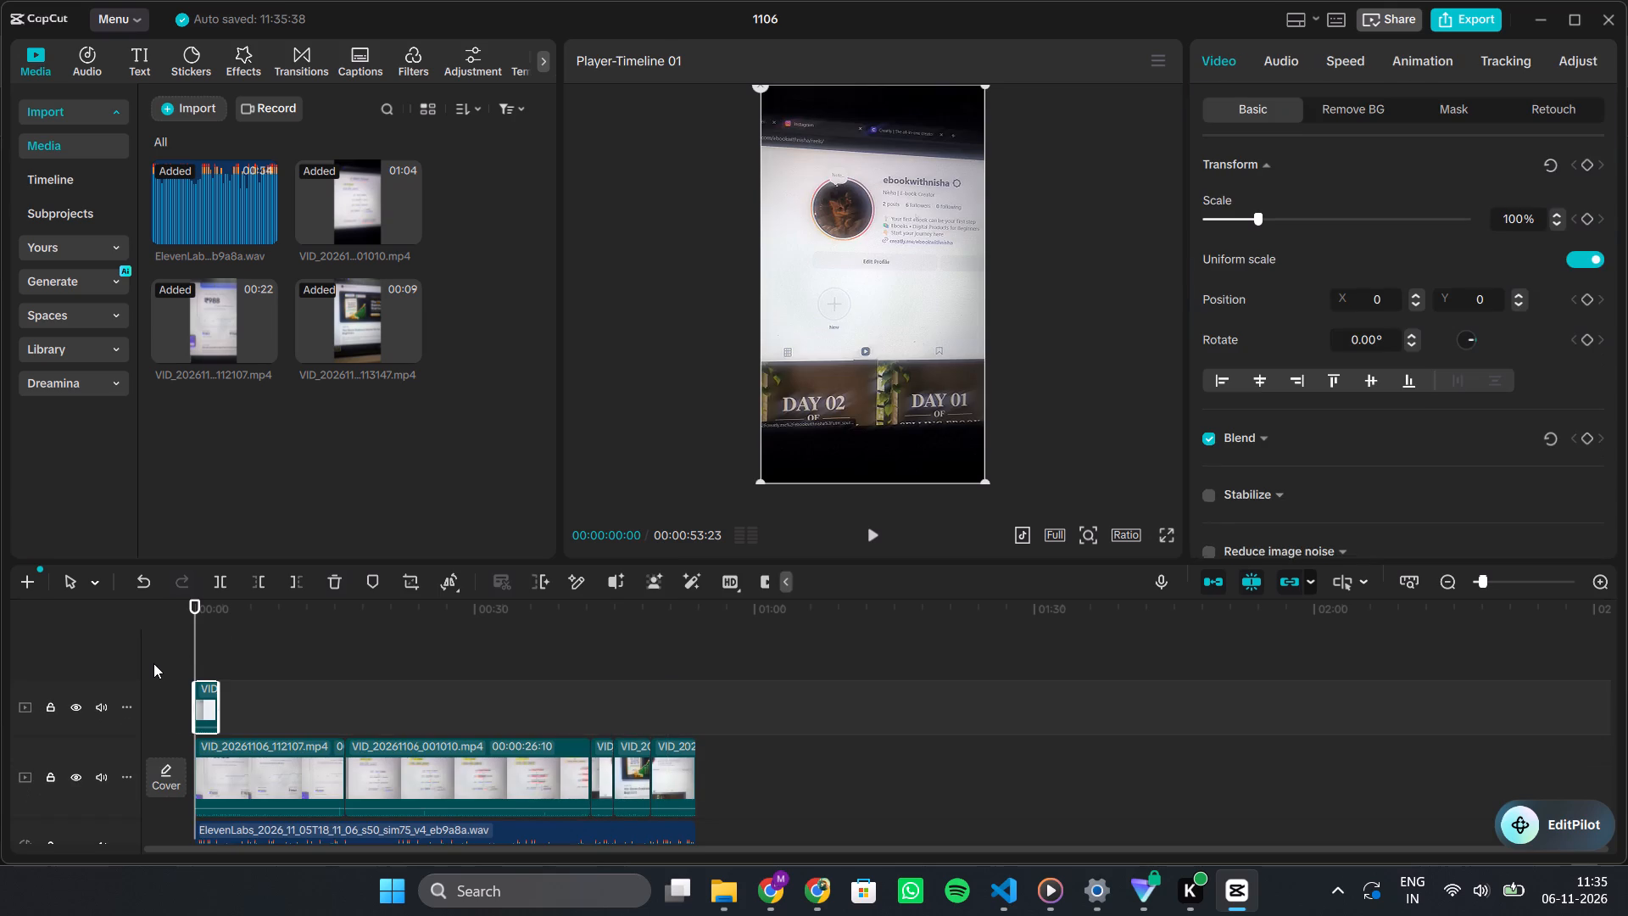
# Cut away the start of the first main-track clip, VID_20261106_112107, up to 00:00:02:14 near the pasted clip's end.
pyautogui.press('space')
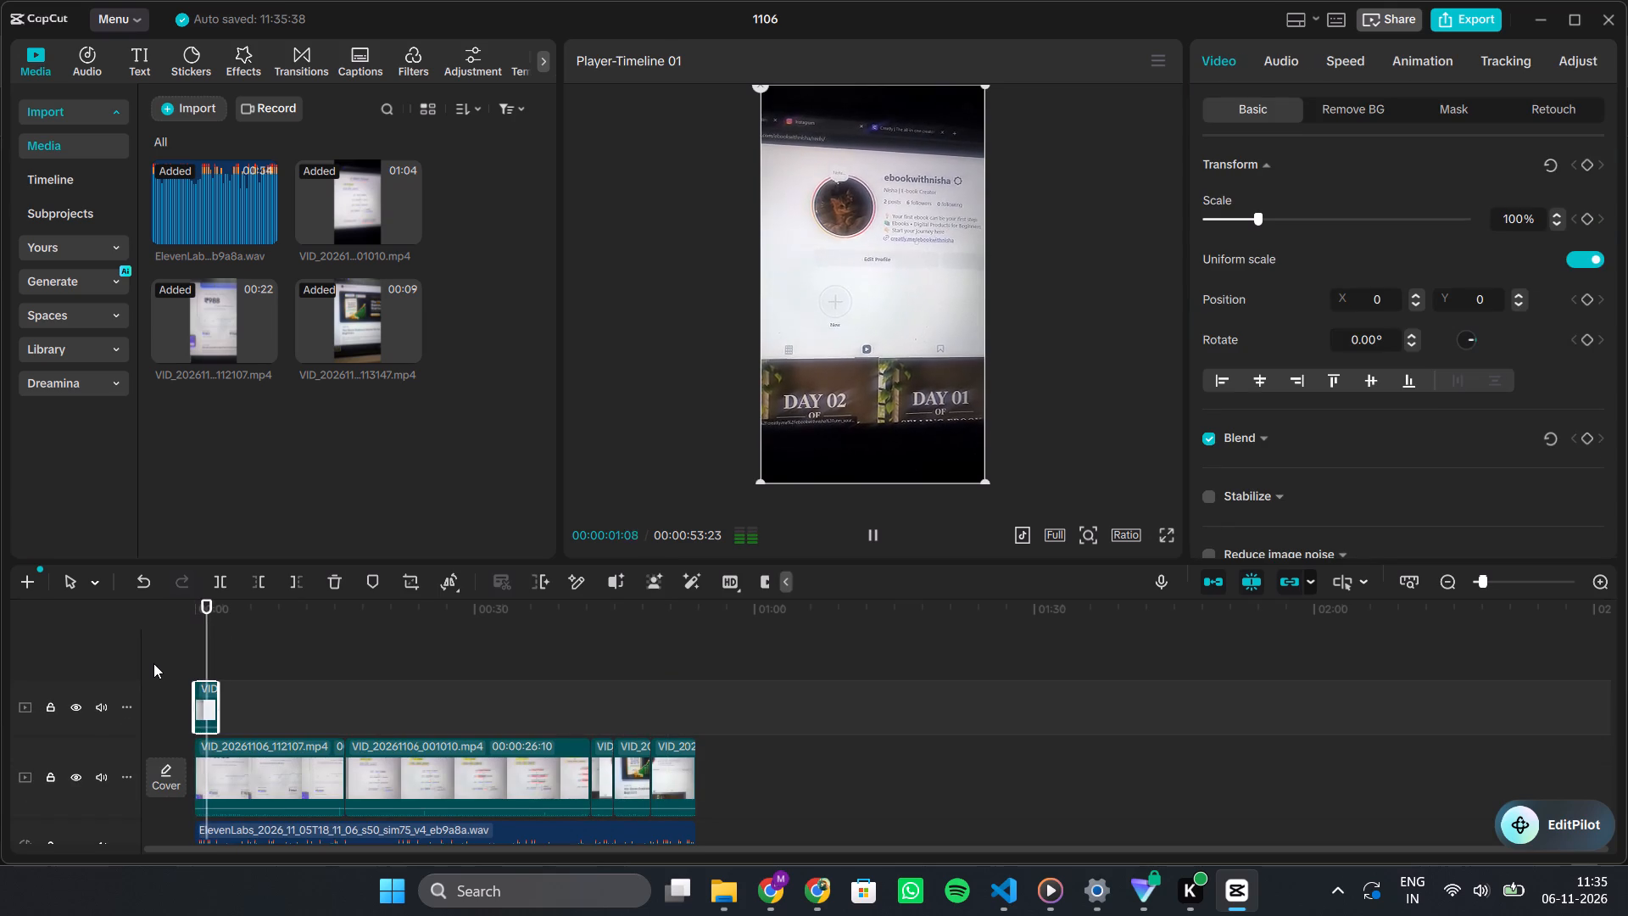
pyautogui.press('space')
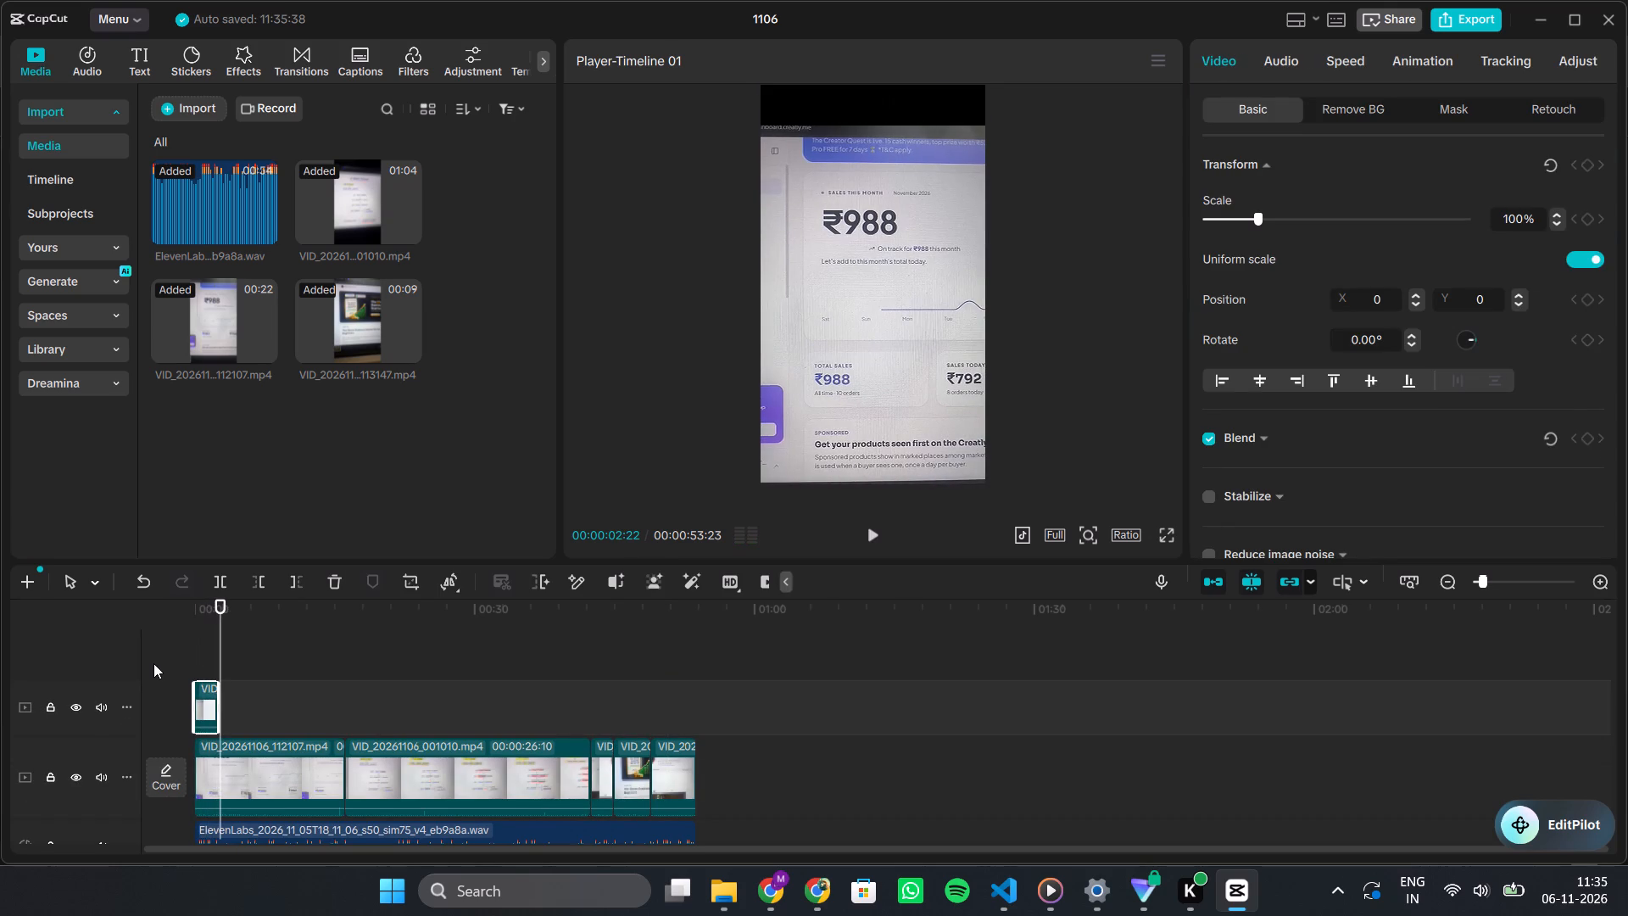
pyautogui.click(215, 645)
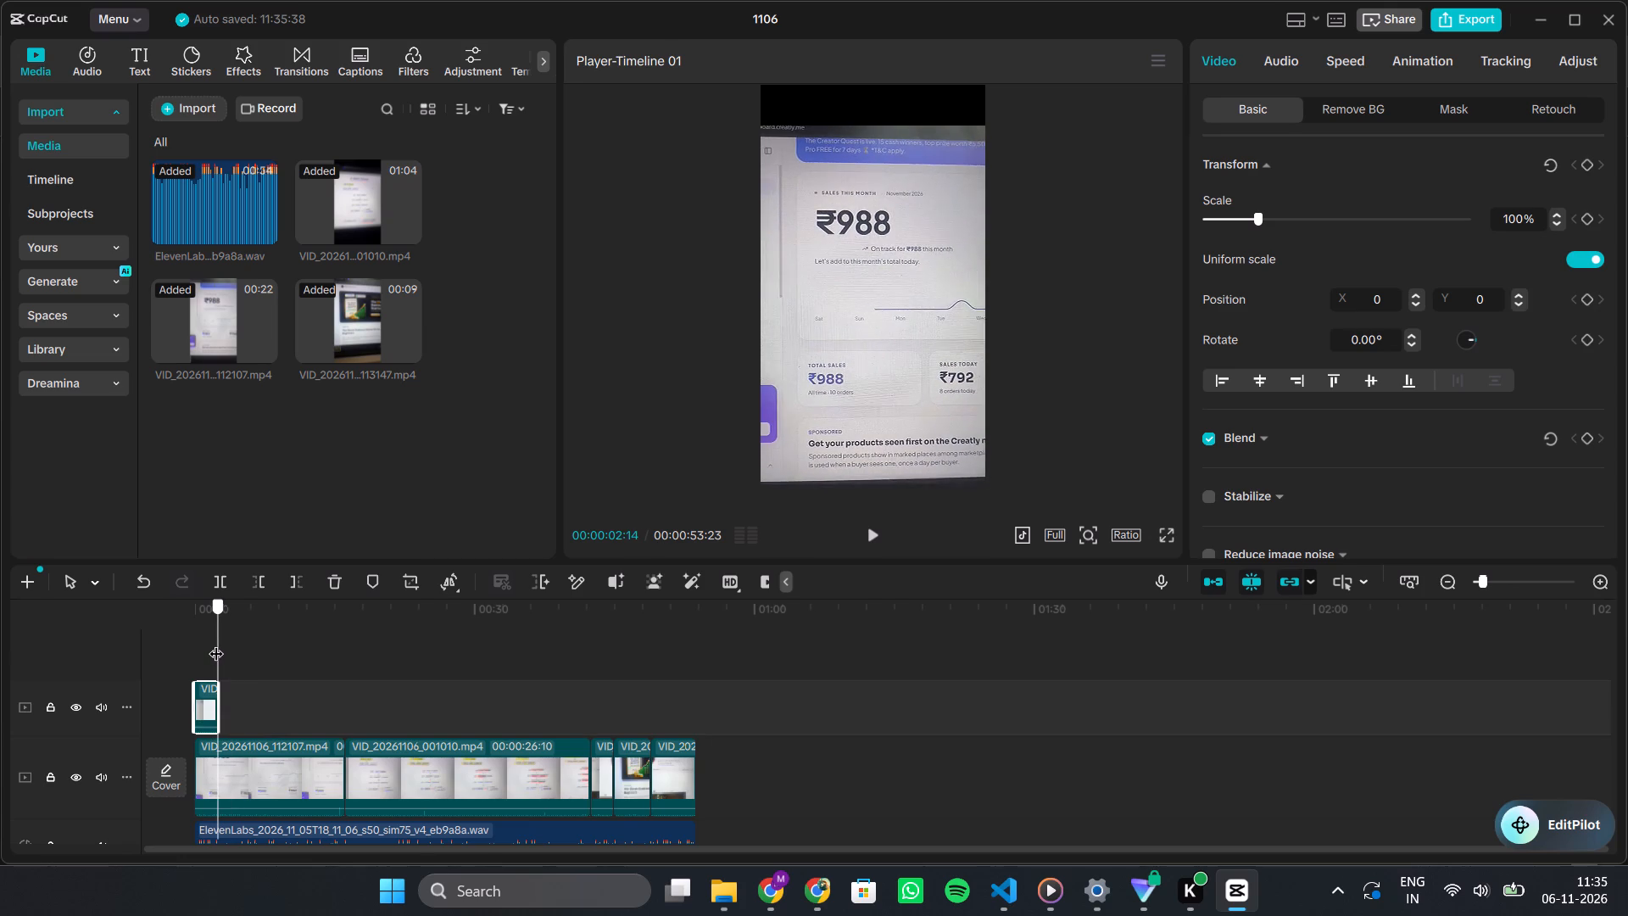
pyautogui.click(223, 772)
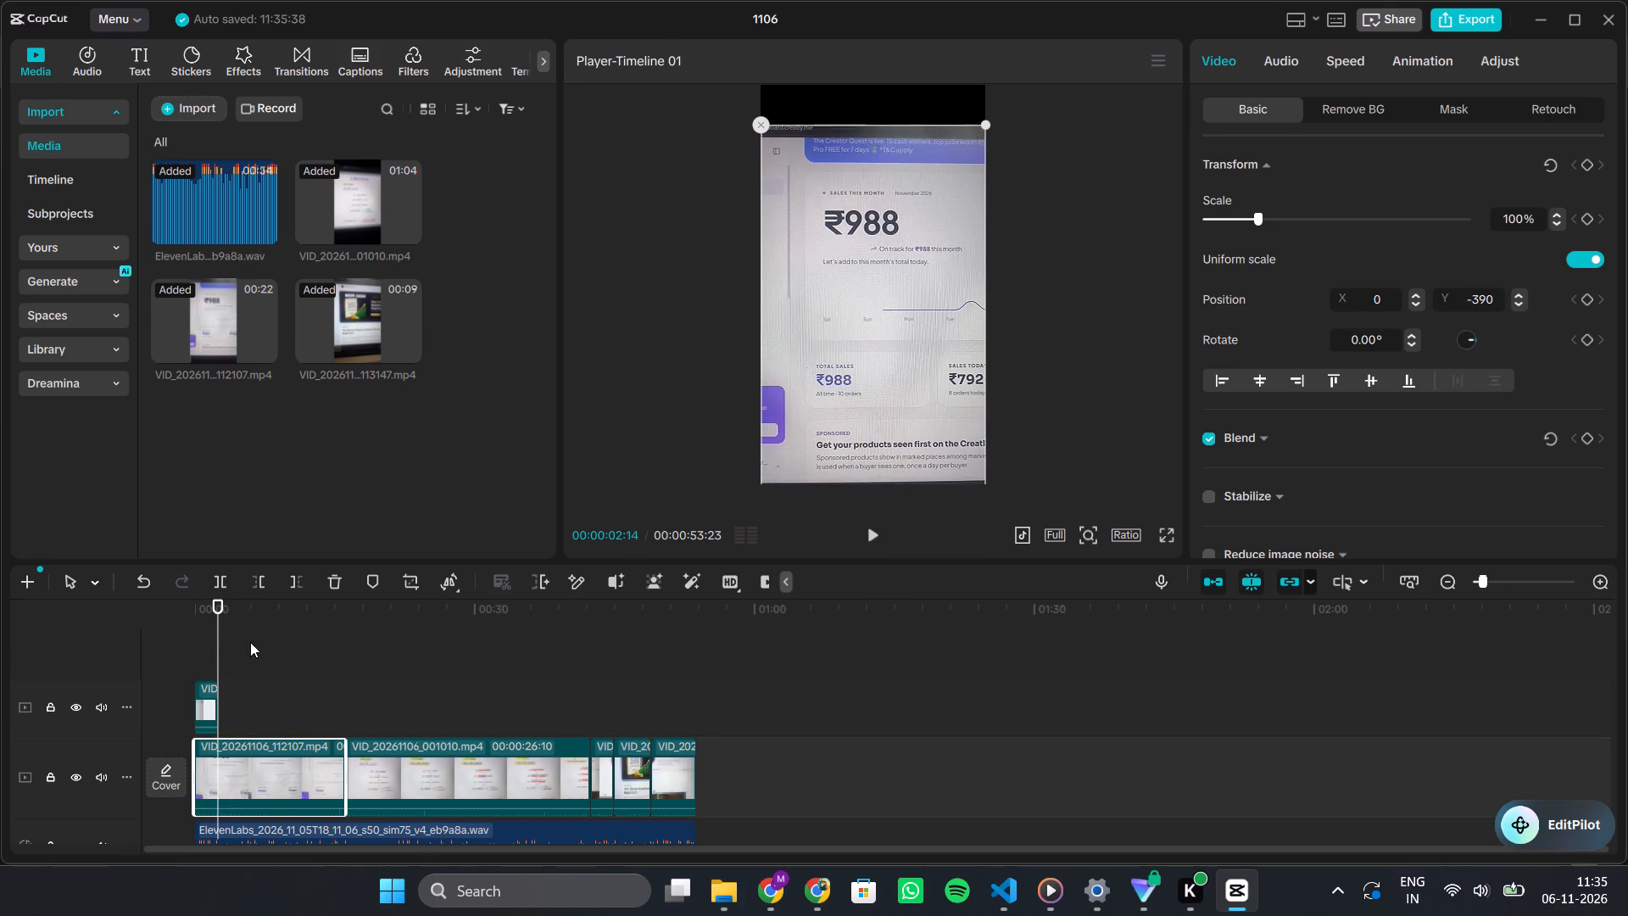
pyautogui.click(258, 578)
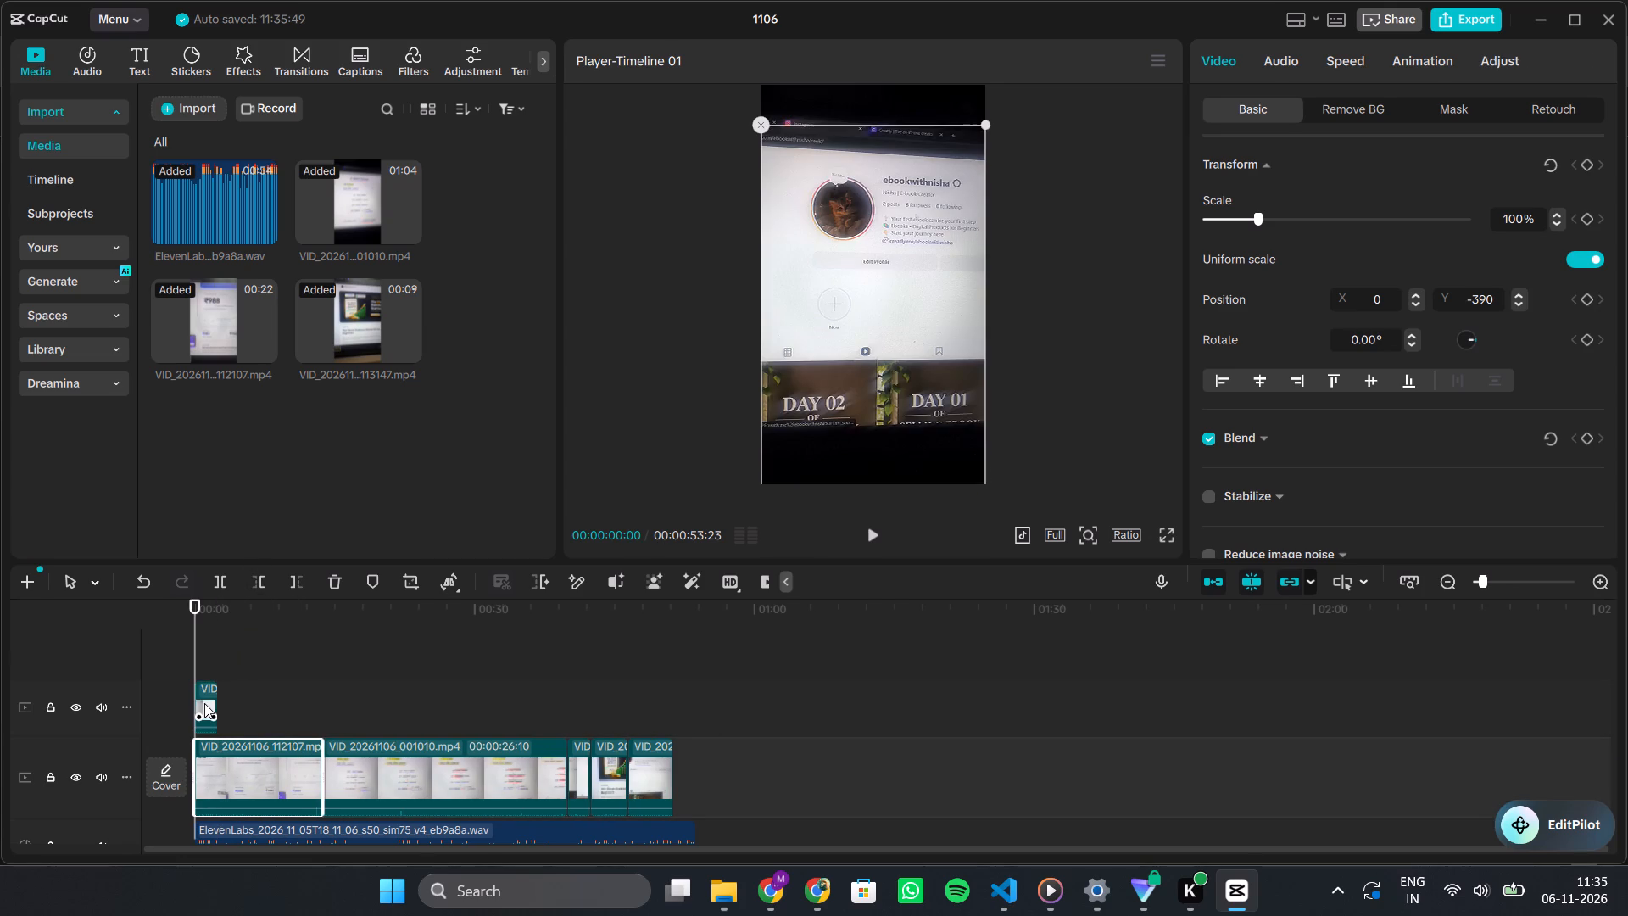
# Move the pasted profile-page clip down to the very beginning of the main track.
pyautogui.click(204, 703)
pyautogui.moveTo(204, 701); pyautogui.dragTo(202, 770)
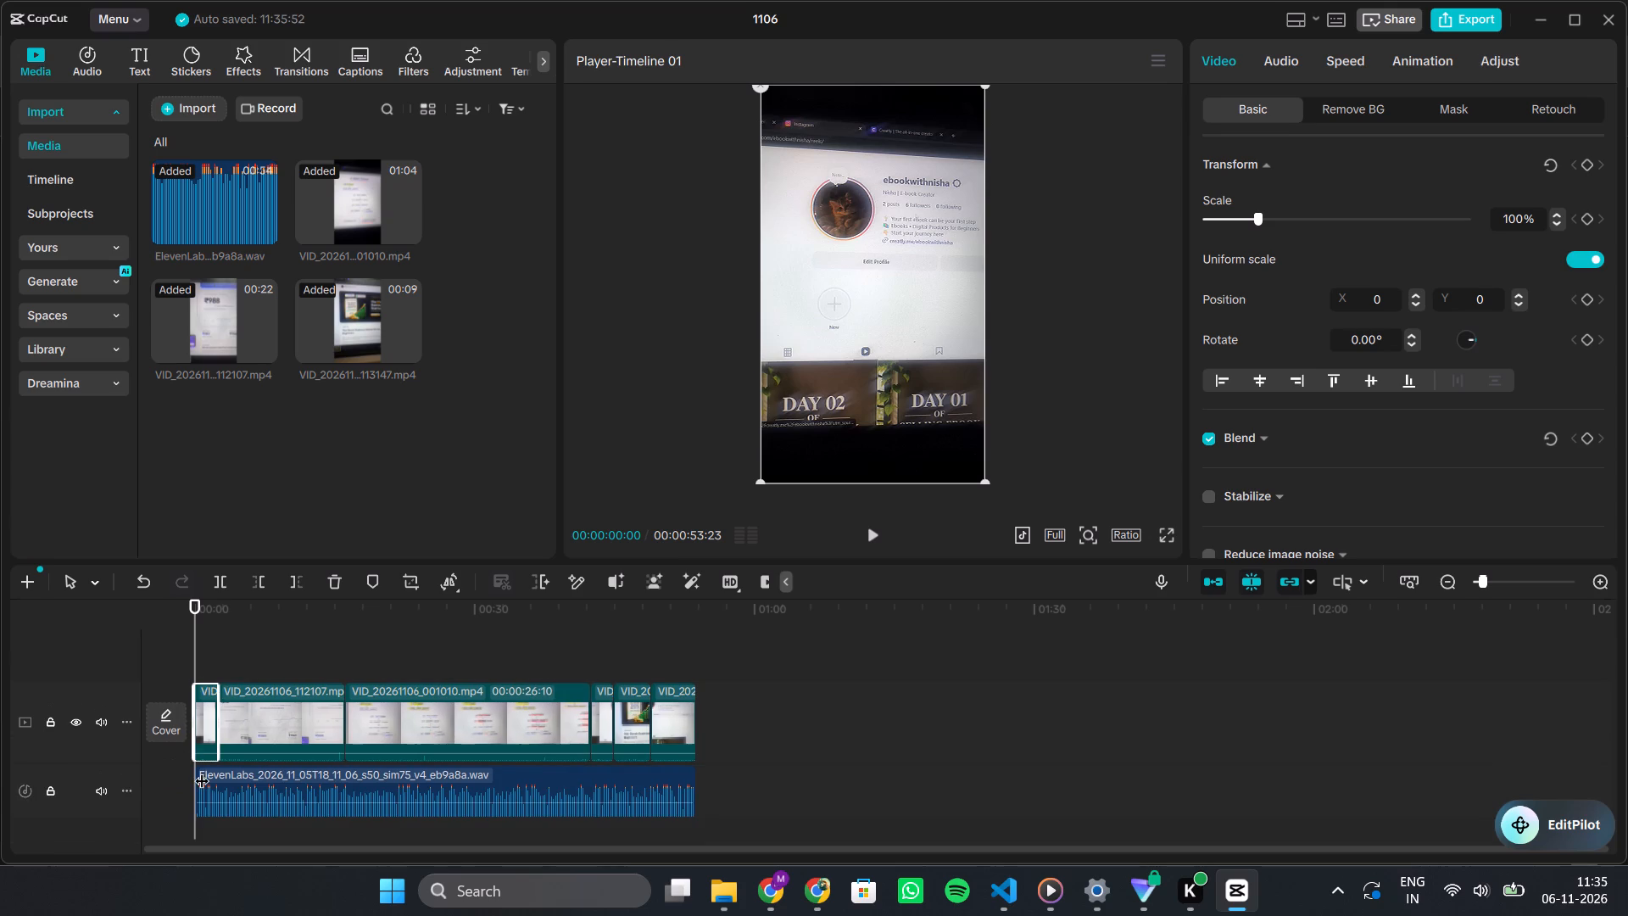
# Play the timeline from the beginning to check the new opening clip.
pyautogui.press('space')
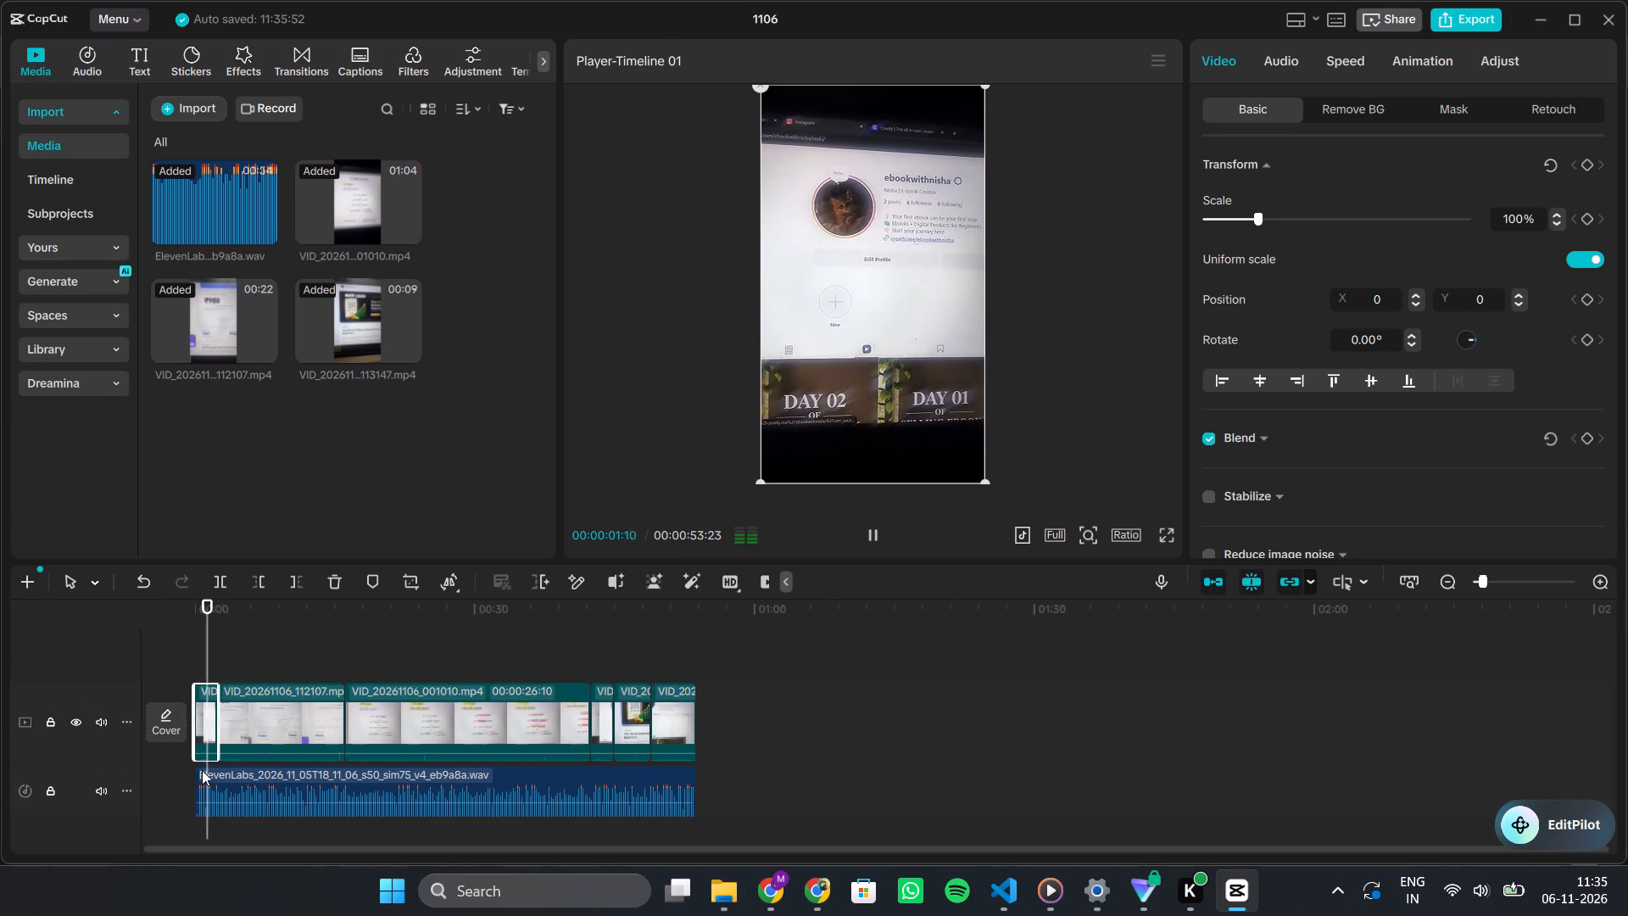
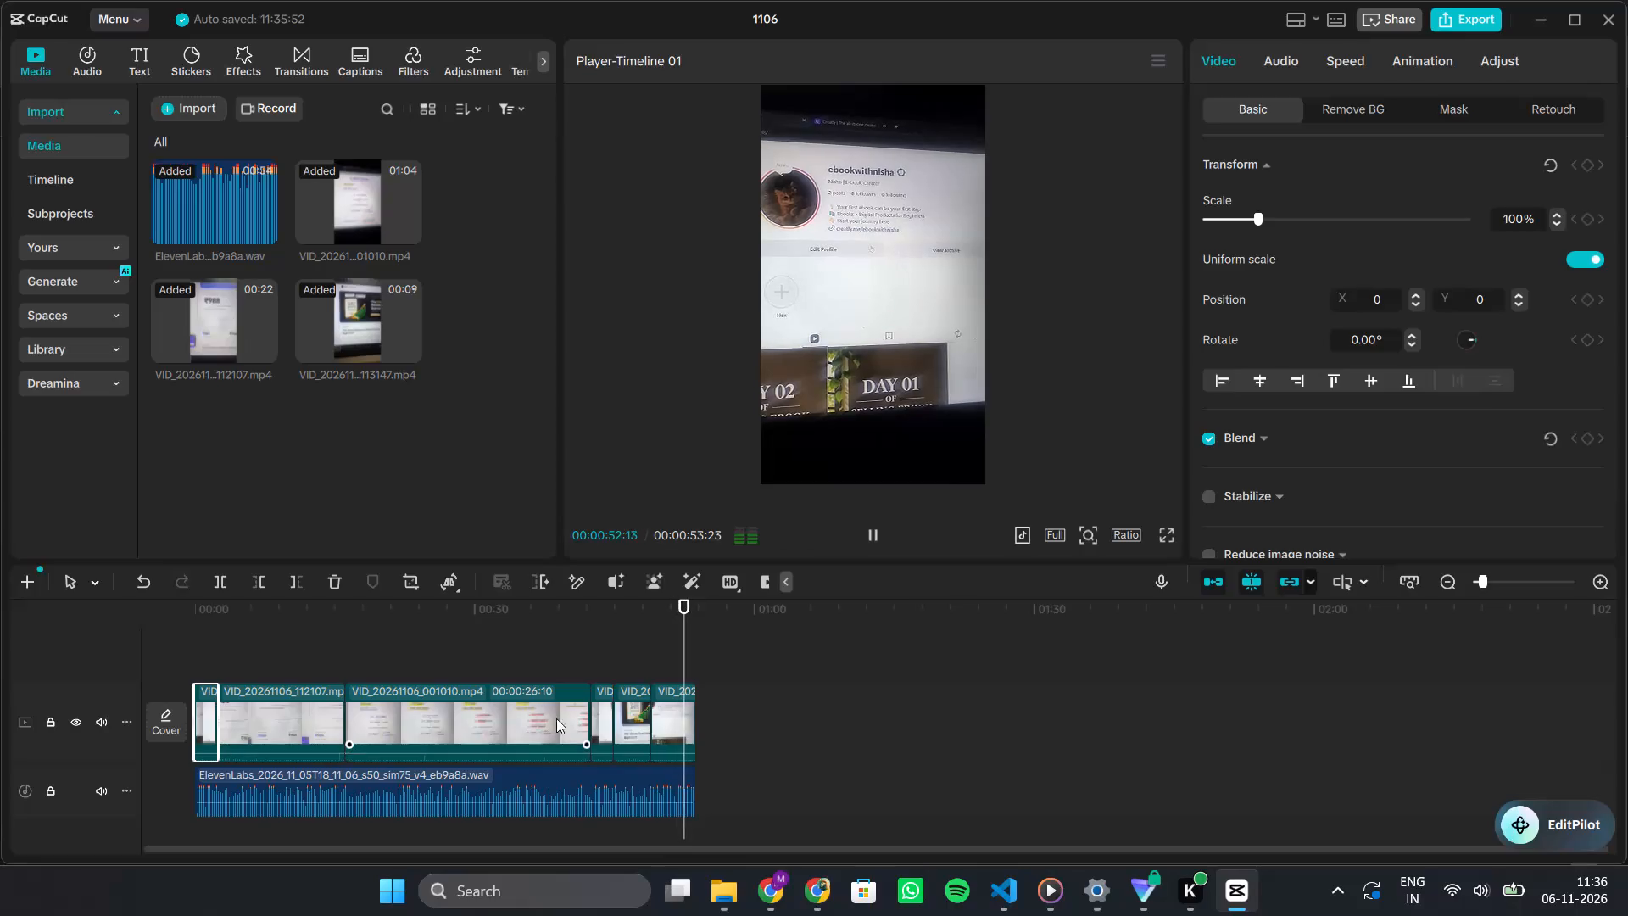
# Lift the ebook product-page clip off the main track, extend its end, and reinsert it between the short profile-page clip and the last clip.
pyautogui.click(638, 736)
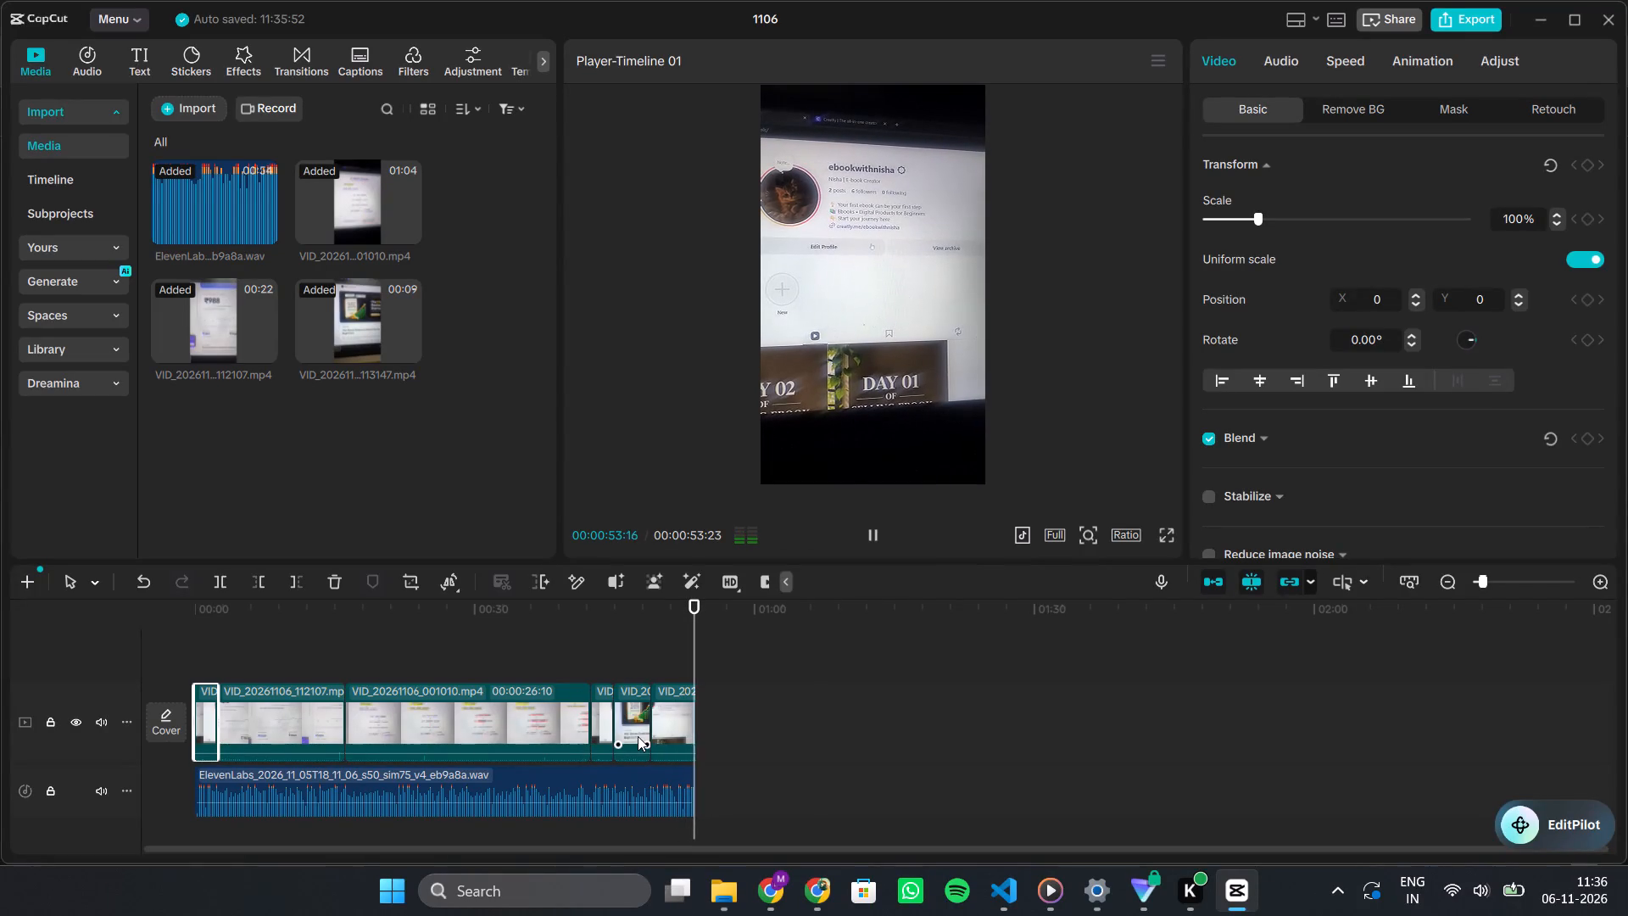
pyautogui.moveTo(638, 736); pyautogui.dragTo(613, 666)
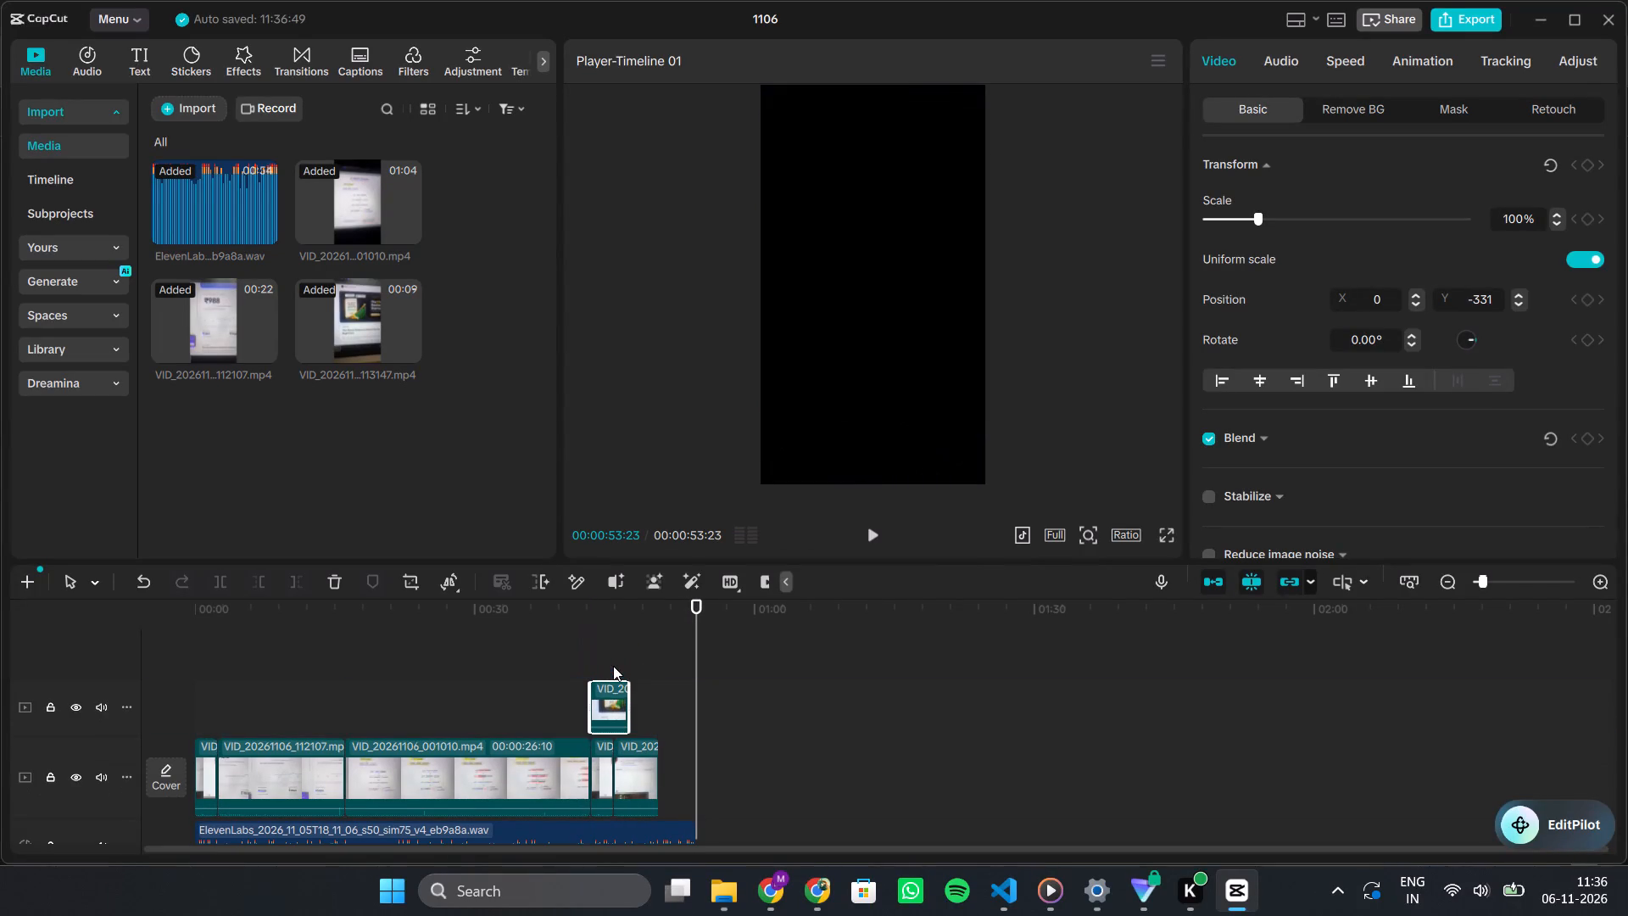
pyautogui.moveTo(608, 698); pyautogui.dragTo(634, 698)
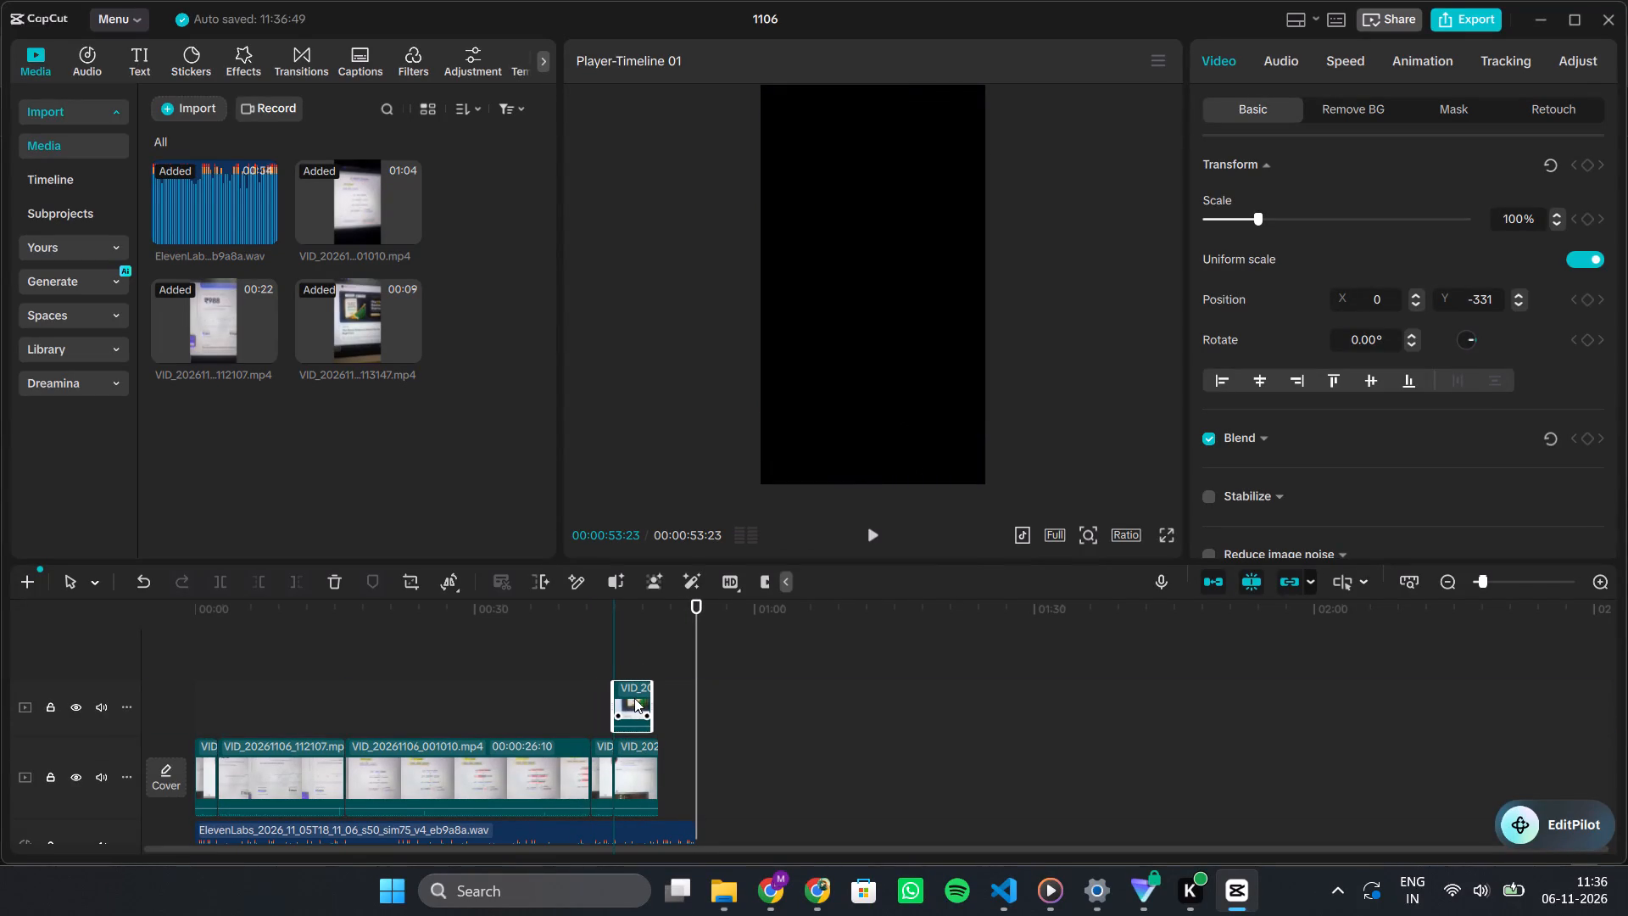
pyautogui.moveTo(634, 698); pyautogui.dragTo(570, 701)
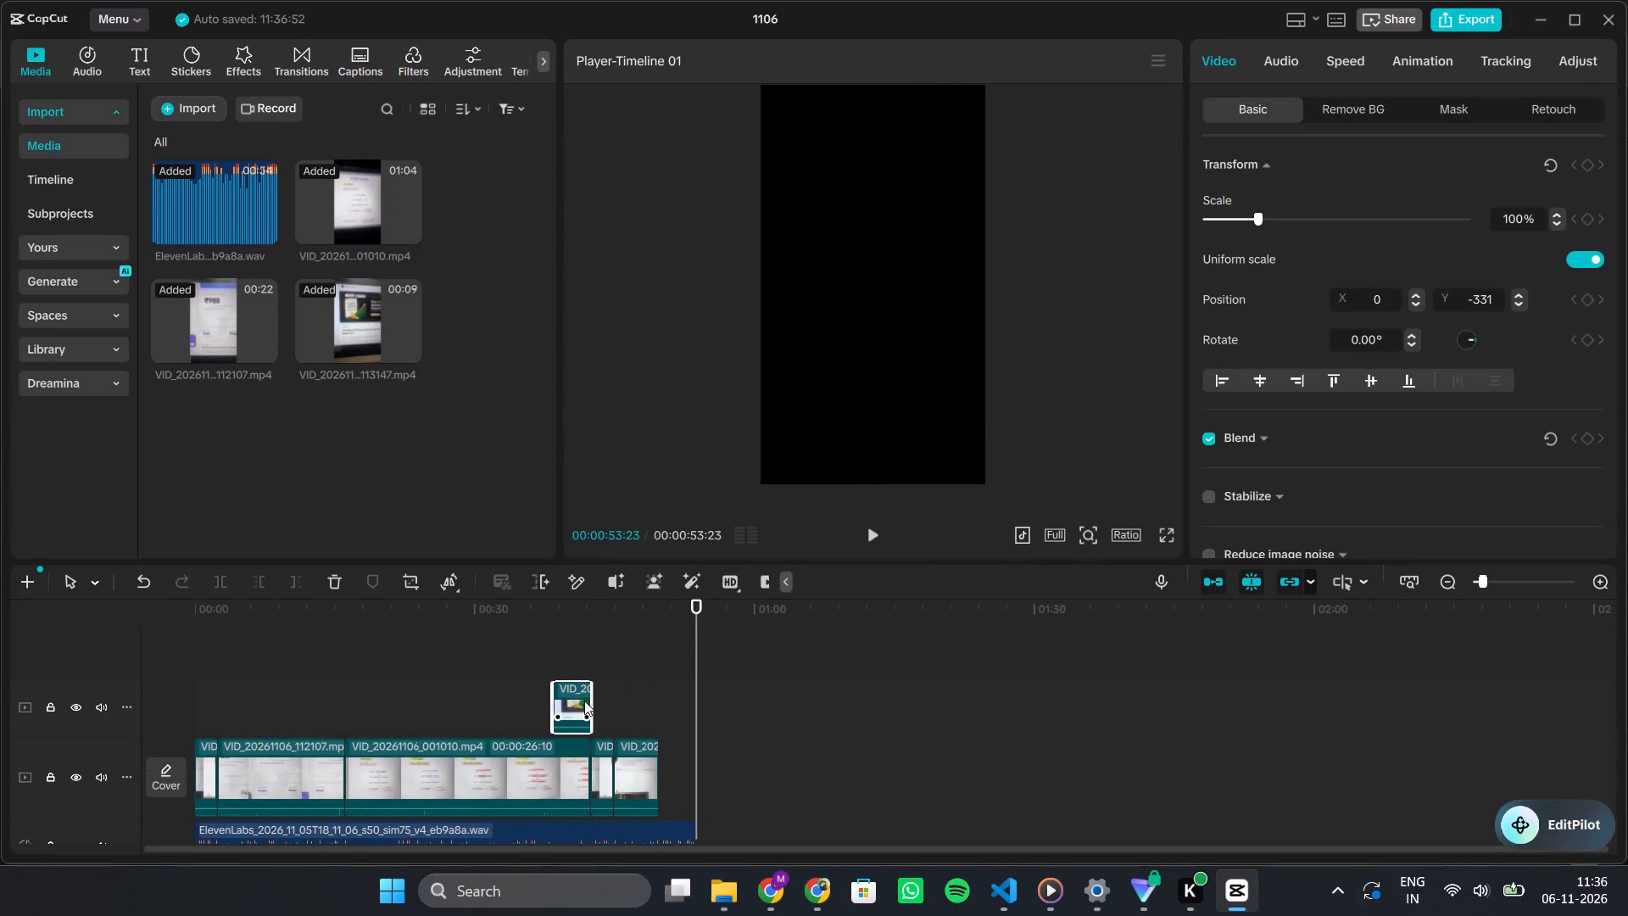
pyautogui.moveTo(590, 701); pyautogui.dragTo(637, 701)
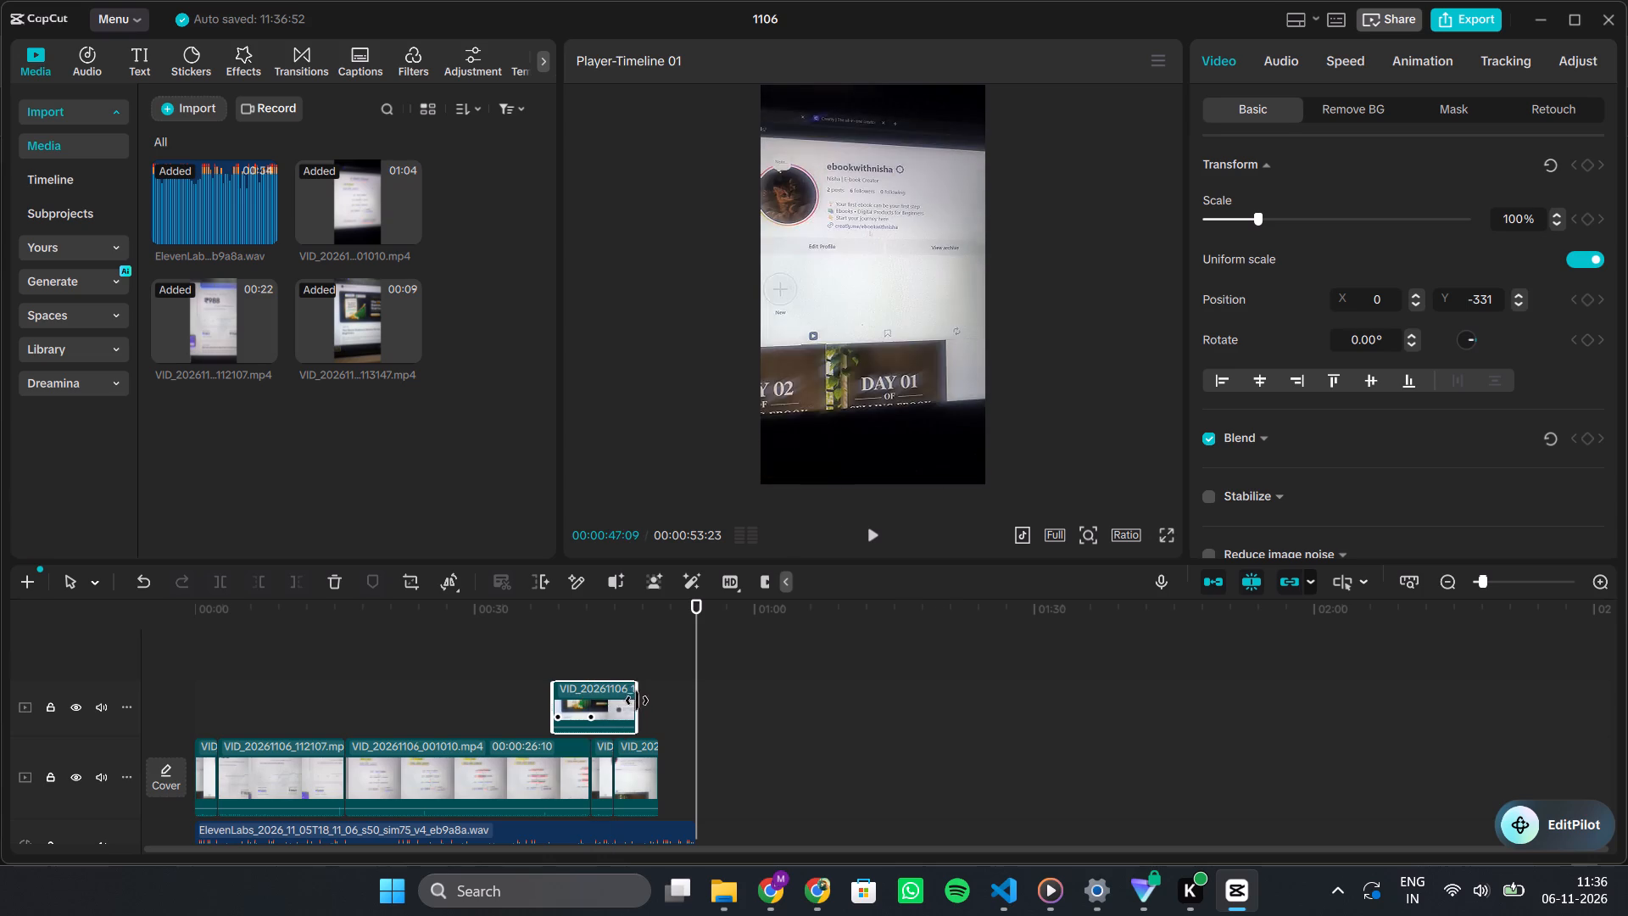
pyautogui.moveTo(637, 701); pyautogui.dragTo(605, 702)
pyautogui.moveTo(583, 704); pyautogui.dragTo(619, 758)
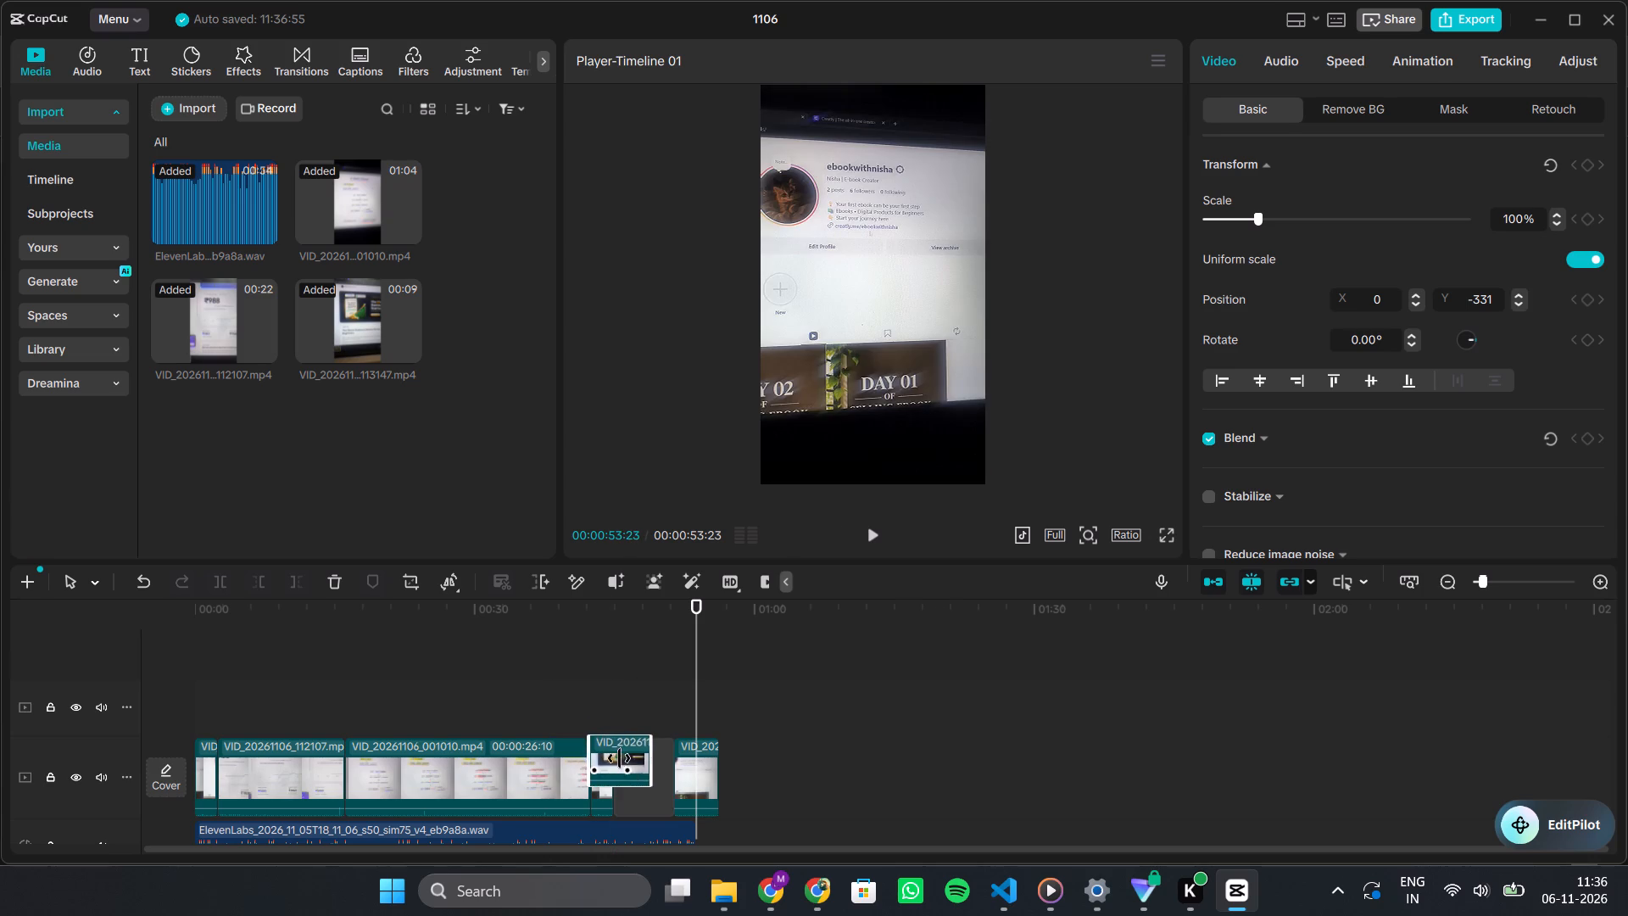
# Delete the short profile-page clip just before the extended product-page clip on the main track.
pyautogui.click(603, 718)
pyautogui.press('Delete')
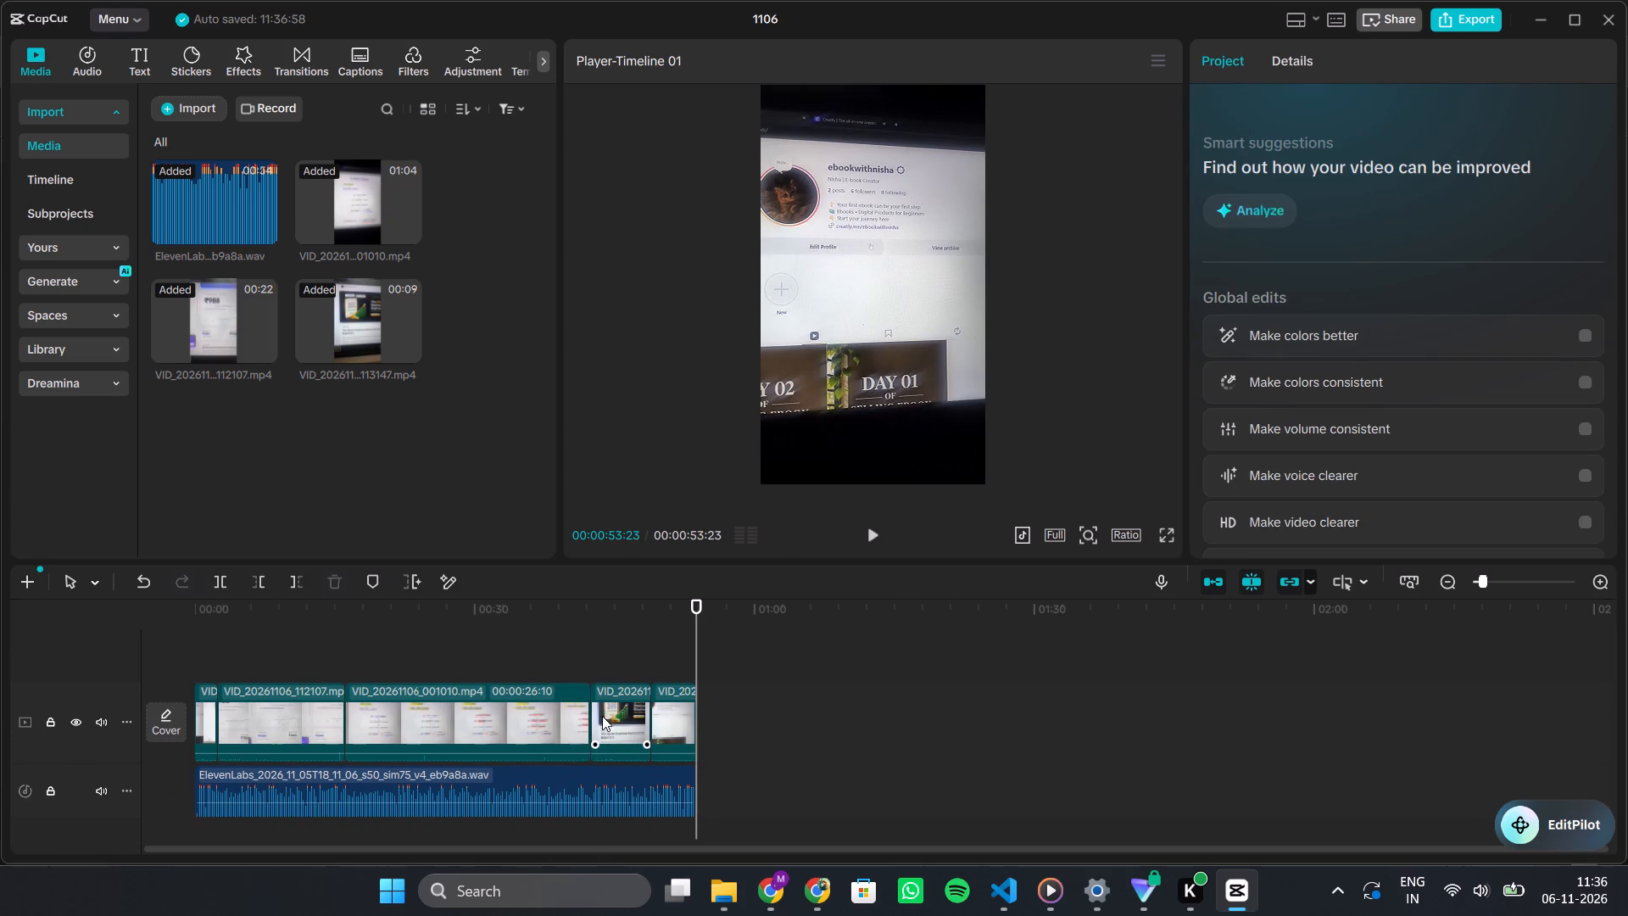
# Play the closing section from about 39 seconds, and replay the timeline from the beginning, to check the clips against the voice-over.
pyautogui.click(564, 645)
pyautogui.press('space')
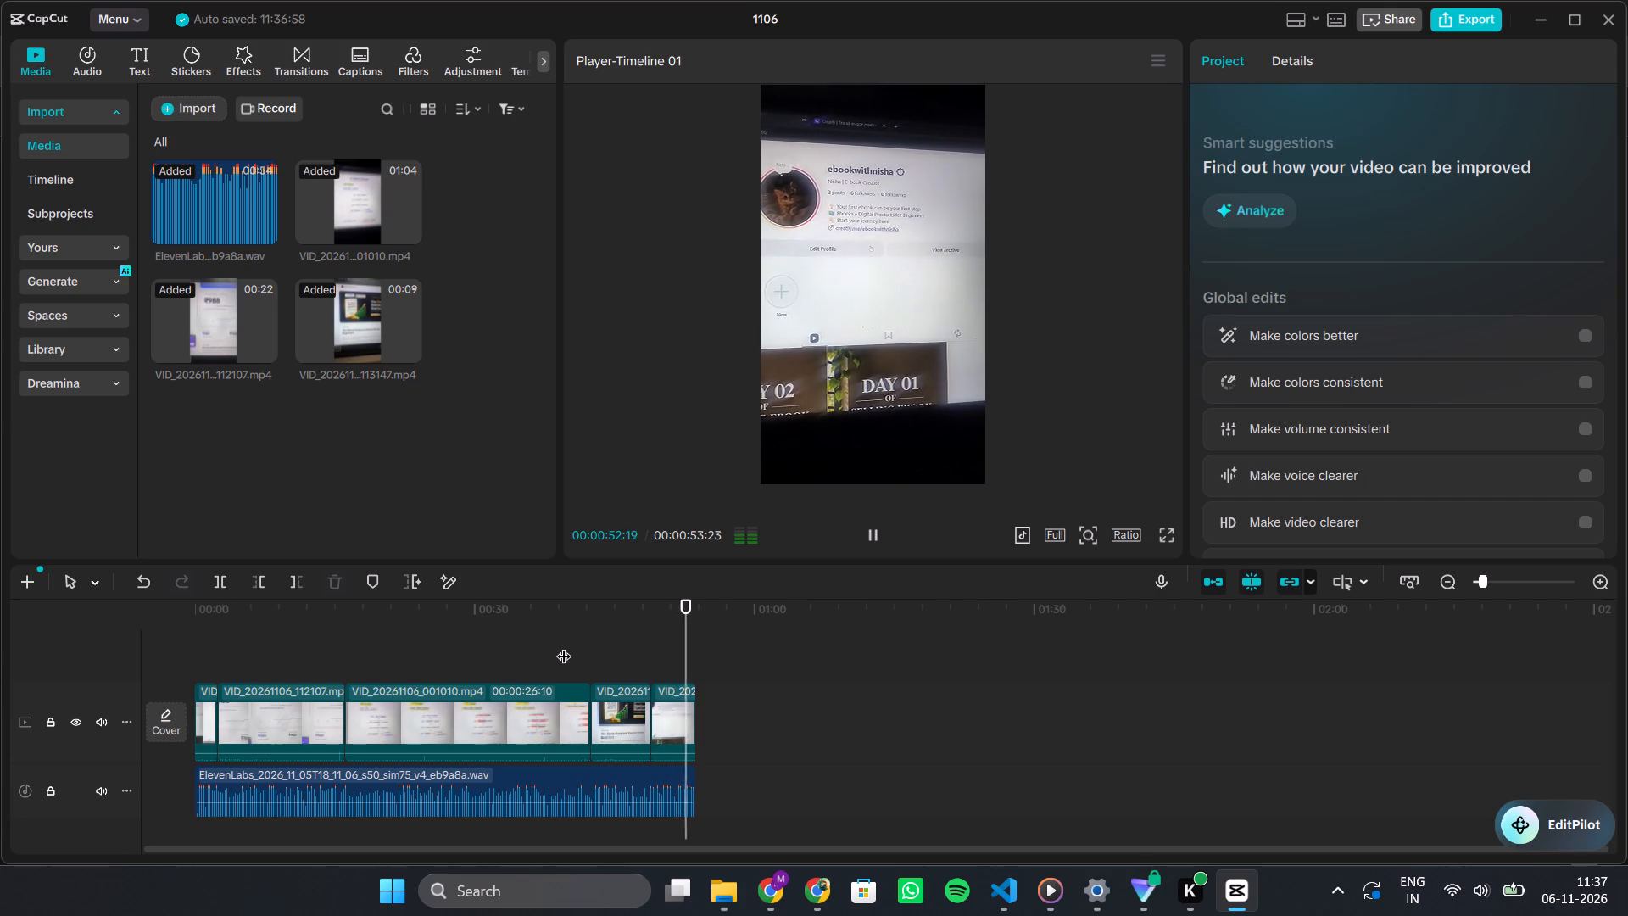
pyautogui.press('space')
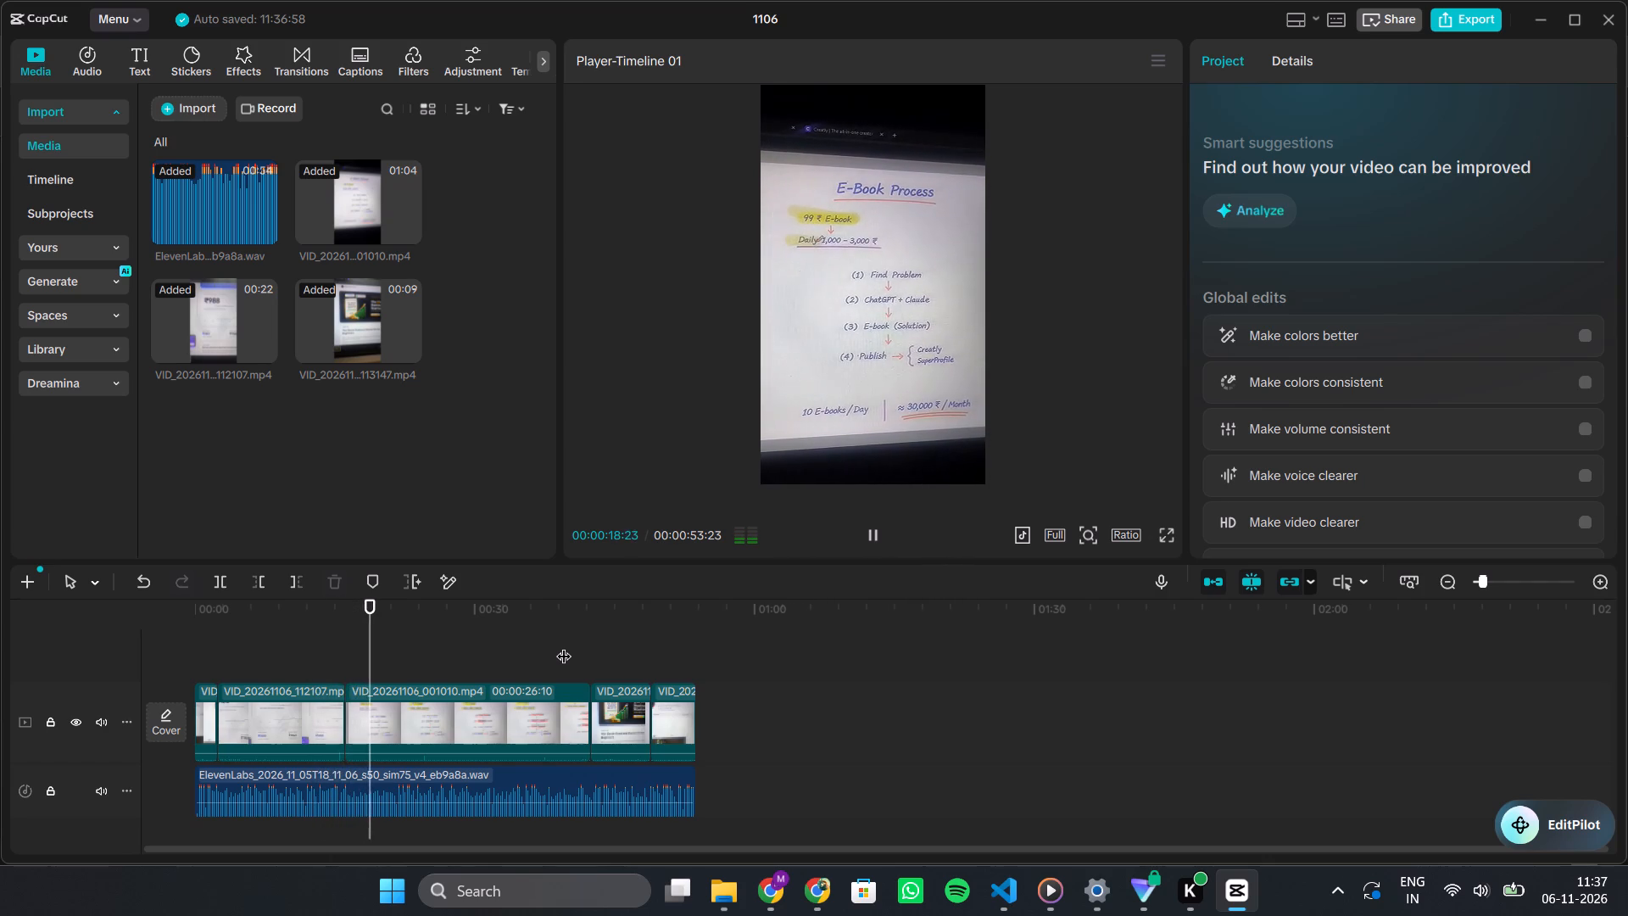
# Select the main-track clips from VID_20261106_112107 through the last clip together.
pyautogui.moveTo(758, 701); pyautogui.dragTo(233, 728)
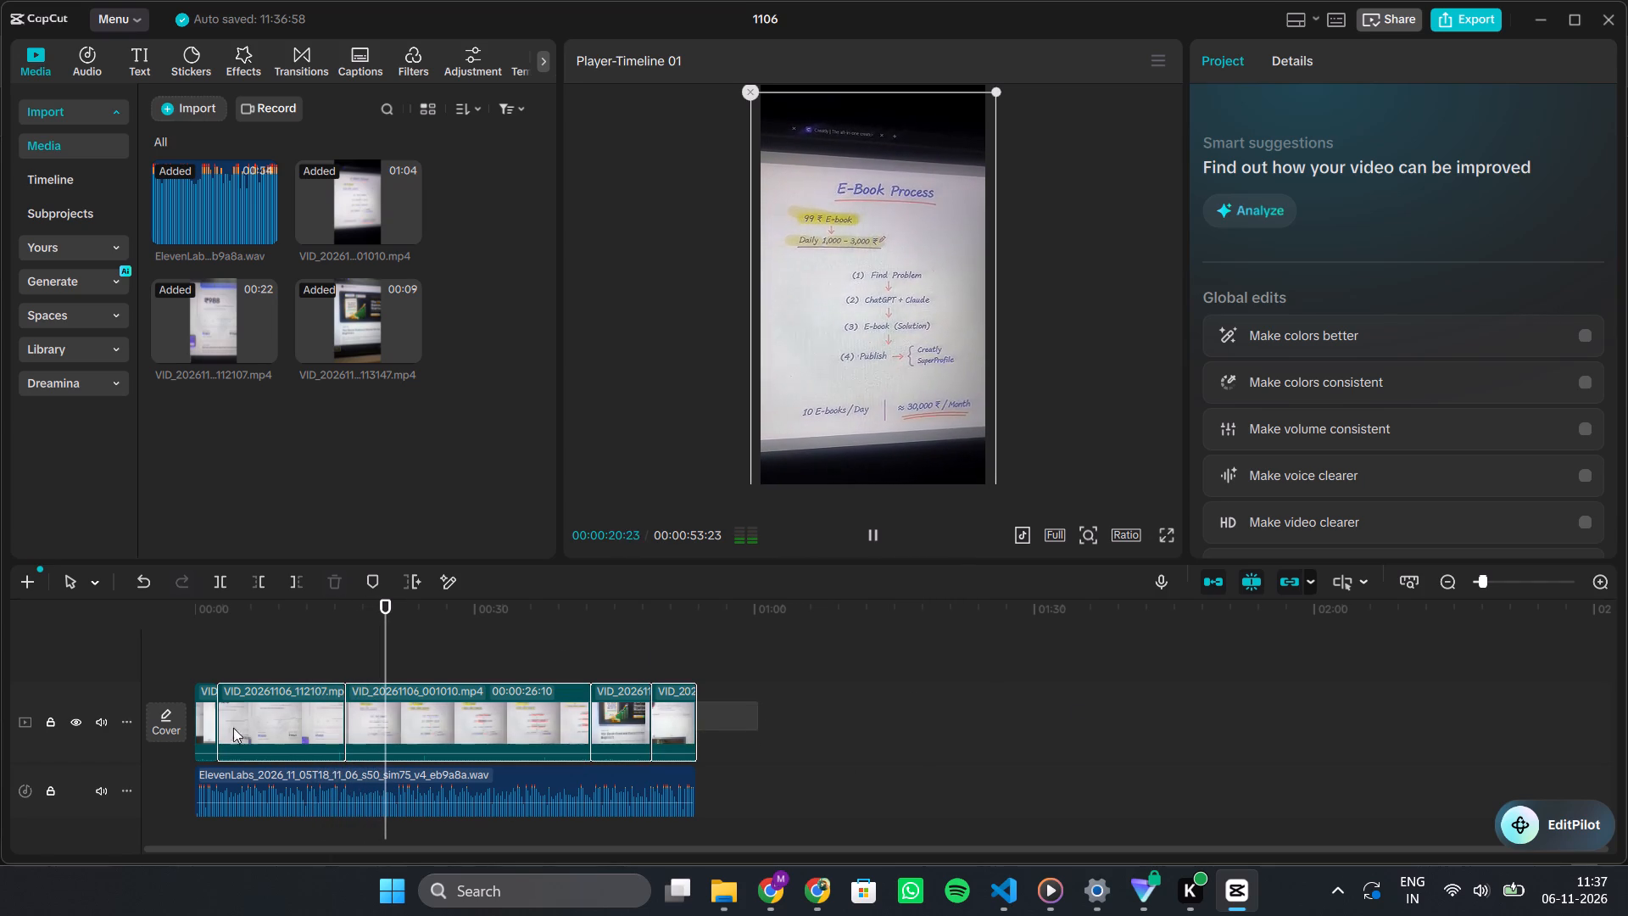
# Mute all the main-track video clips by lowering their volume to -∞ dB.
pyautogui.moveTo(233, 728); pyautogui.dragTo(207, 722)
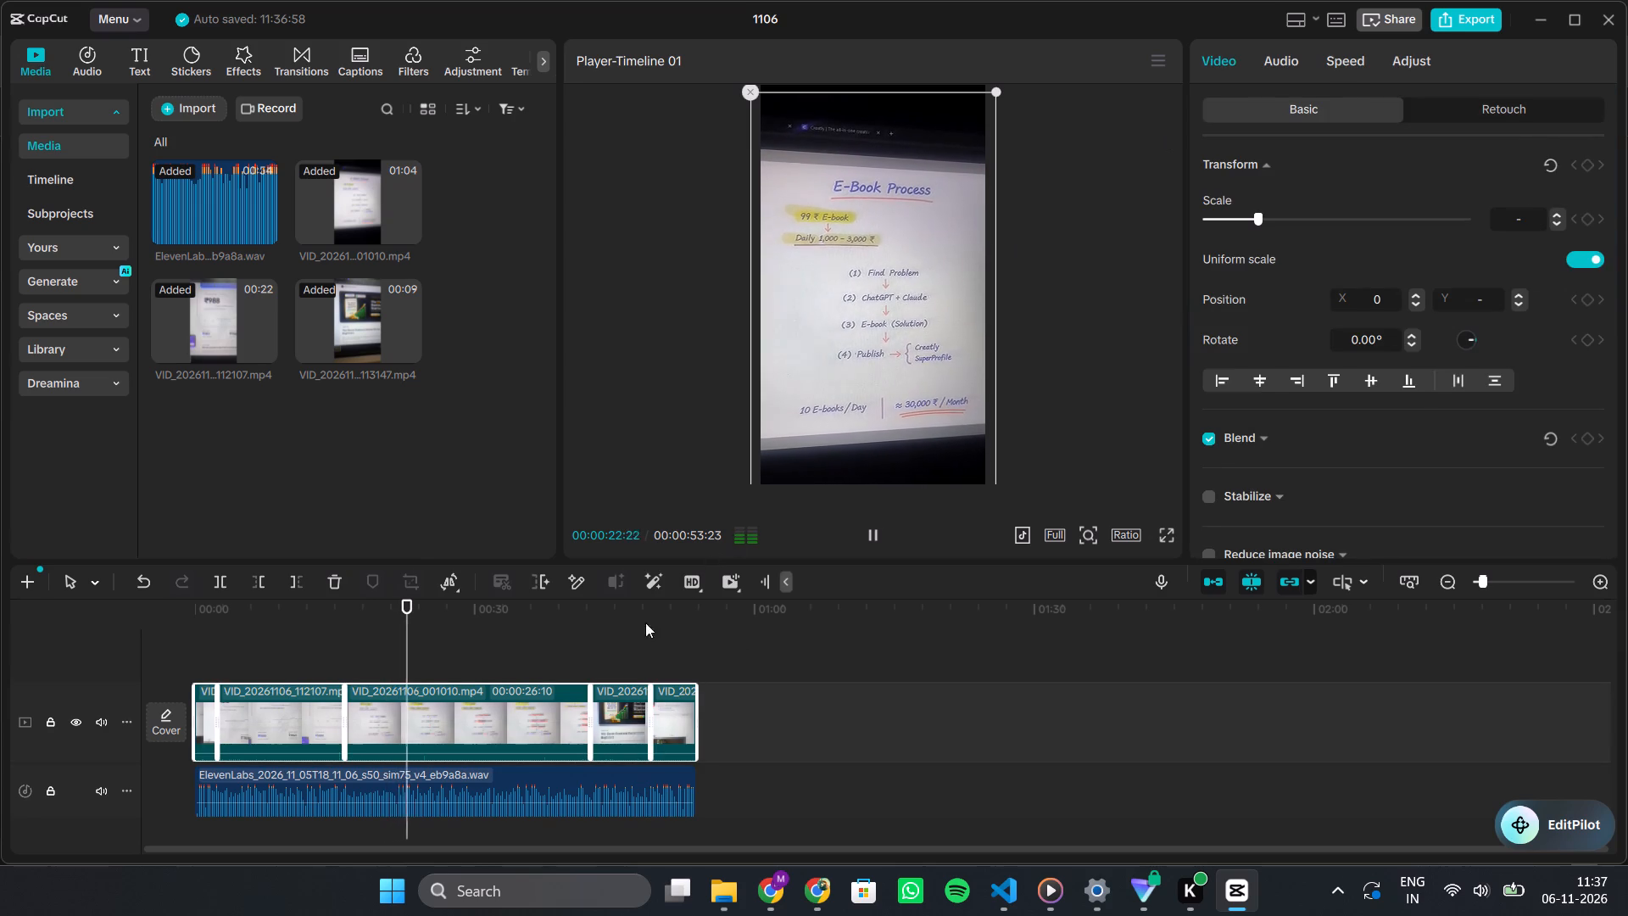
pyautogui.click(1262, 62)
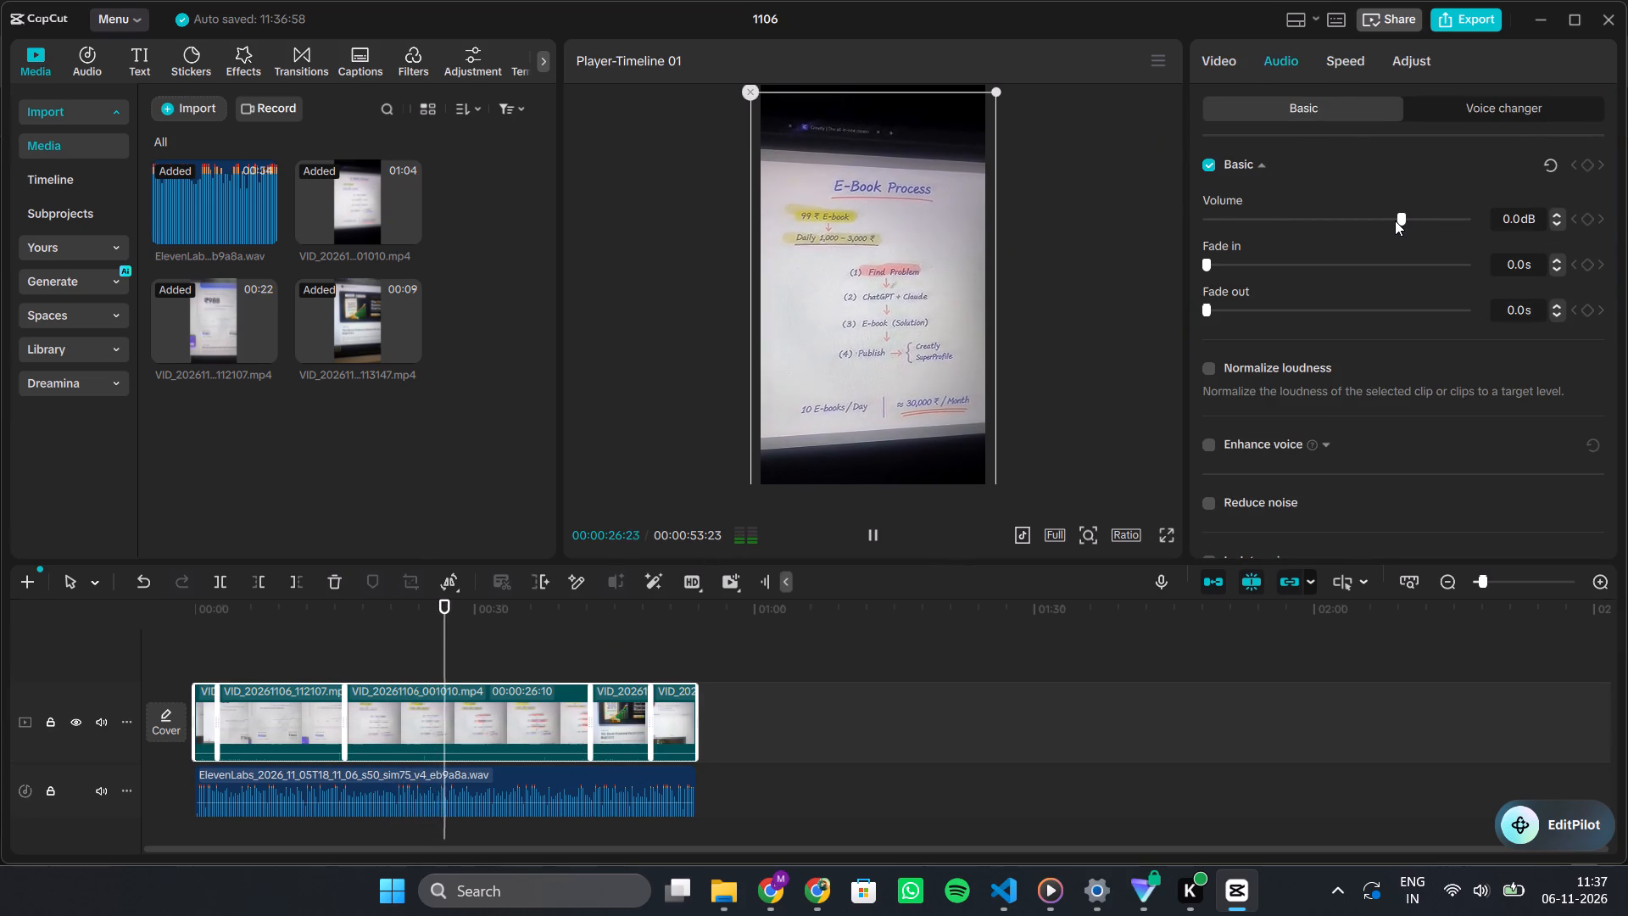
pyautogui.moveTo(1395, 221); pyautogui.dragTo(1147, 253)
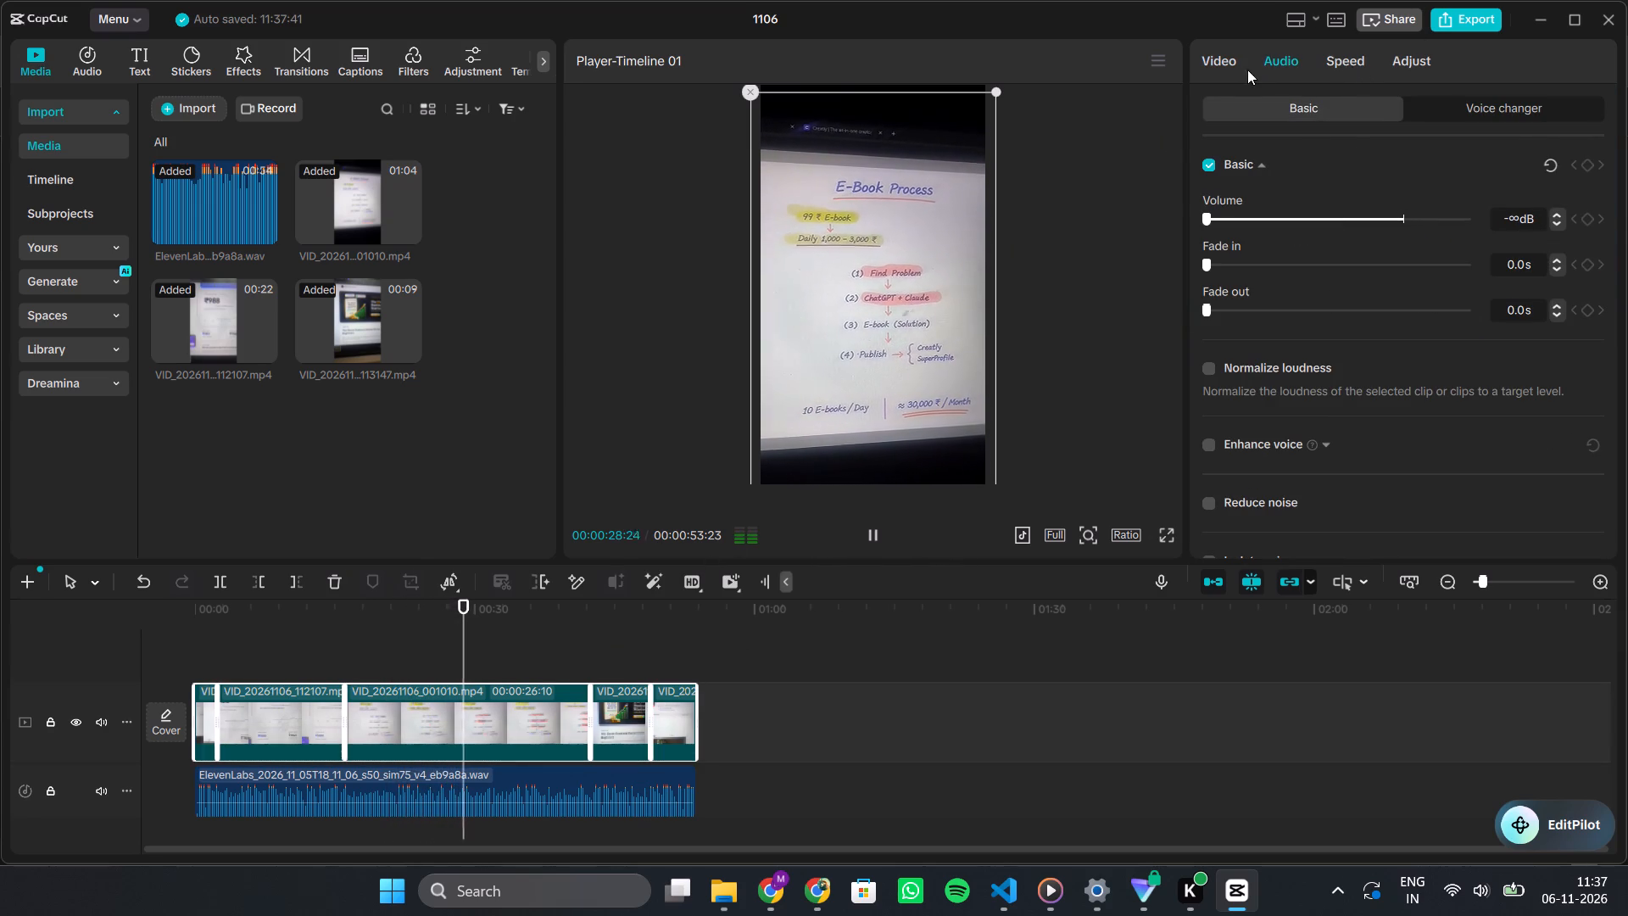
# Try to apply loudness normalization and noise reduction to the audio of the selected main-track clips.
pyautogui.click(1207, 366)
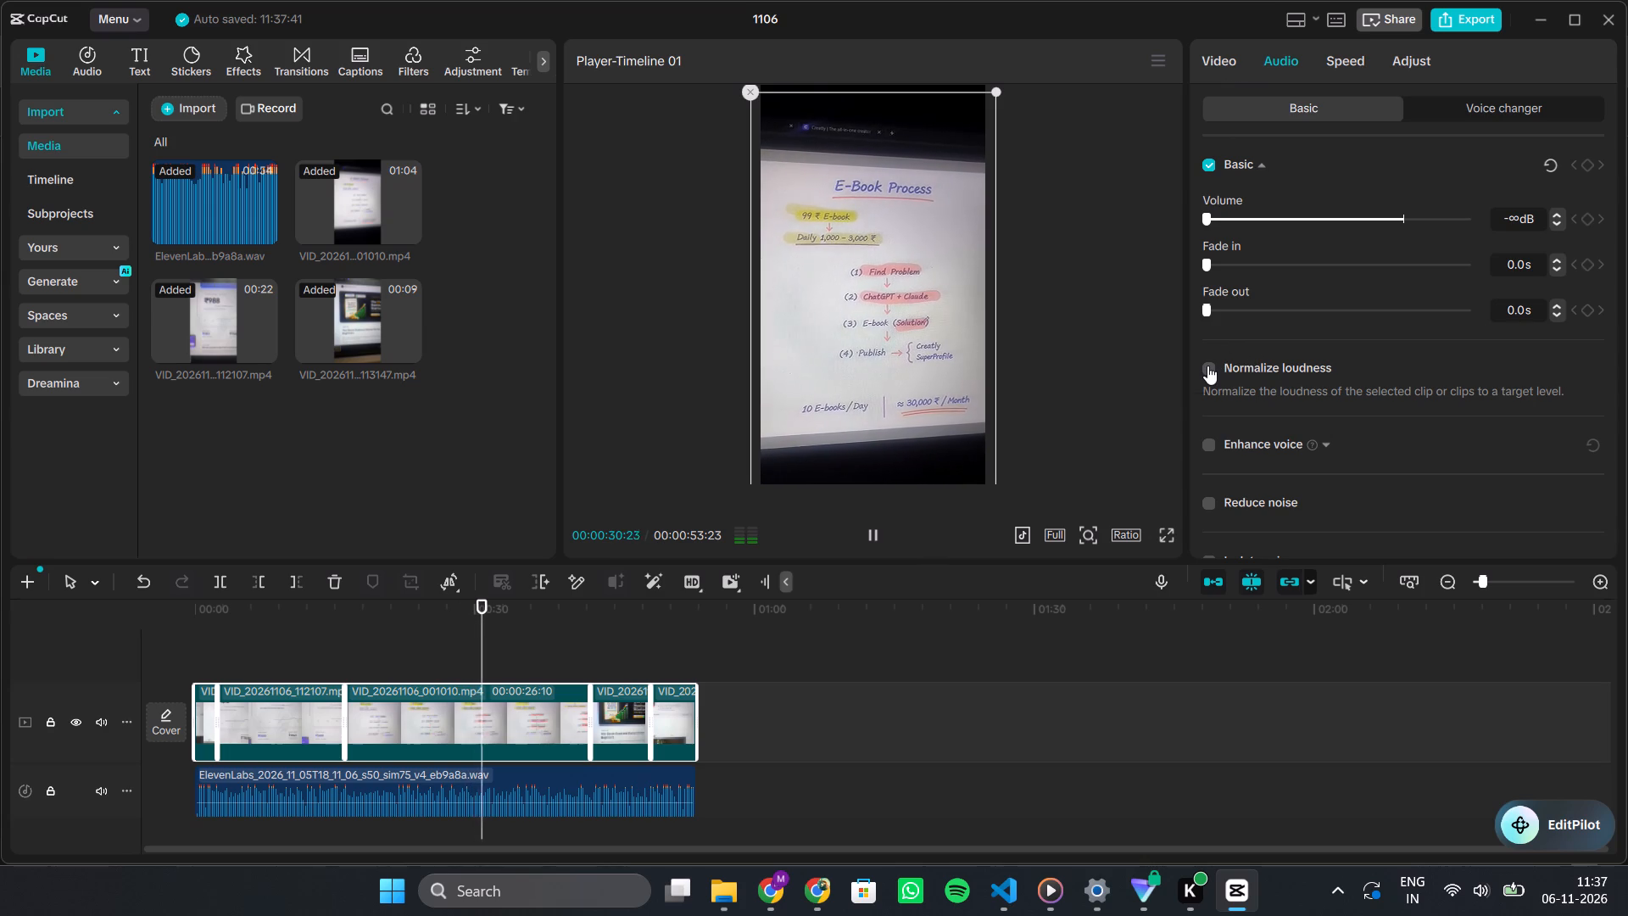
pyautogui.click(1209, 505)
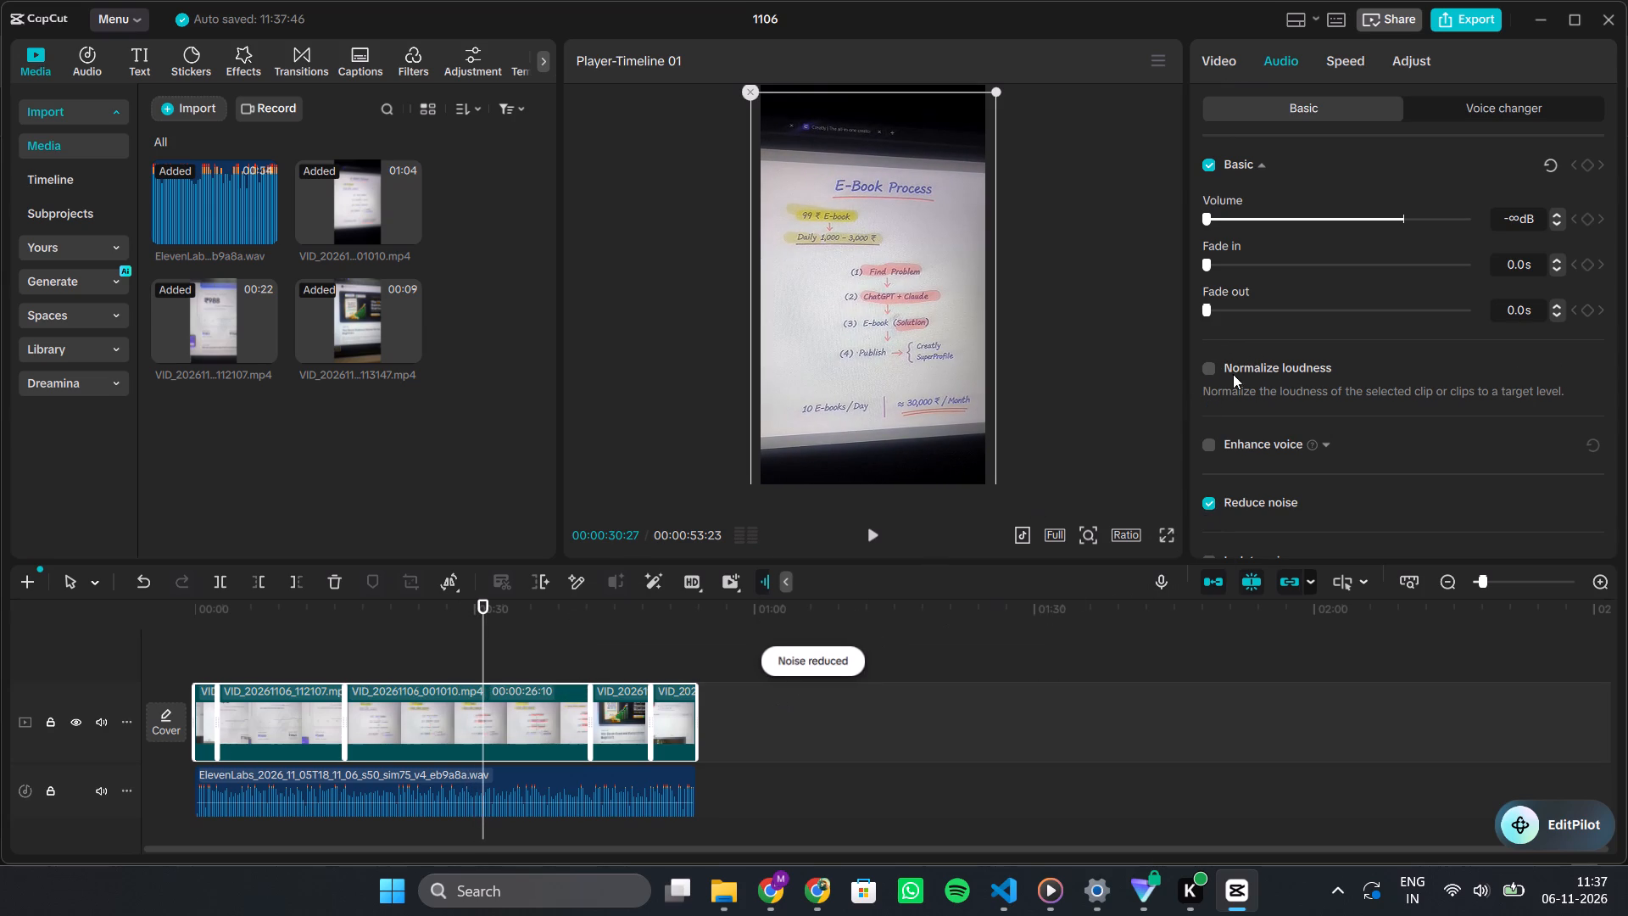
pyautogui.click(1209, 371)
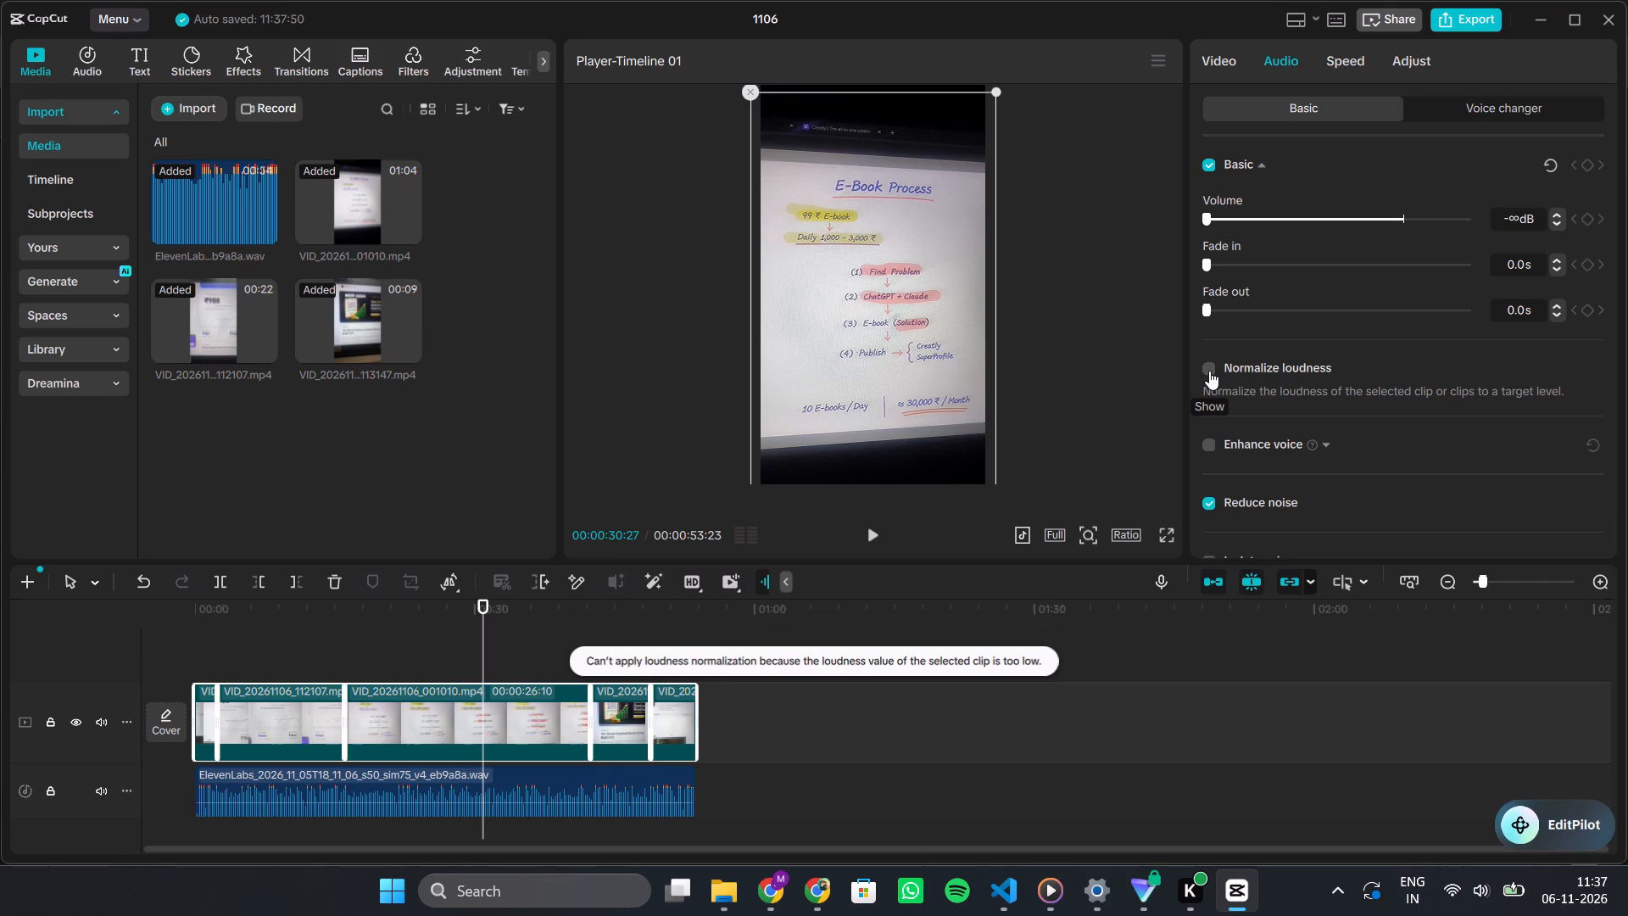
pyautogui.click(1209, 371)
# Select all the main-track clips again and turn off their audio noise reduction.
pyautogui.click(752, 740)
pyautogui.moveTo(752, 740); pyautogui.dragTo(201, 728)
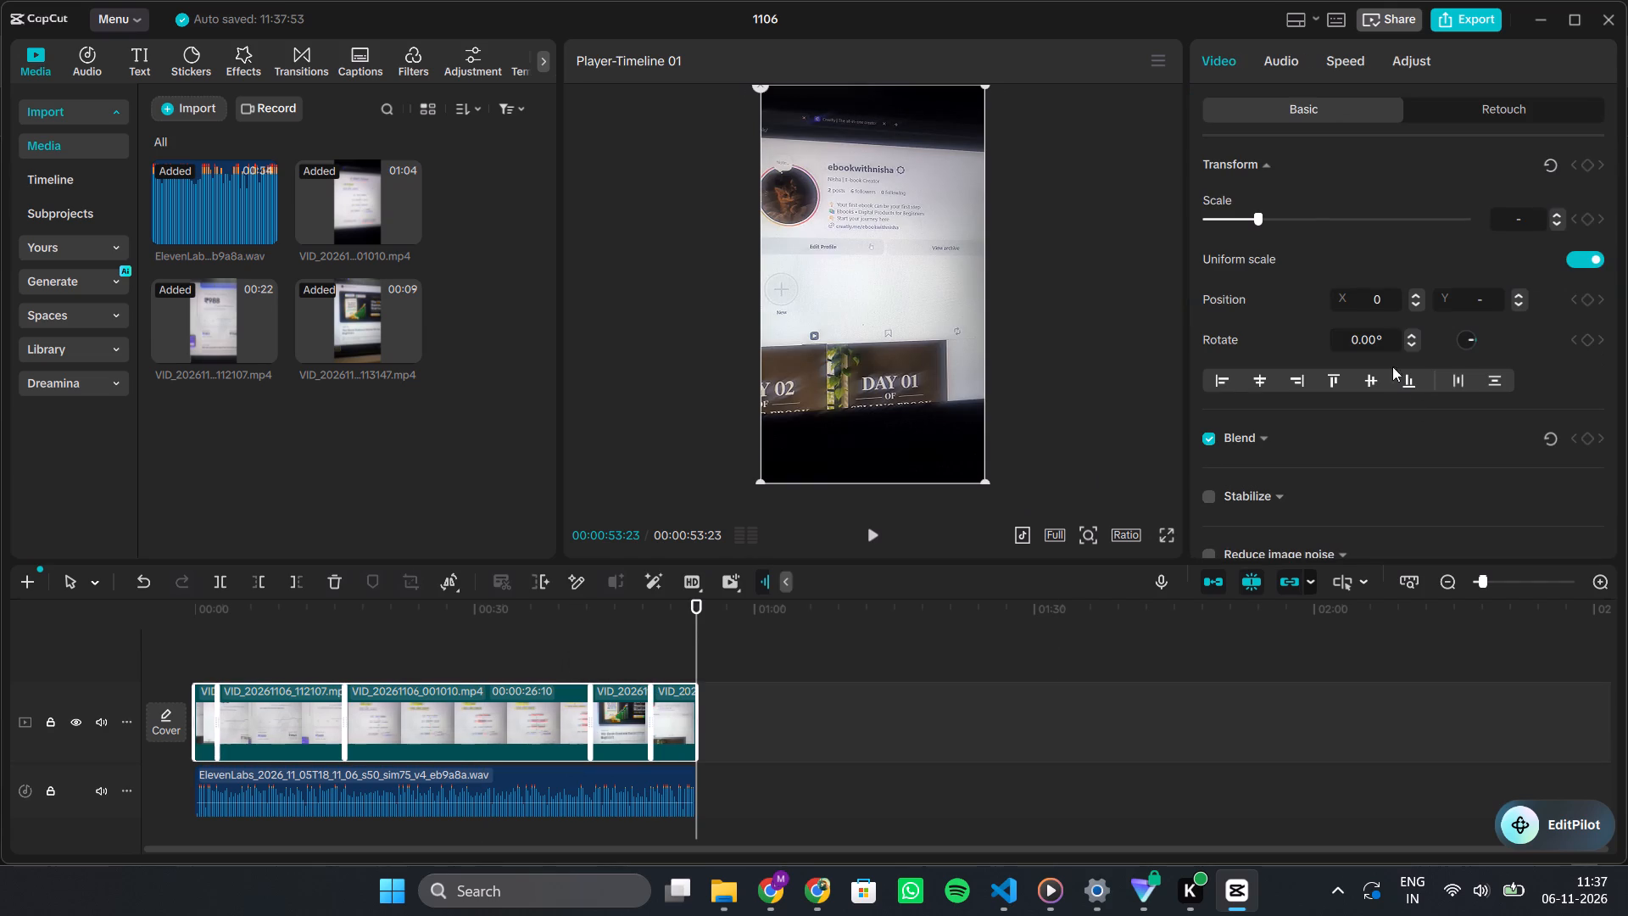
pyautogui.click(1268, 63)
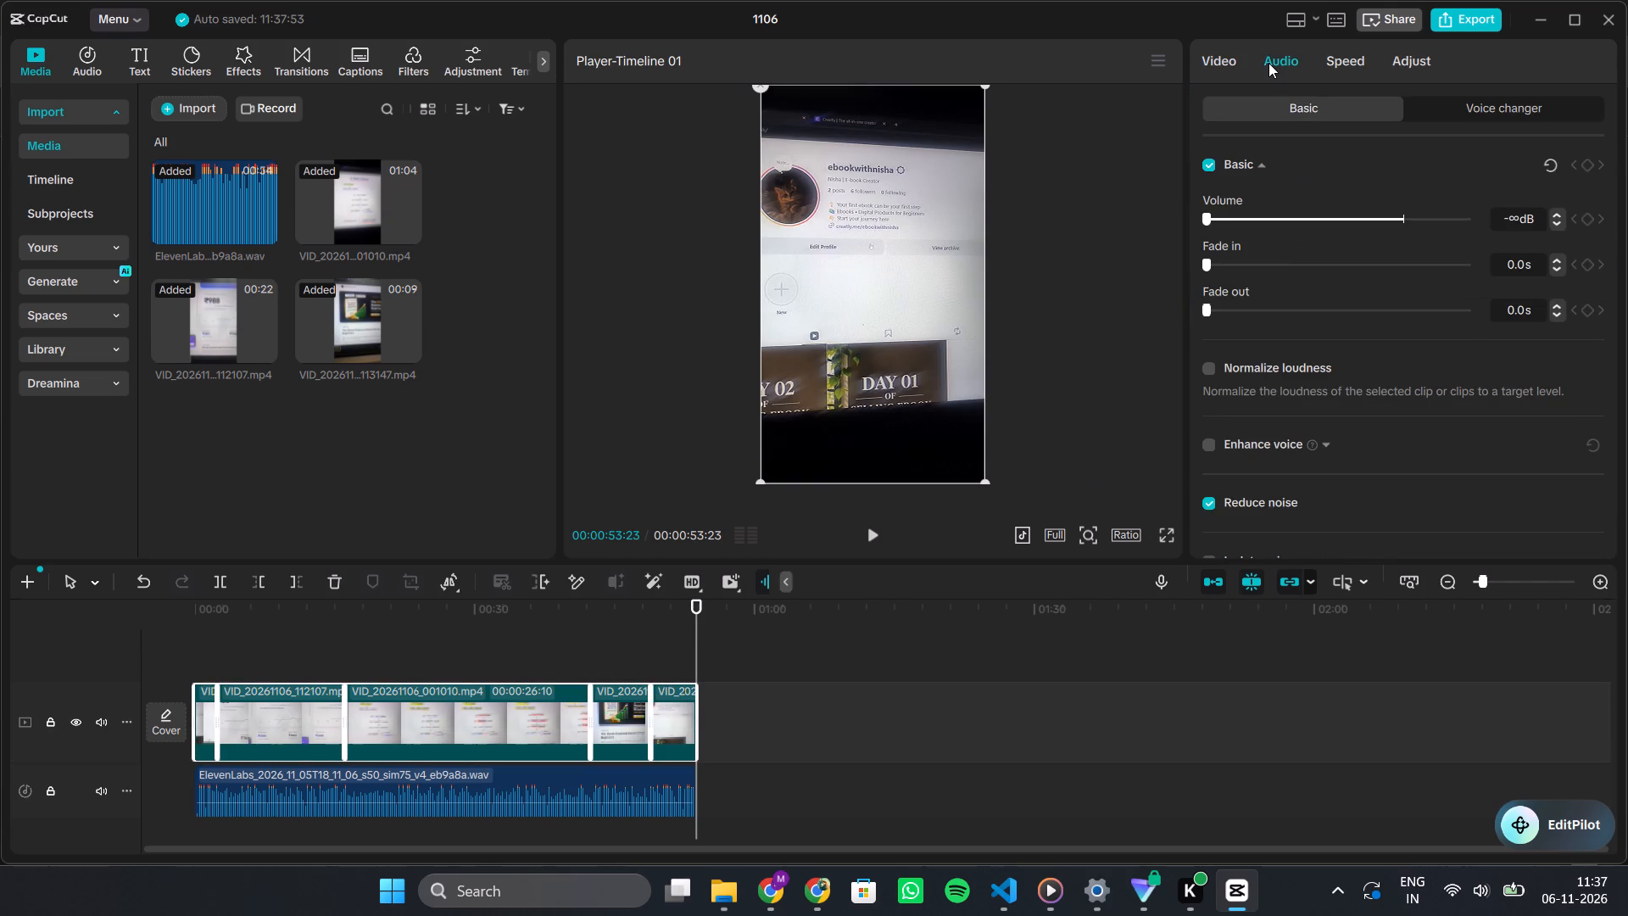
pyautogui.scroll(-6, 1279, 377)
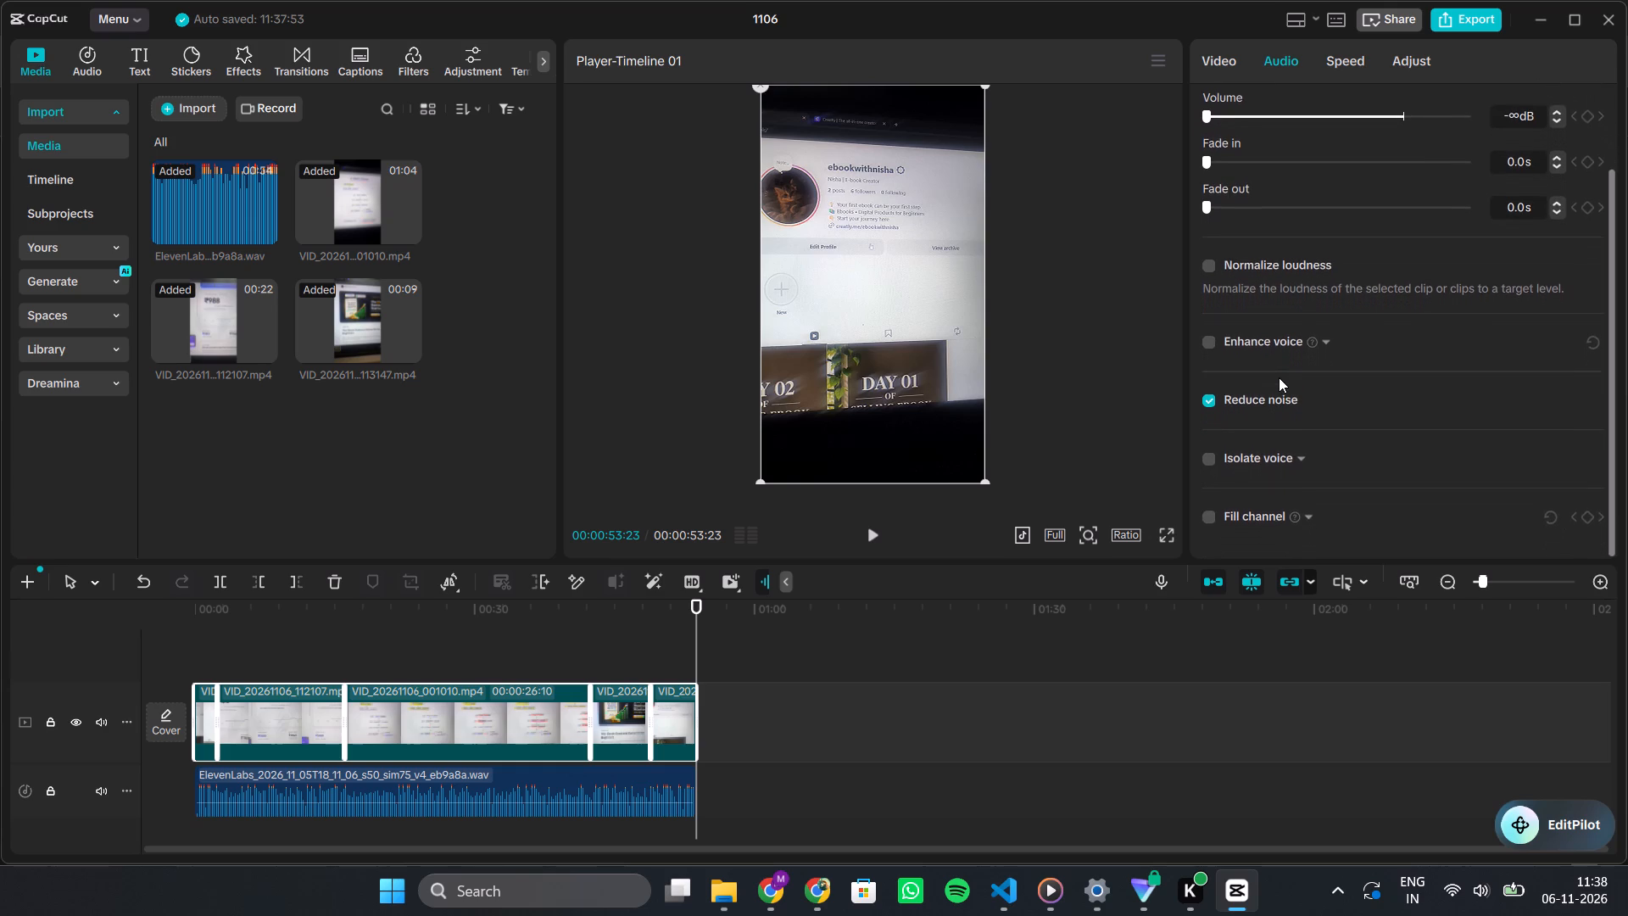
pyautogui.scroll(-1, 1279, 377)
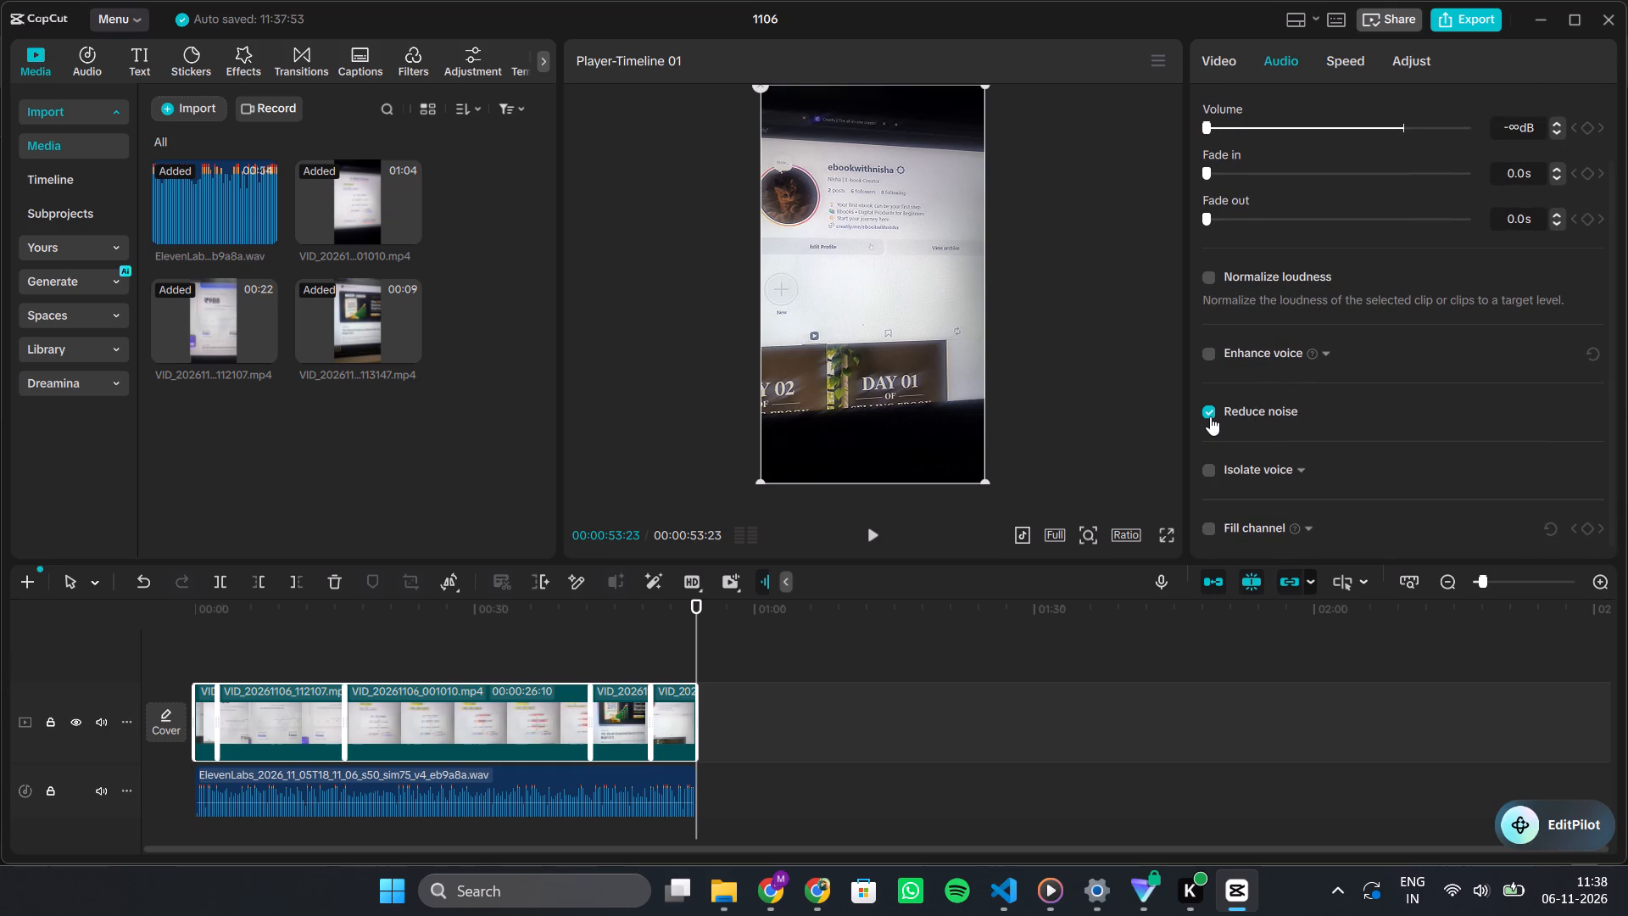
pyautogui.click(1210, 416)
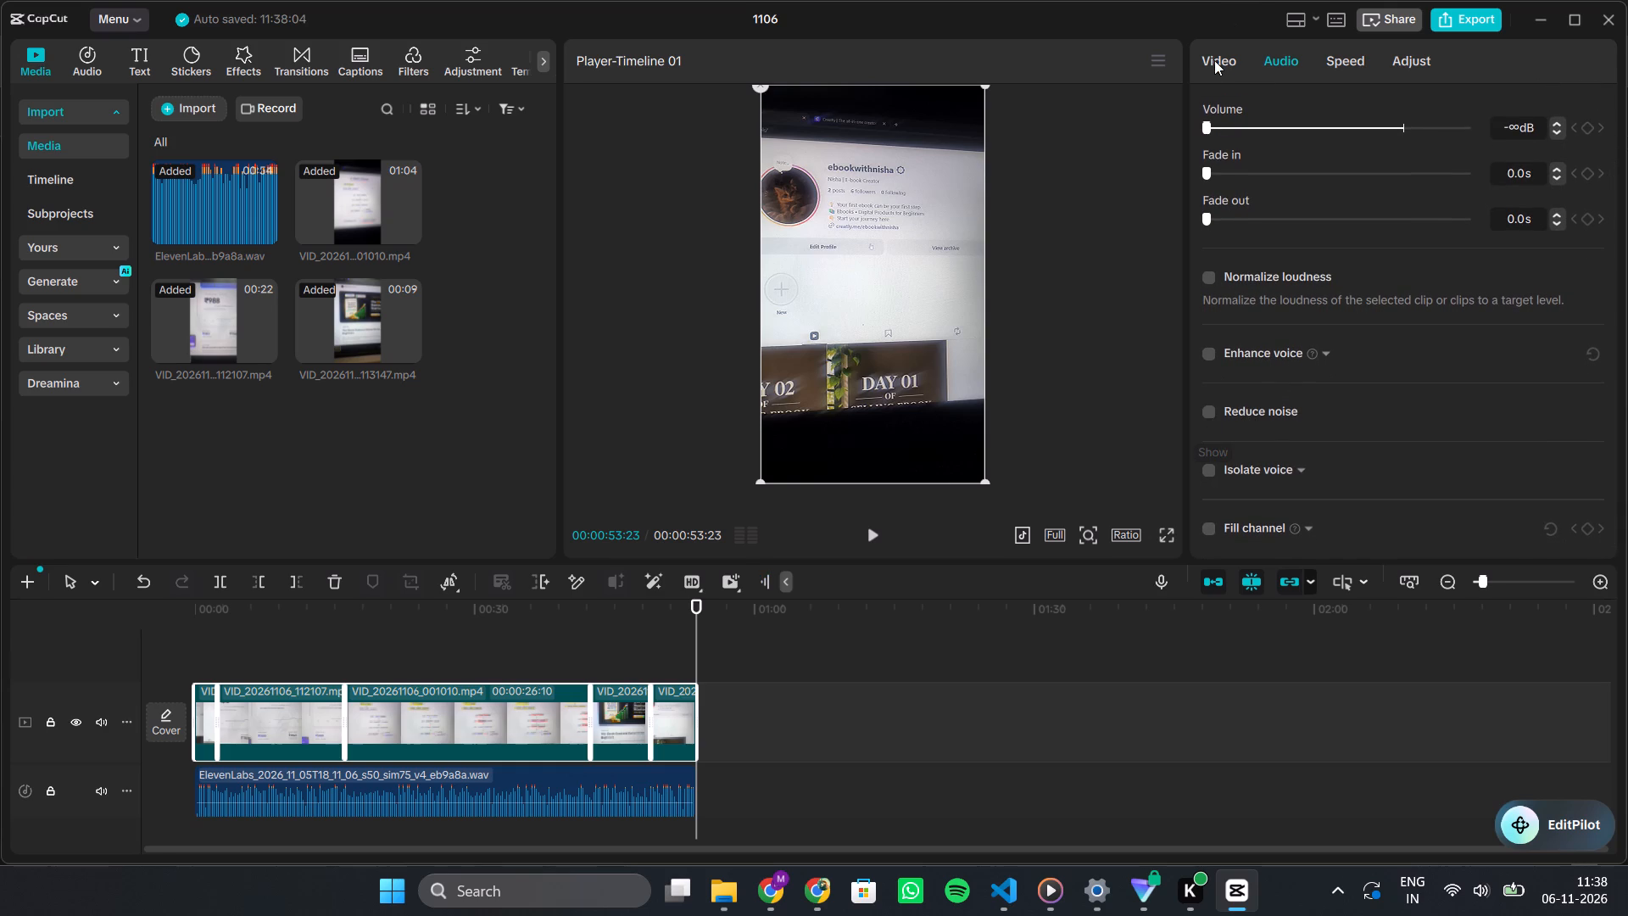
# Turn on Stabilize for all the selected main-track clips.
pyautogui.click(1214, 60)
pyautogui.scroll(-1, 1263, 415)
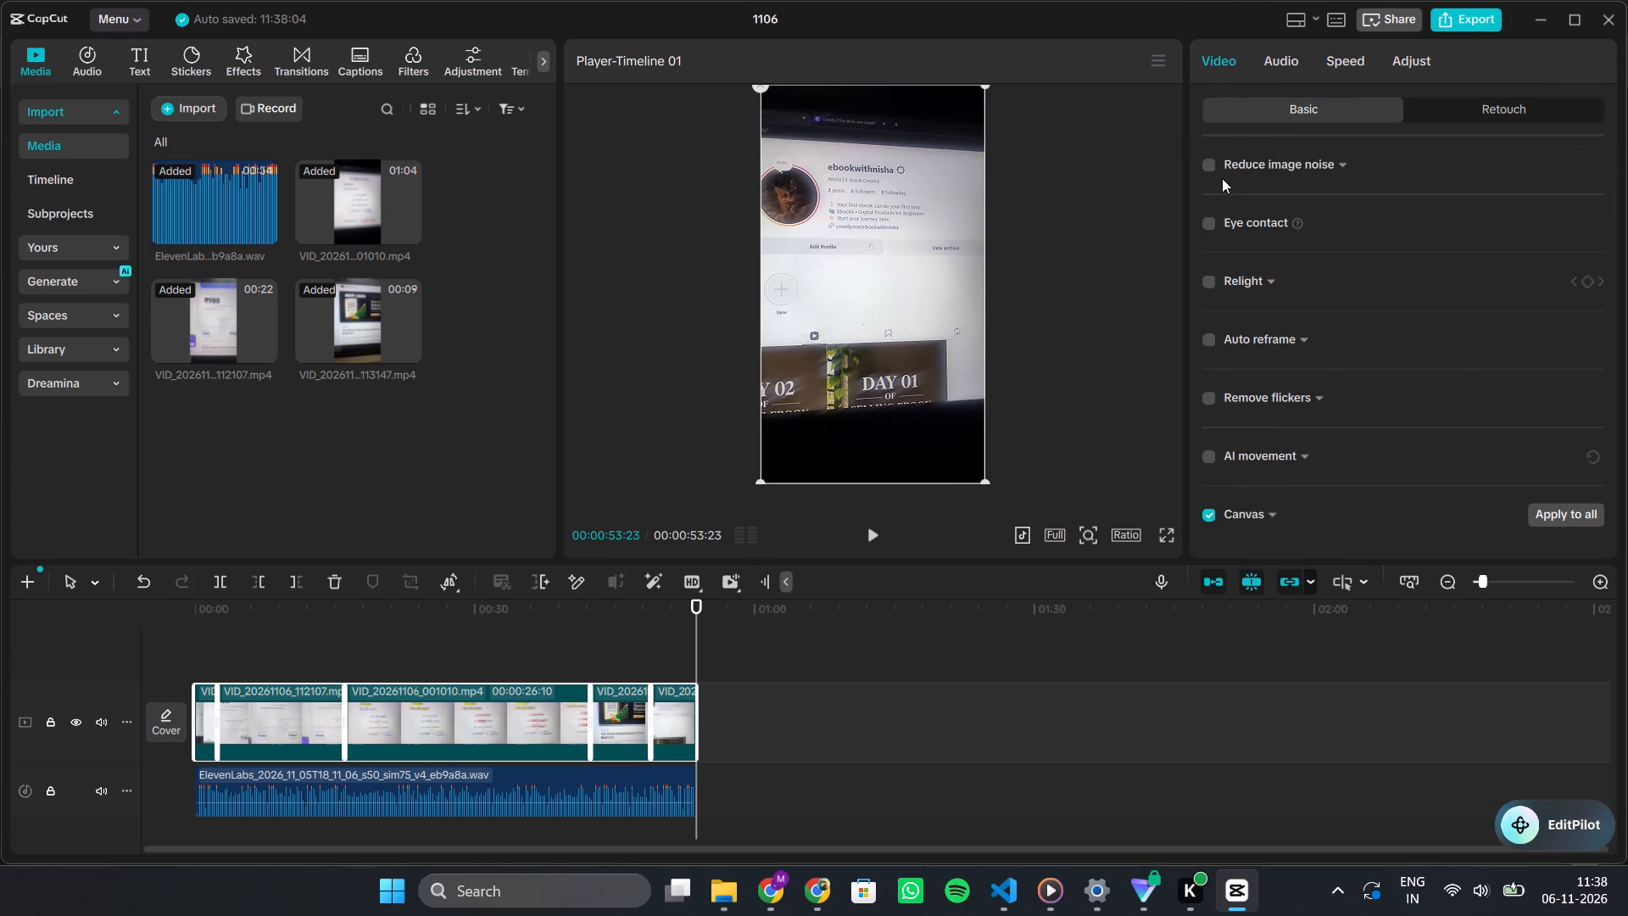
pyautogui.scroll(1, 1211, 165)
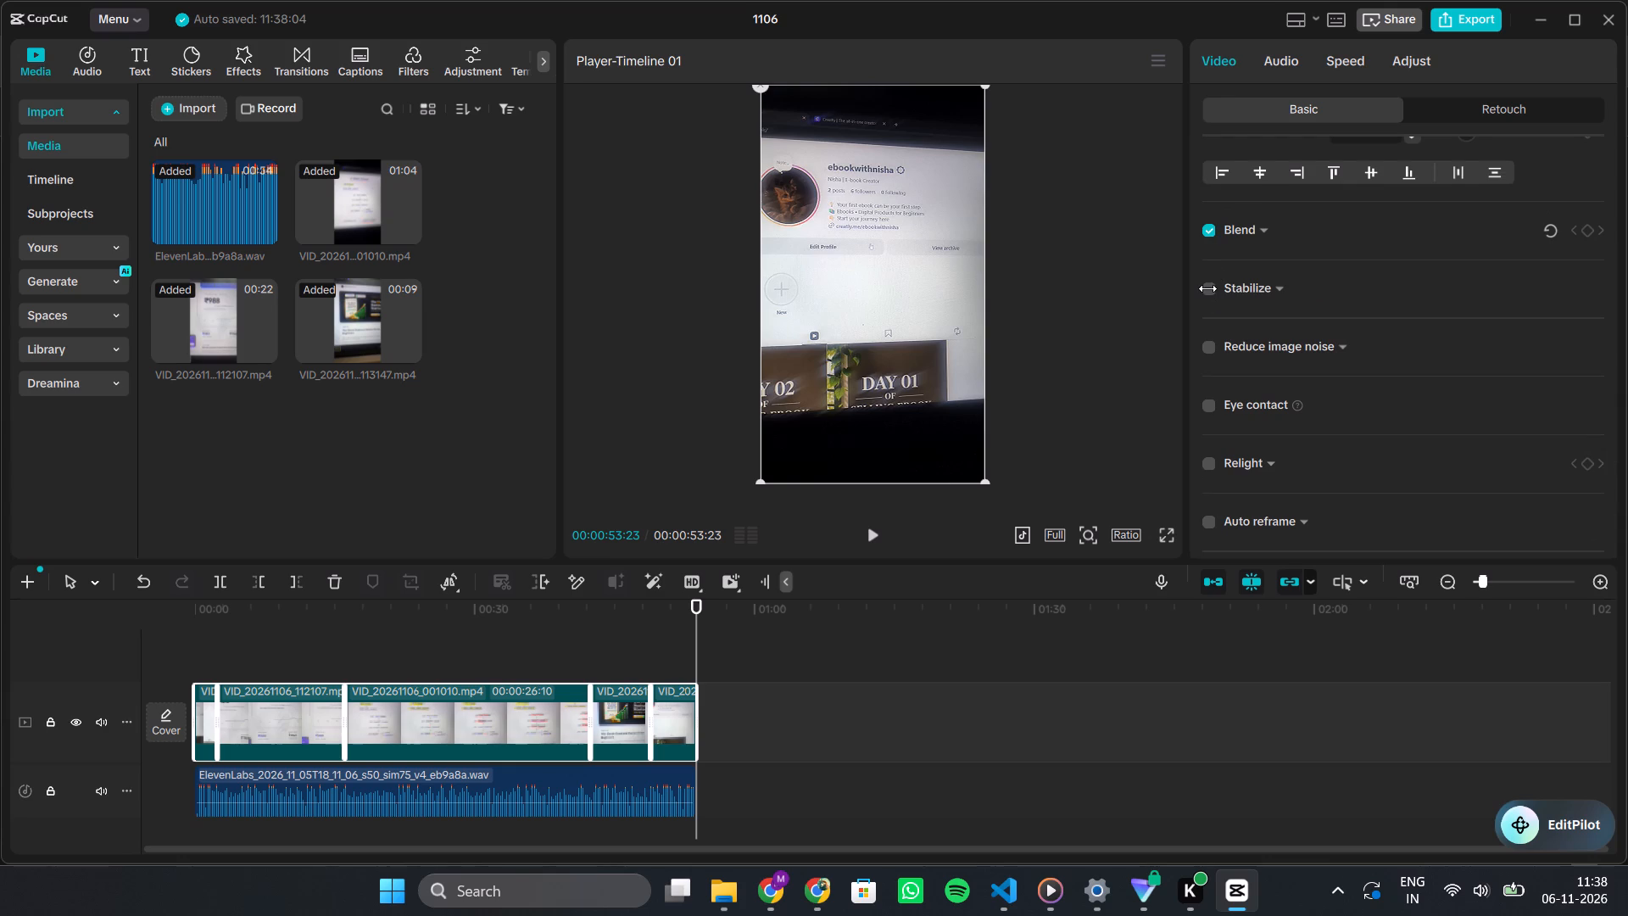
pyautogui.click(1207, 288)
# Turn on Remove flickers for all the selected clips, with Flashlight mode and the Strong level.
pyautogui.scroll(-2, 1207, 288)
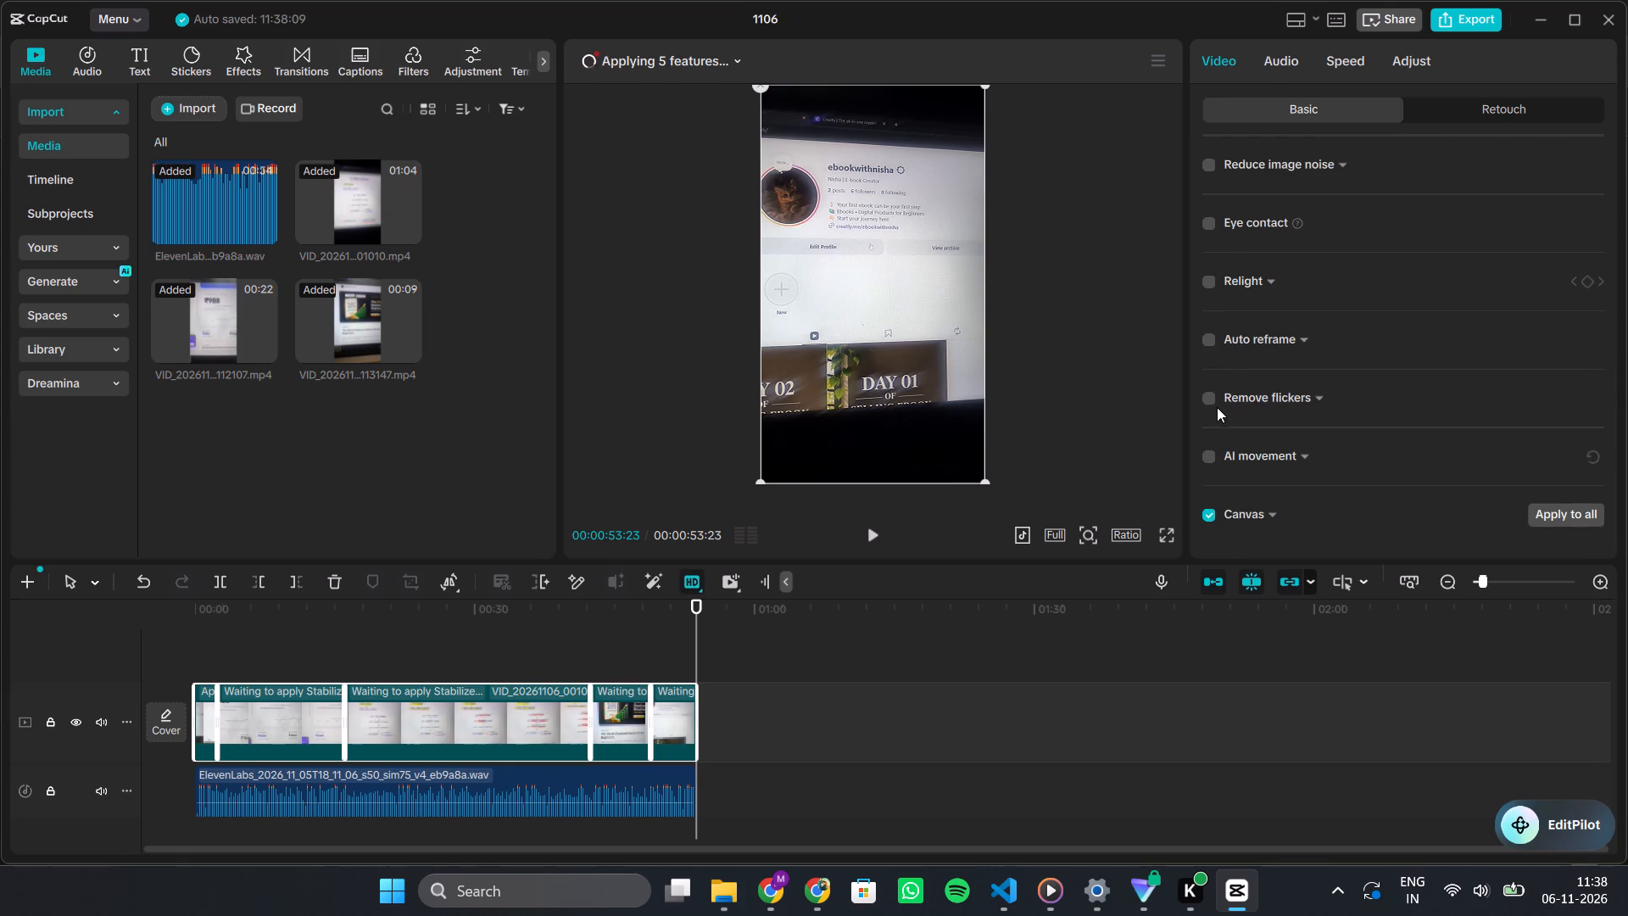
pyautogui.click(1209, 394)
pyautogui.click(1441, 435)
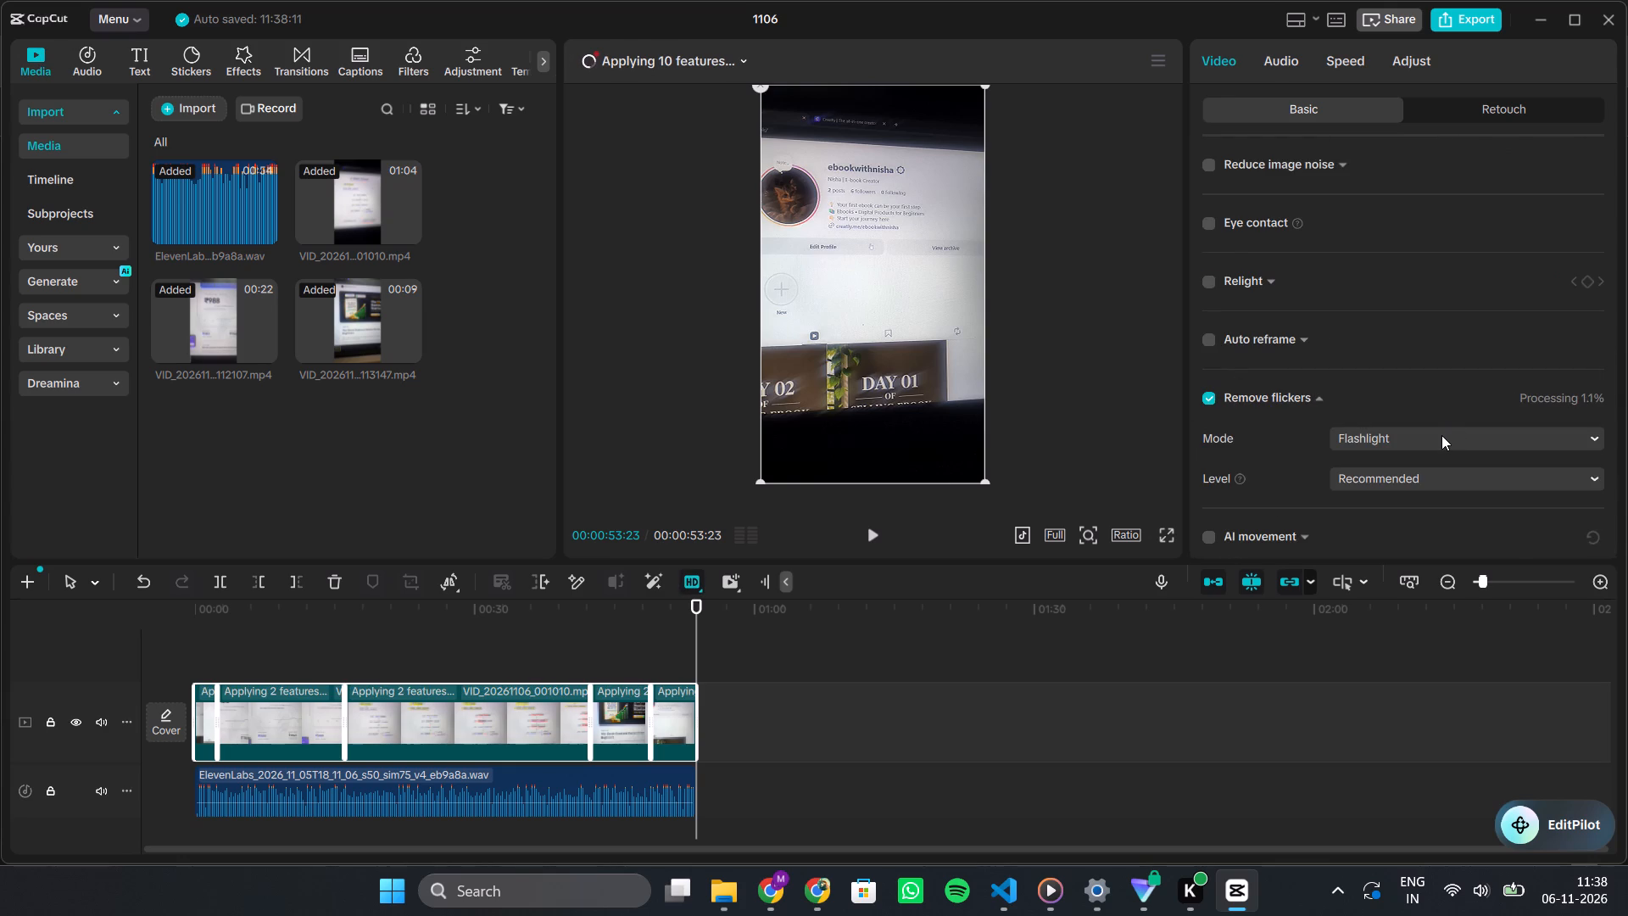
pyautogui.click(1441, 435)
pyautogui.scroll(-3, 1338, 373)
pyautogui.click(1356, 397)
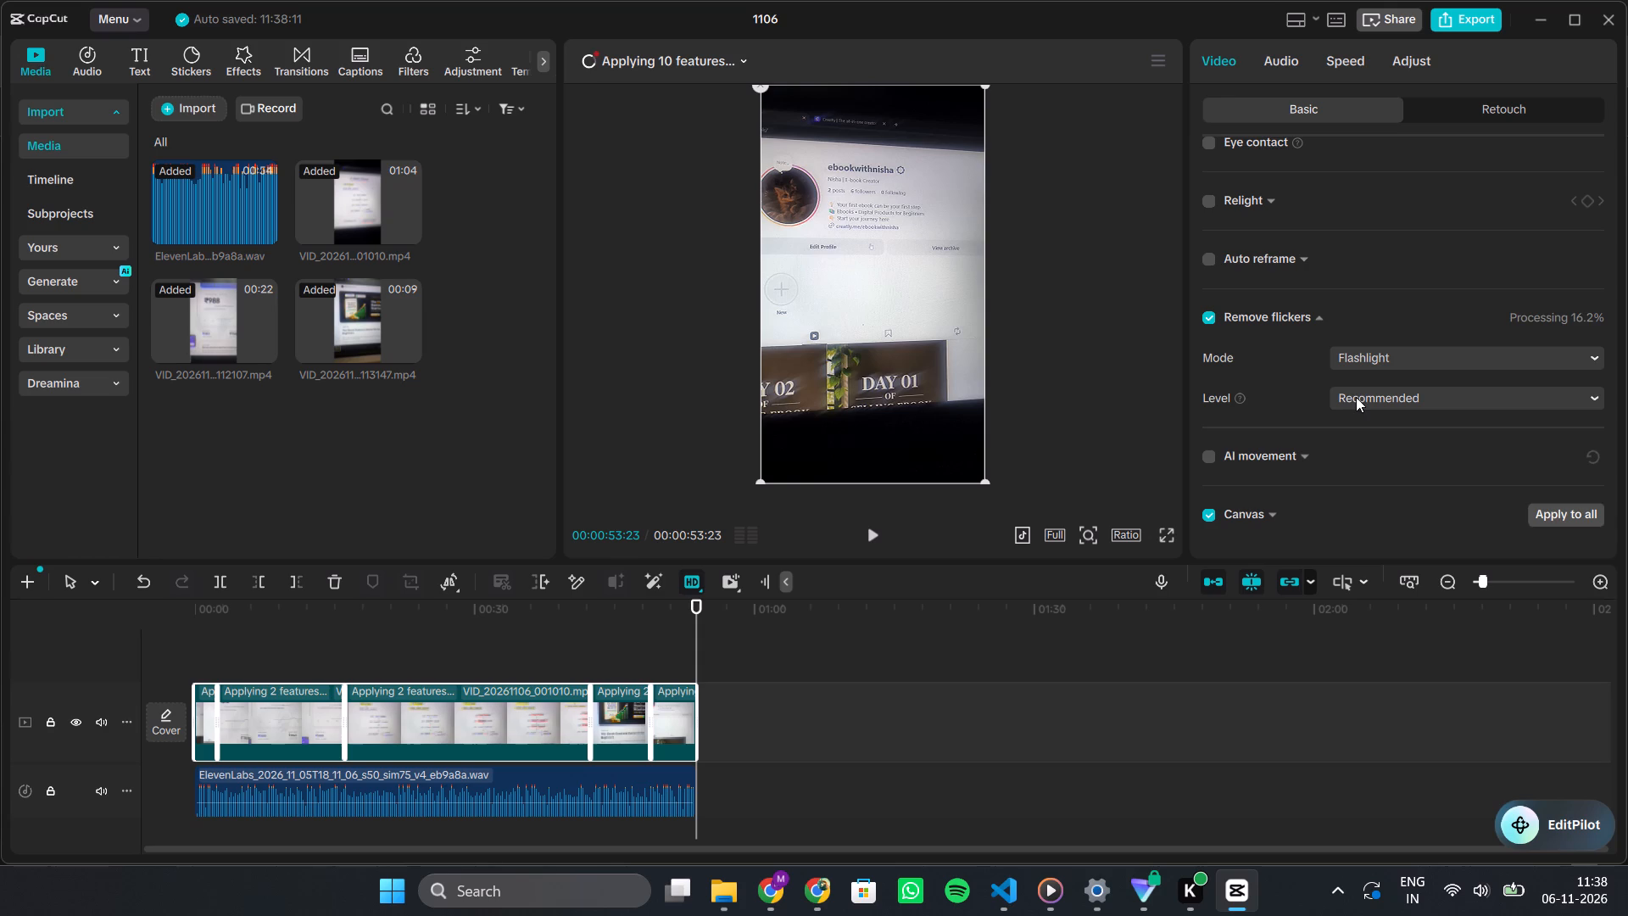
pyautogui.click(1369, 507)
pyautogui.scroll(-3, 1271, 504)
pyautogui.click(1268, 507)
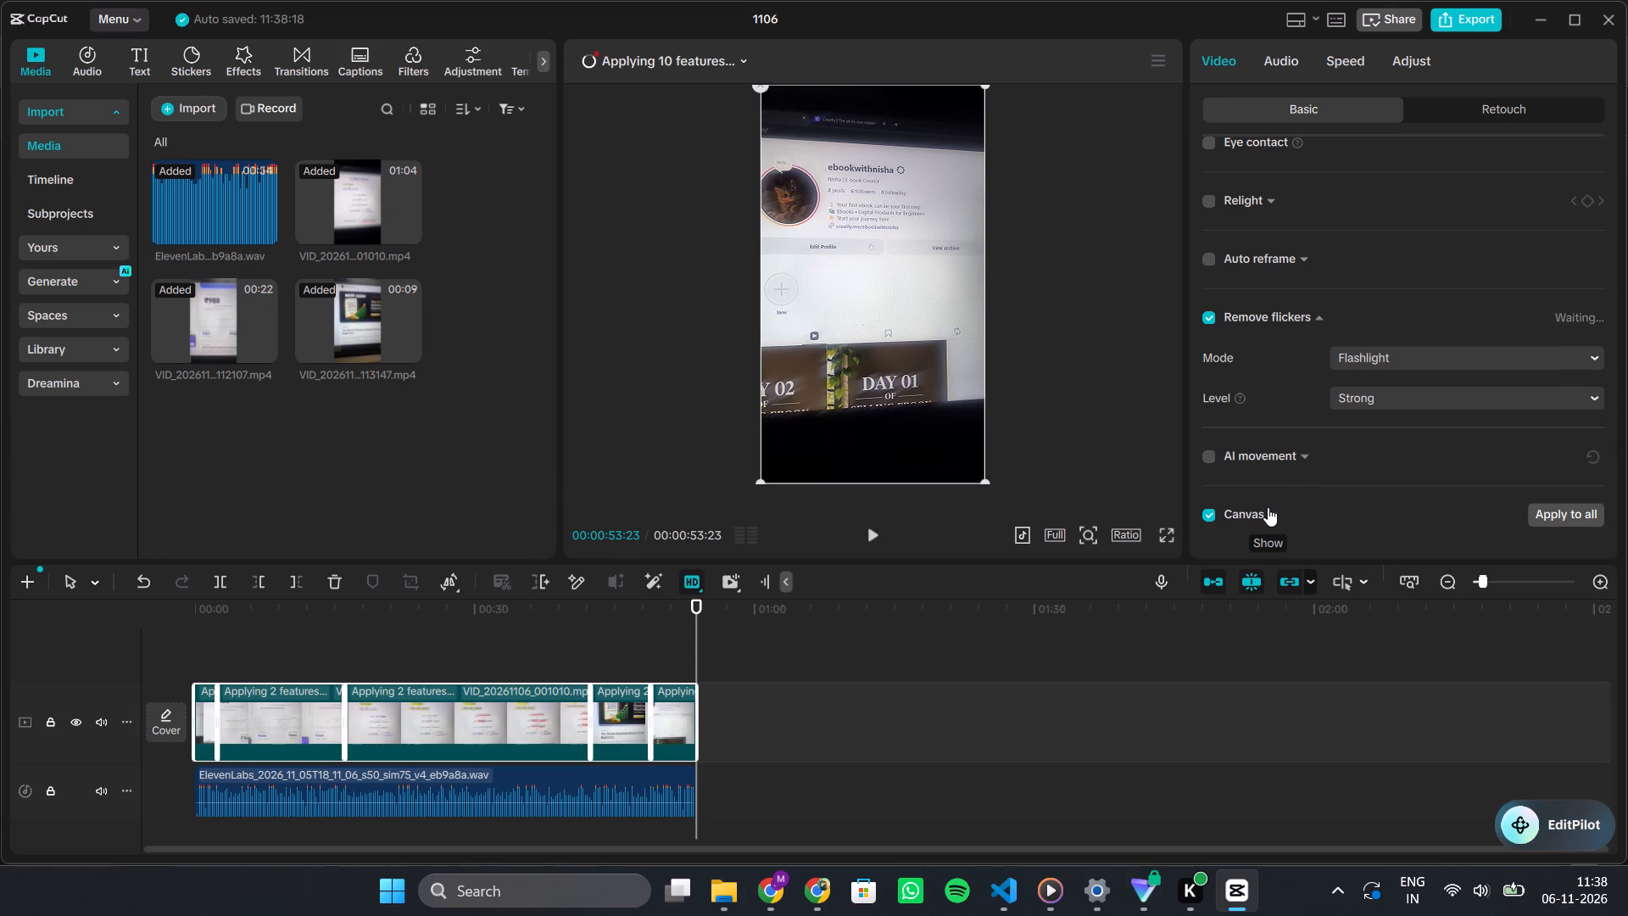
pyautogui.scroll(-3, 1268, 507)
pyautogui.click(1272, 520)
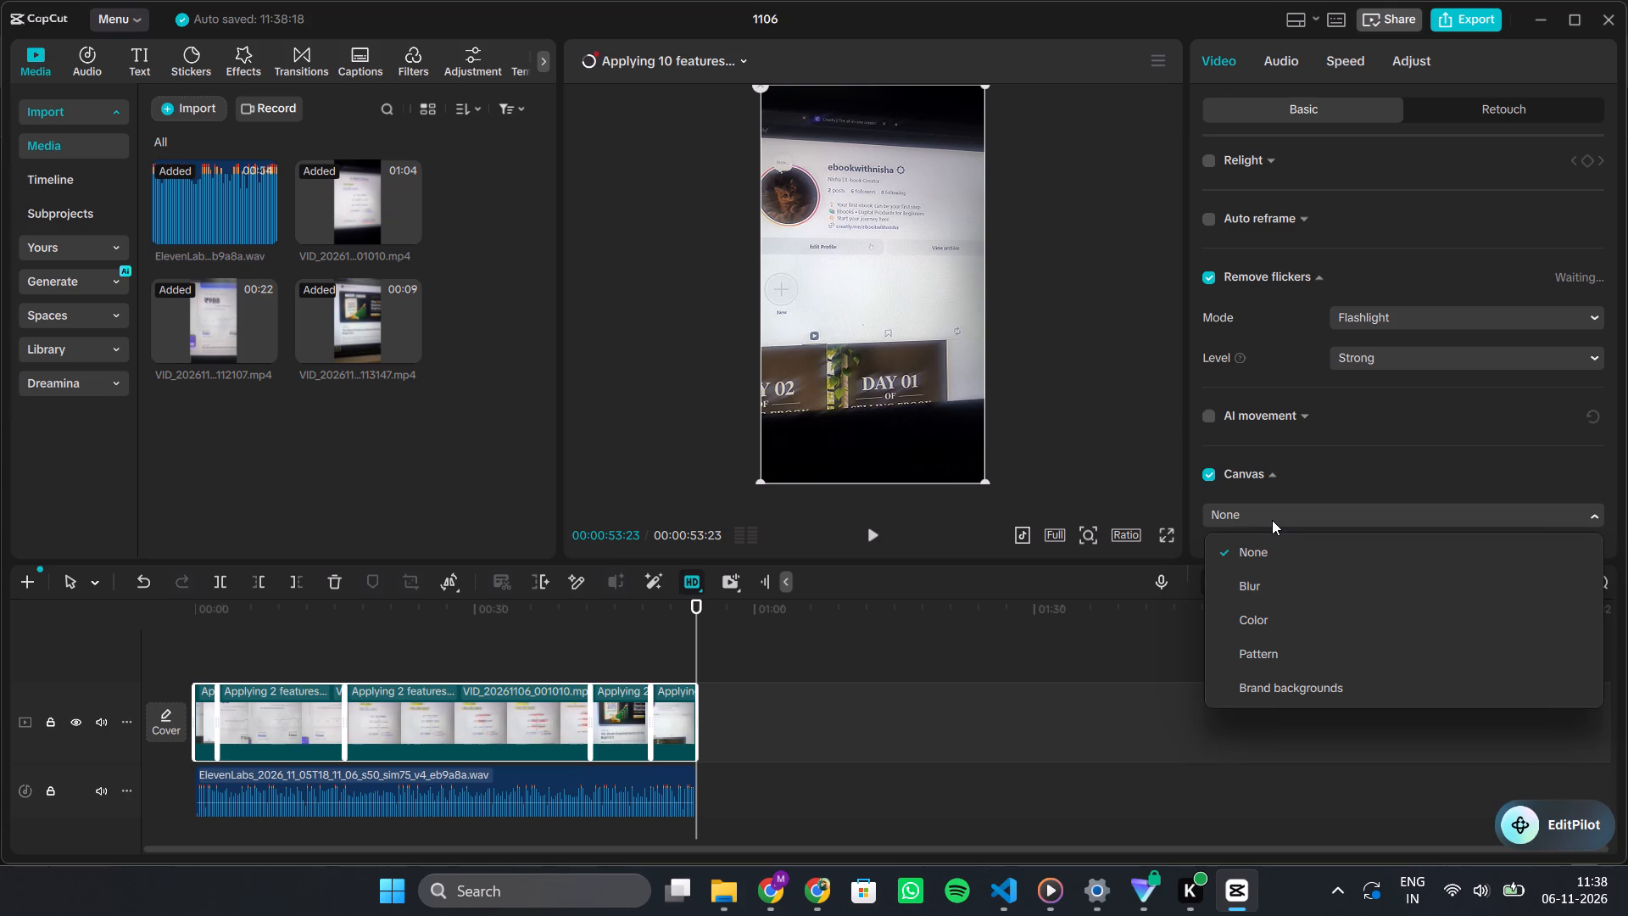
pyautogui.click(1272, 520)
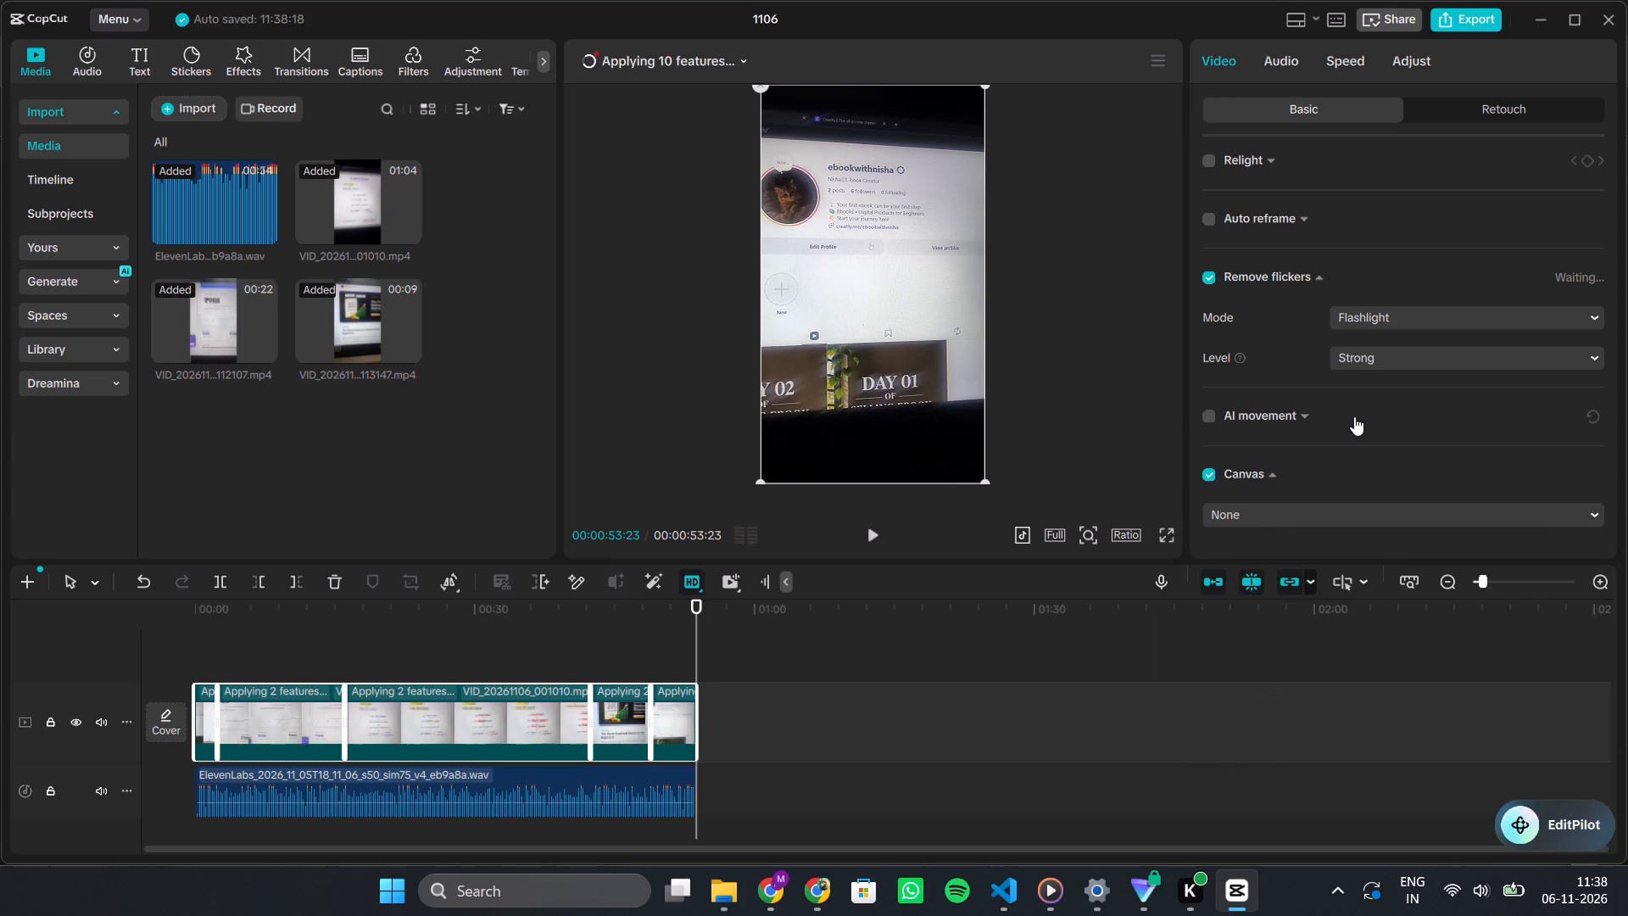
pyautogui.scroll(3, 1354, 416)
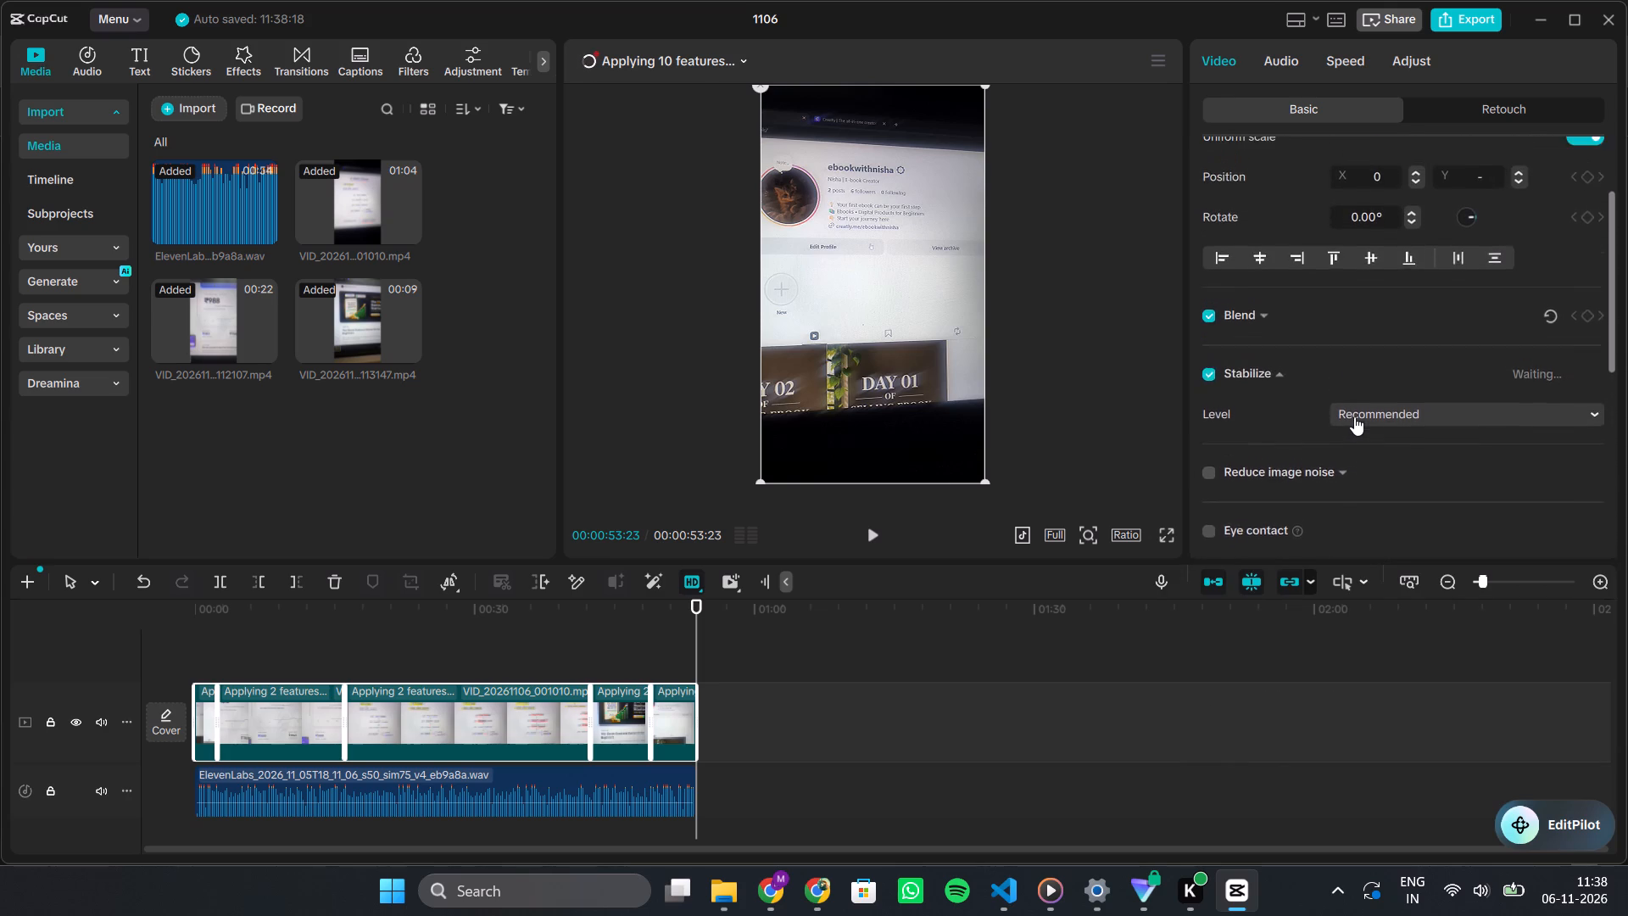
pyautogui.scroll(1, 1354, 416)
# Apply noise reduction and loudness normalization to the ElevenLabs voice-over clip on the audio track.
pyautogui.click(728, 799)
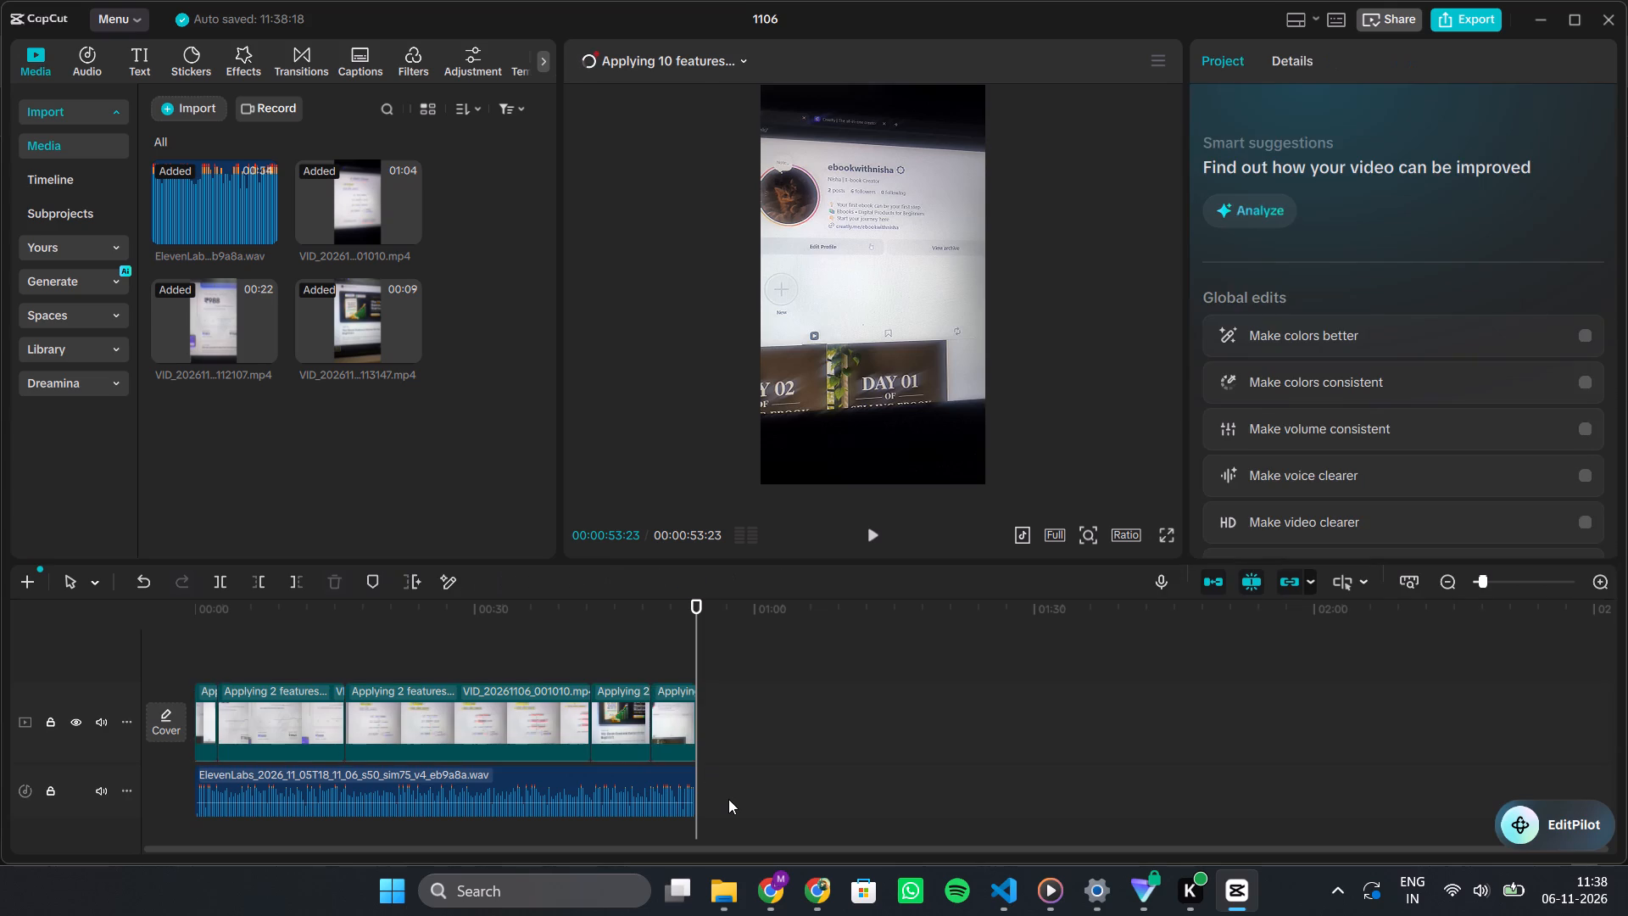
pyautogui.moveTo(728, 799); pyautogui.dragTo(525, 790)
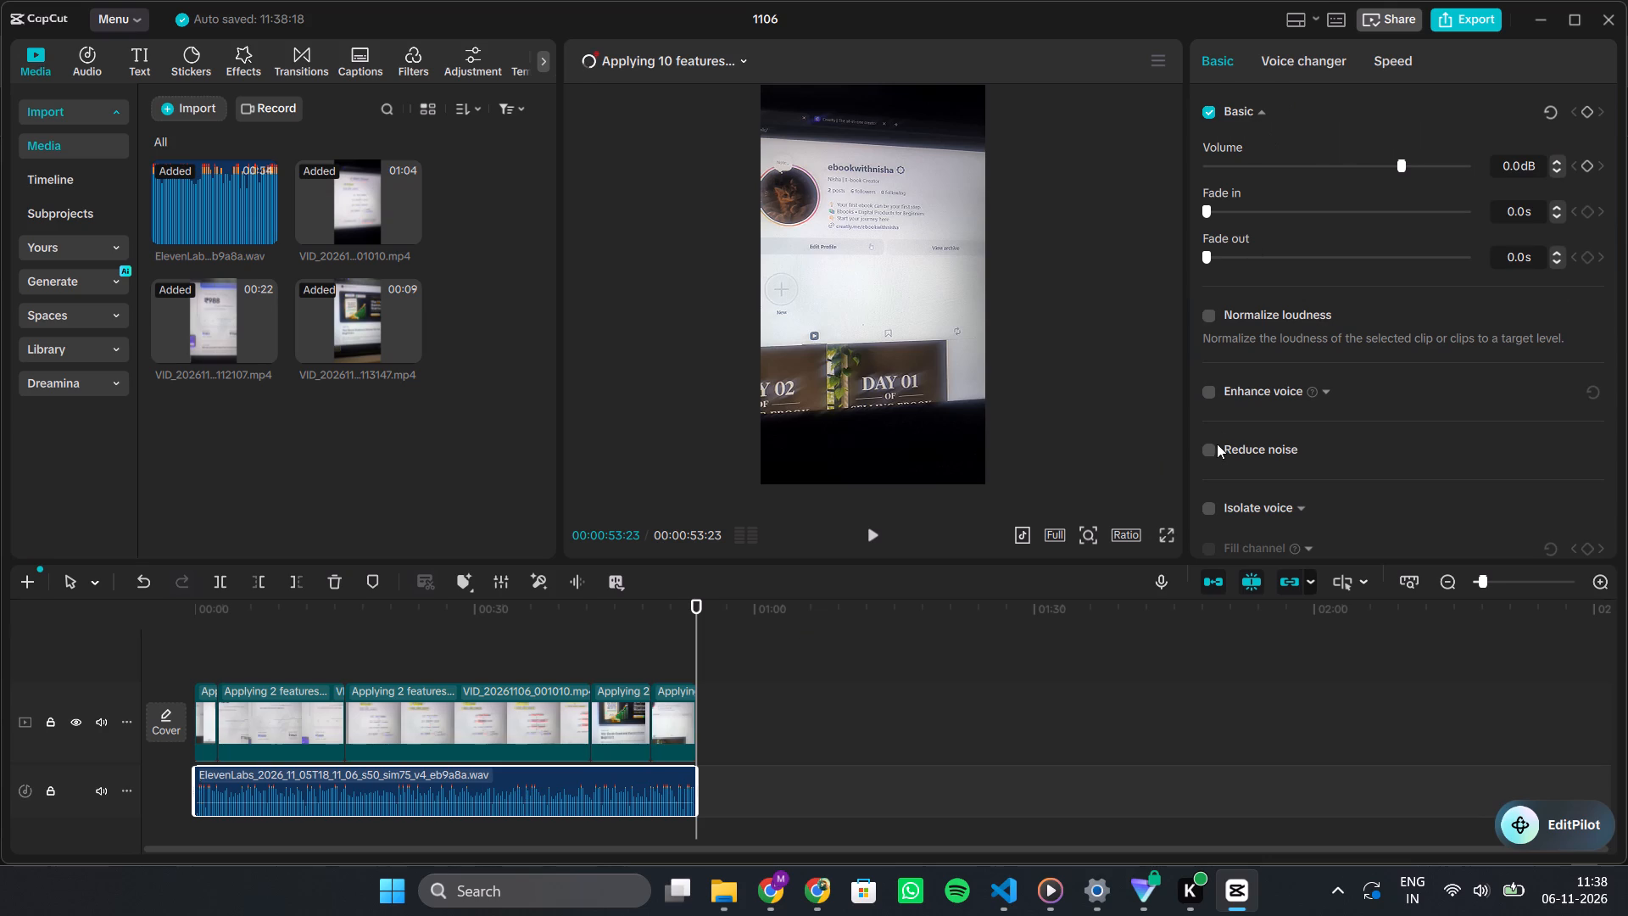
pyautogui.click(1207, 455)
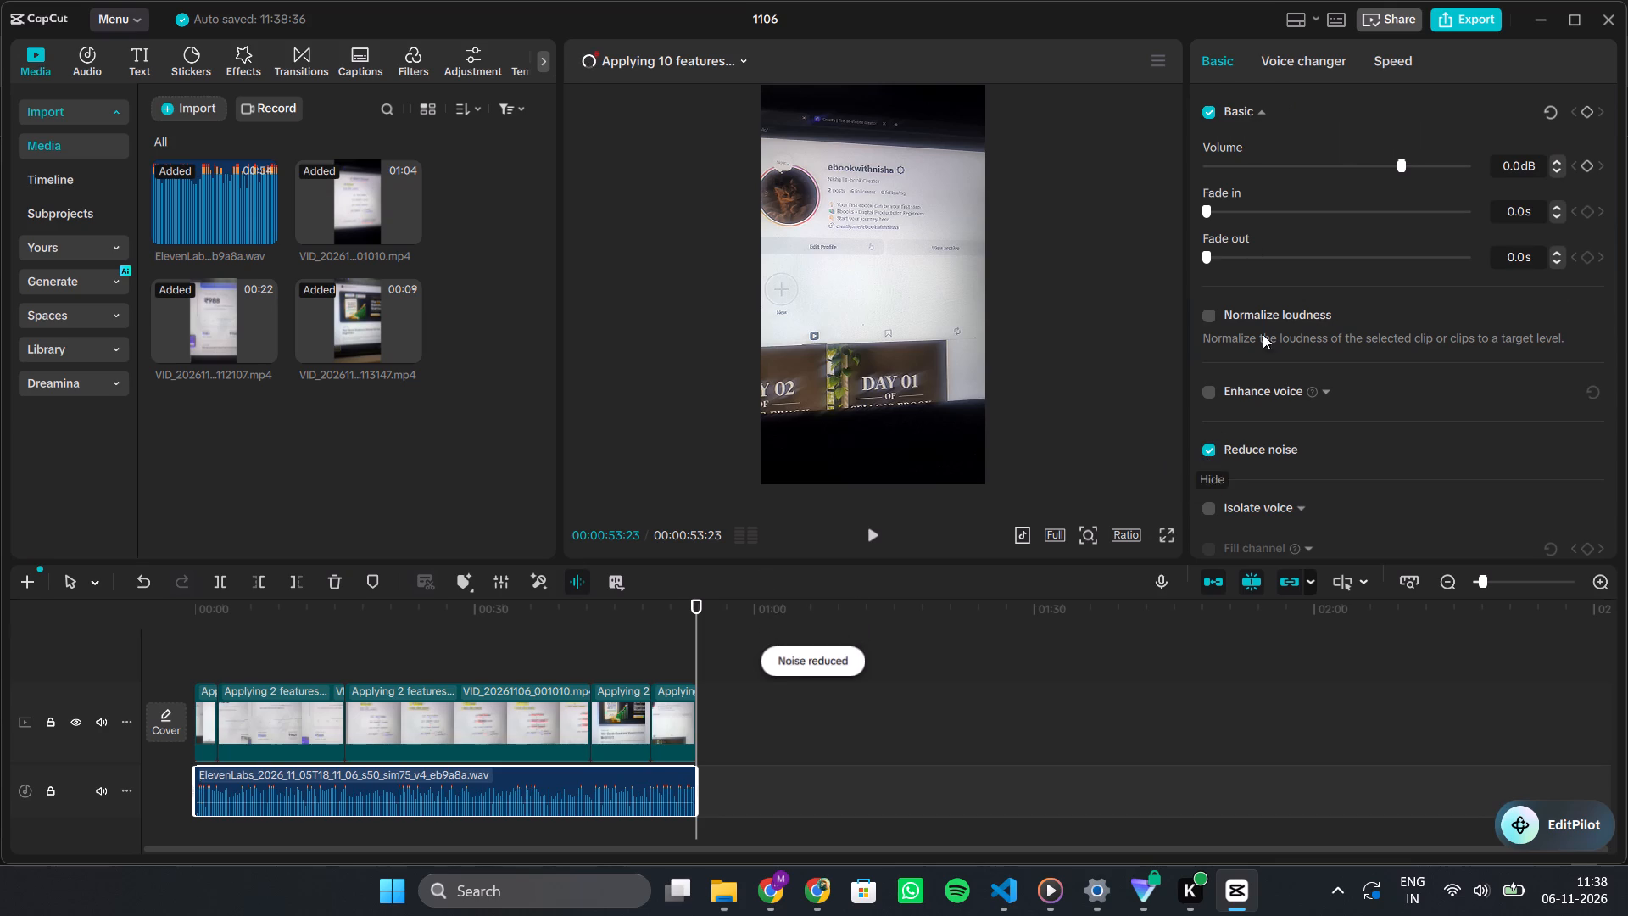
pyautogui.click(1211, 320)
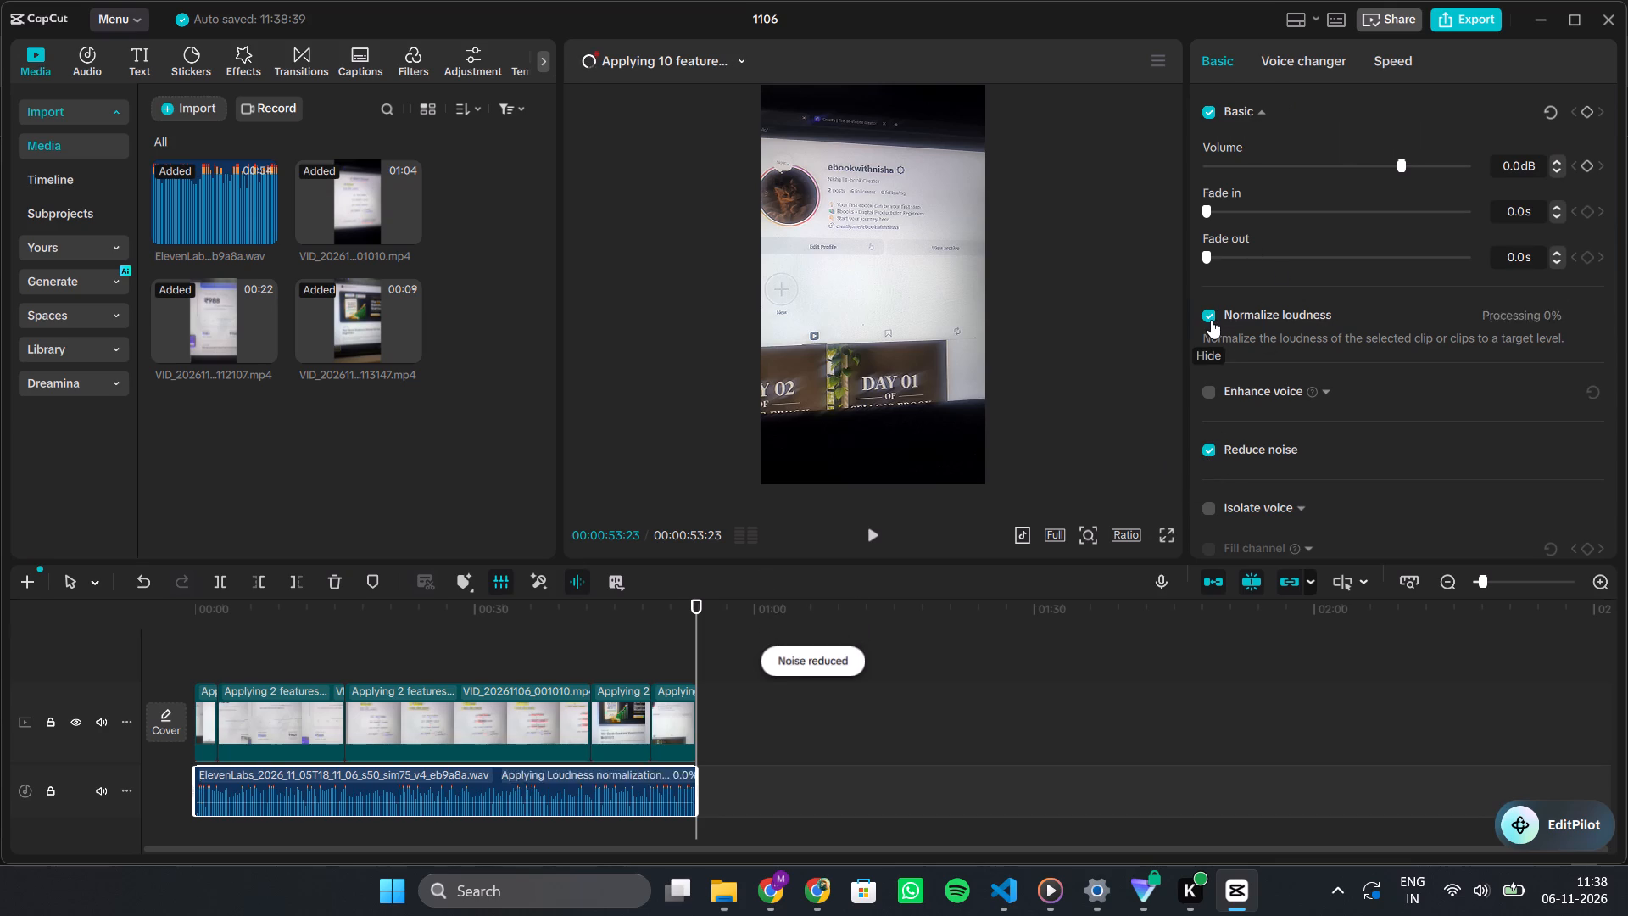
# Deselect the voice-over and play the timeline from the beginning.
pyautogui.click(432, 660)
pyautogui.moveTo(432, 660); pyautogui.dragTo(89, 695)
pyautogui.press('space')
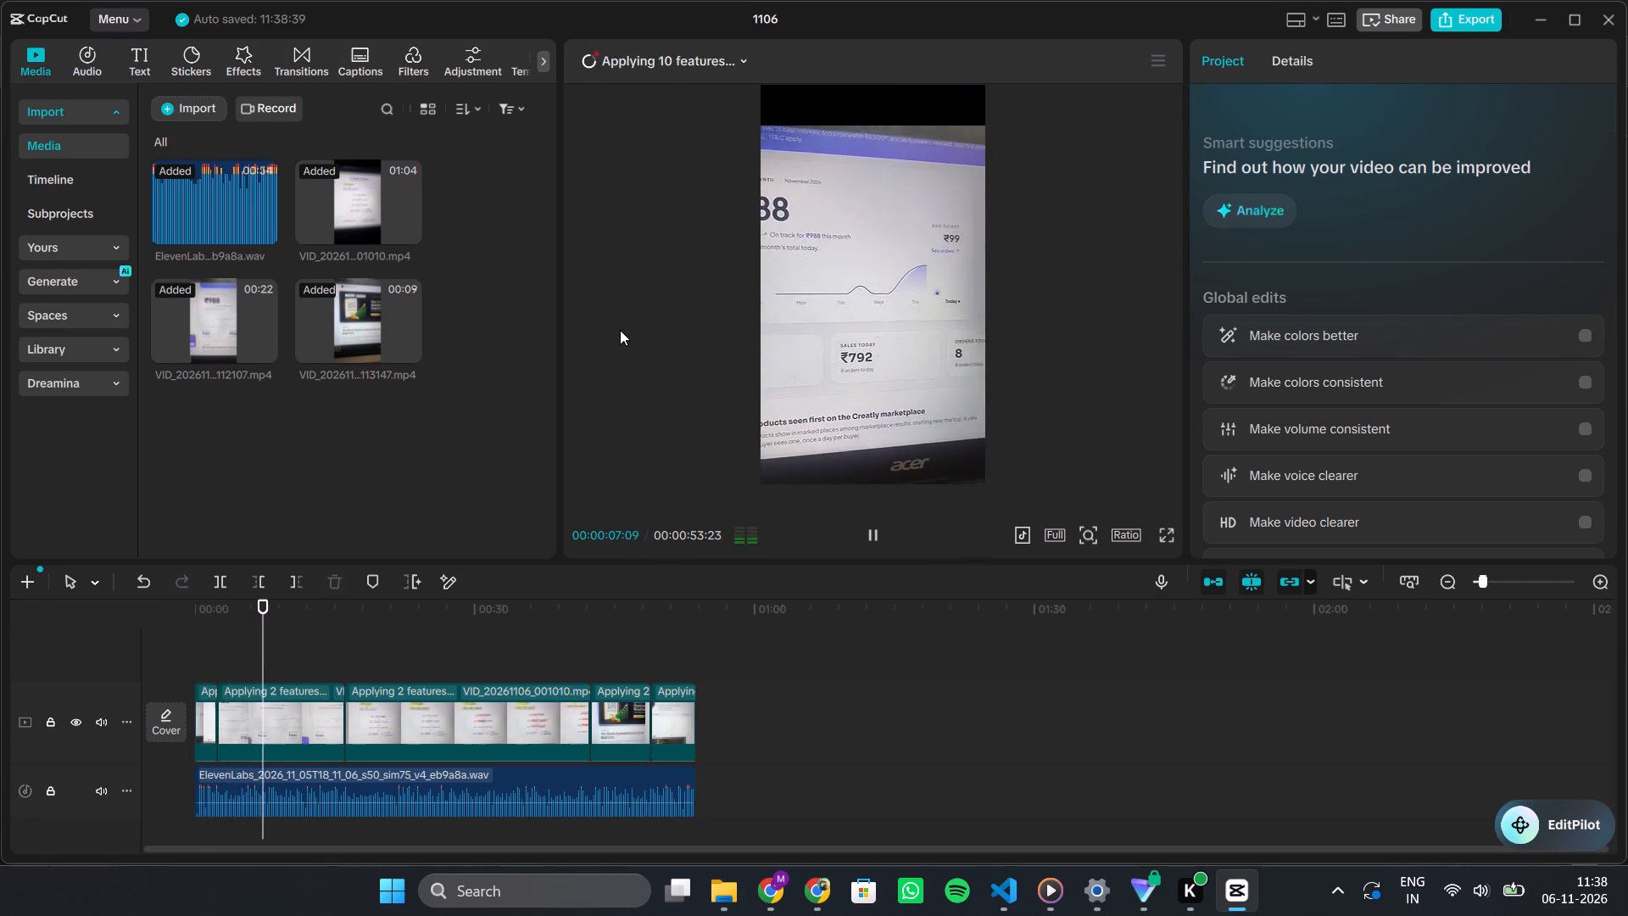
# Stop the playback and return the playhead to the start of the timeline.
pyautogui.click(246, 655)
pyautogui.moveTo(246, 655); pyautogui.dragTo(163, 666)
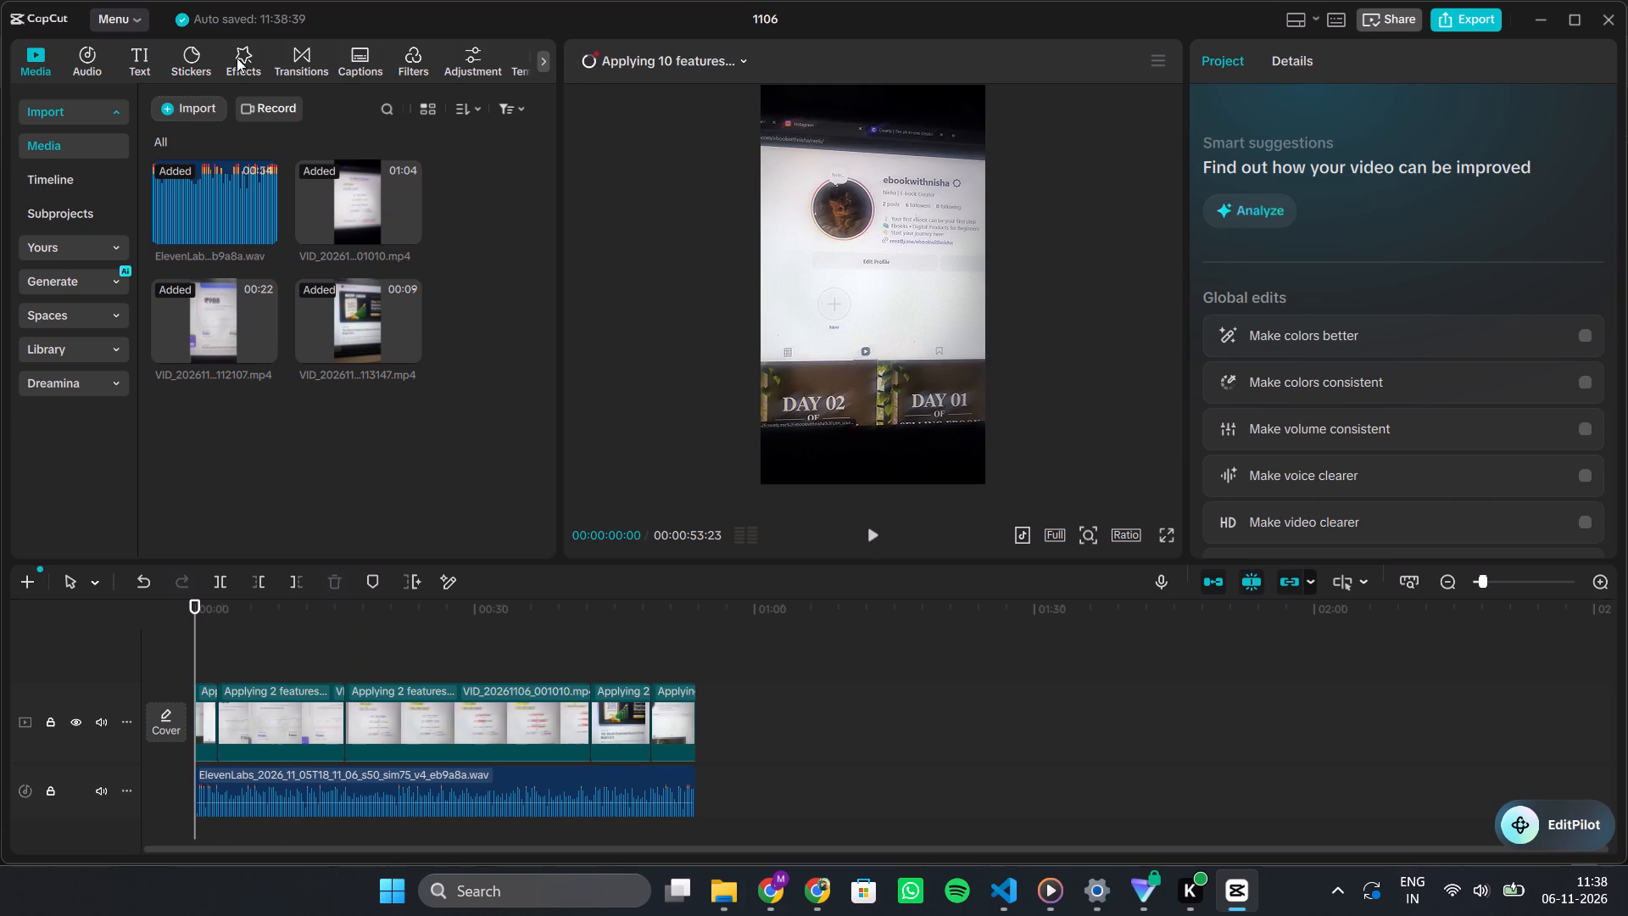
pyautogui.moveTo(196, 644); pyautogui.dragTo(185, 644)
# Open the favorites collection in the effects library.
pyautogui.click(242, 69)
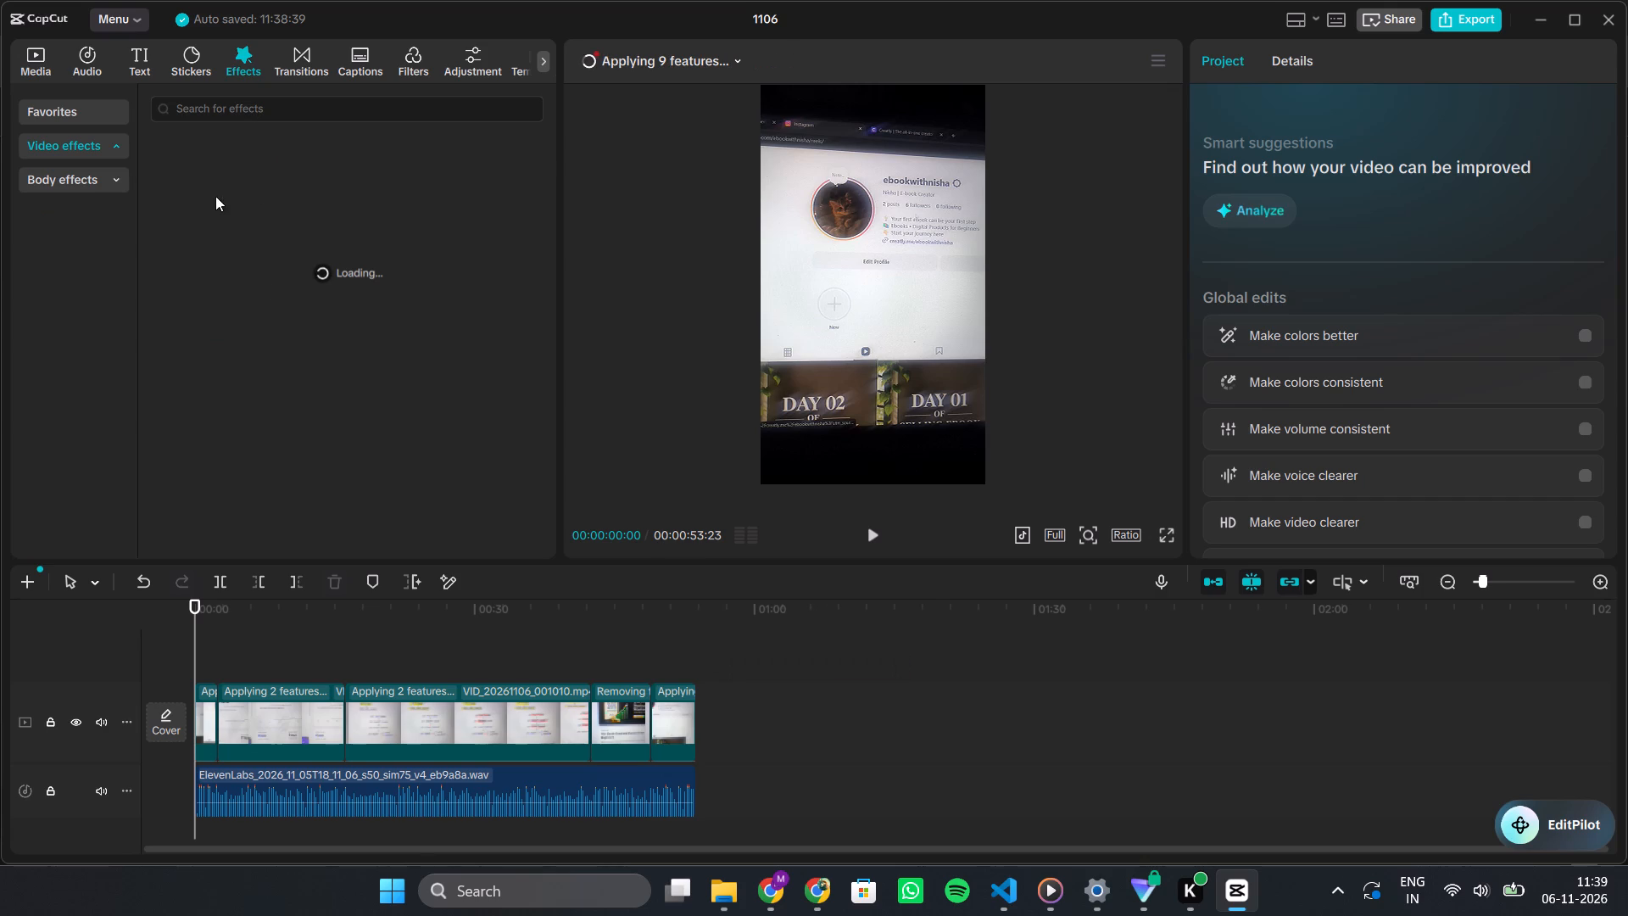
pyautogui.click(86, 110)
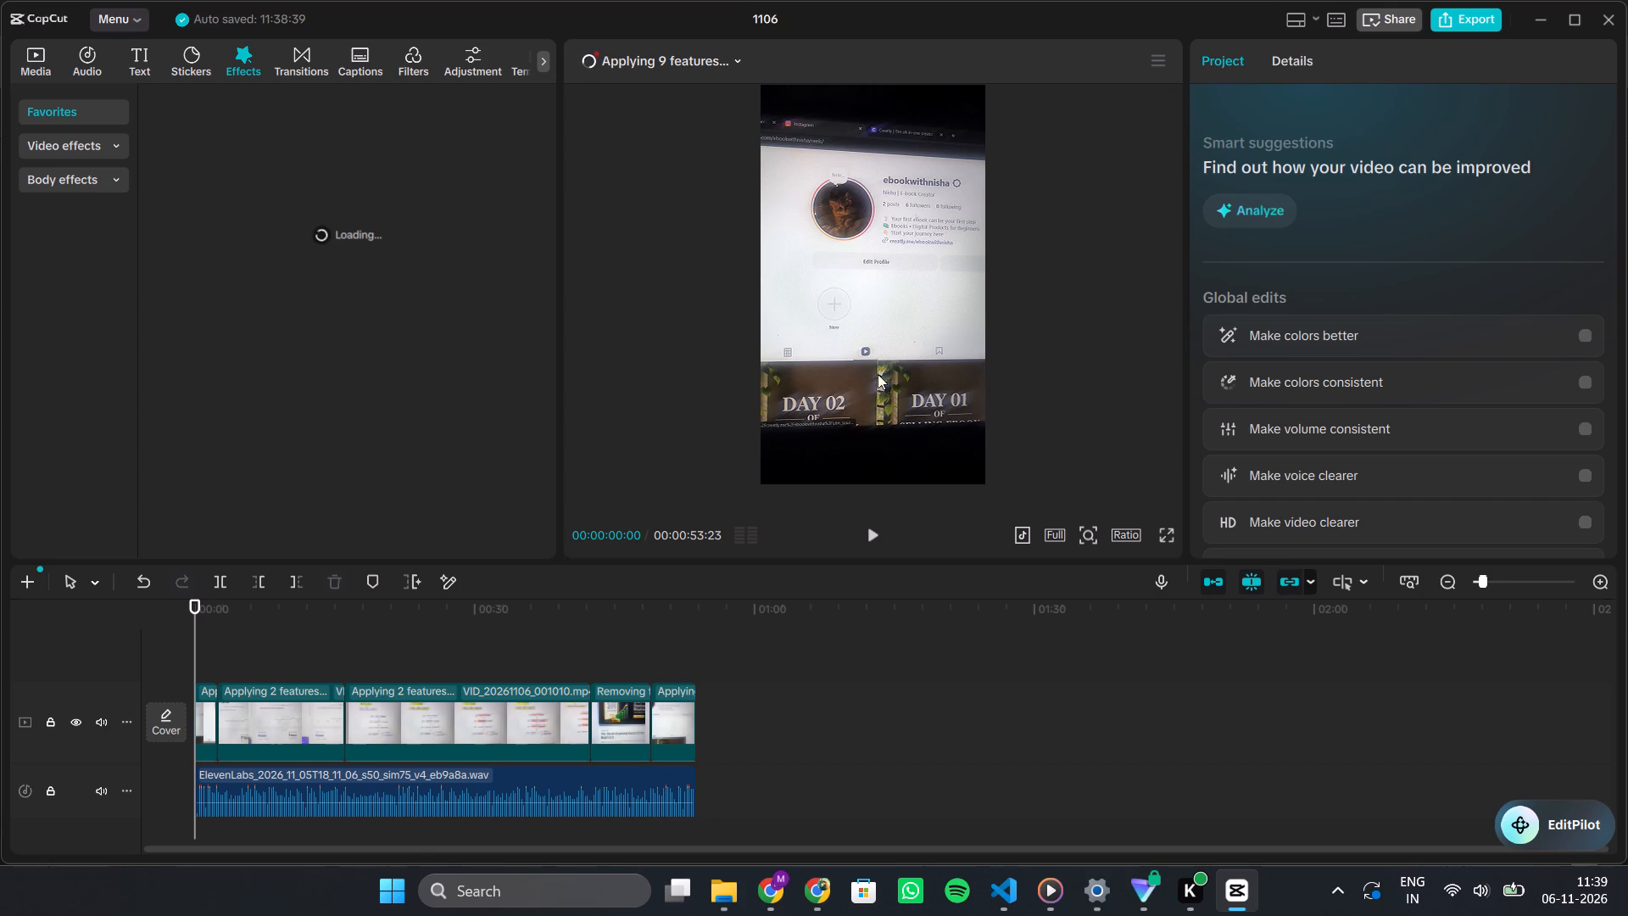
# Open the list of features being applied to check each clip's processing progress.
pyautogui.click(643, 53)
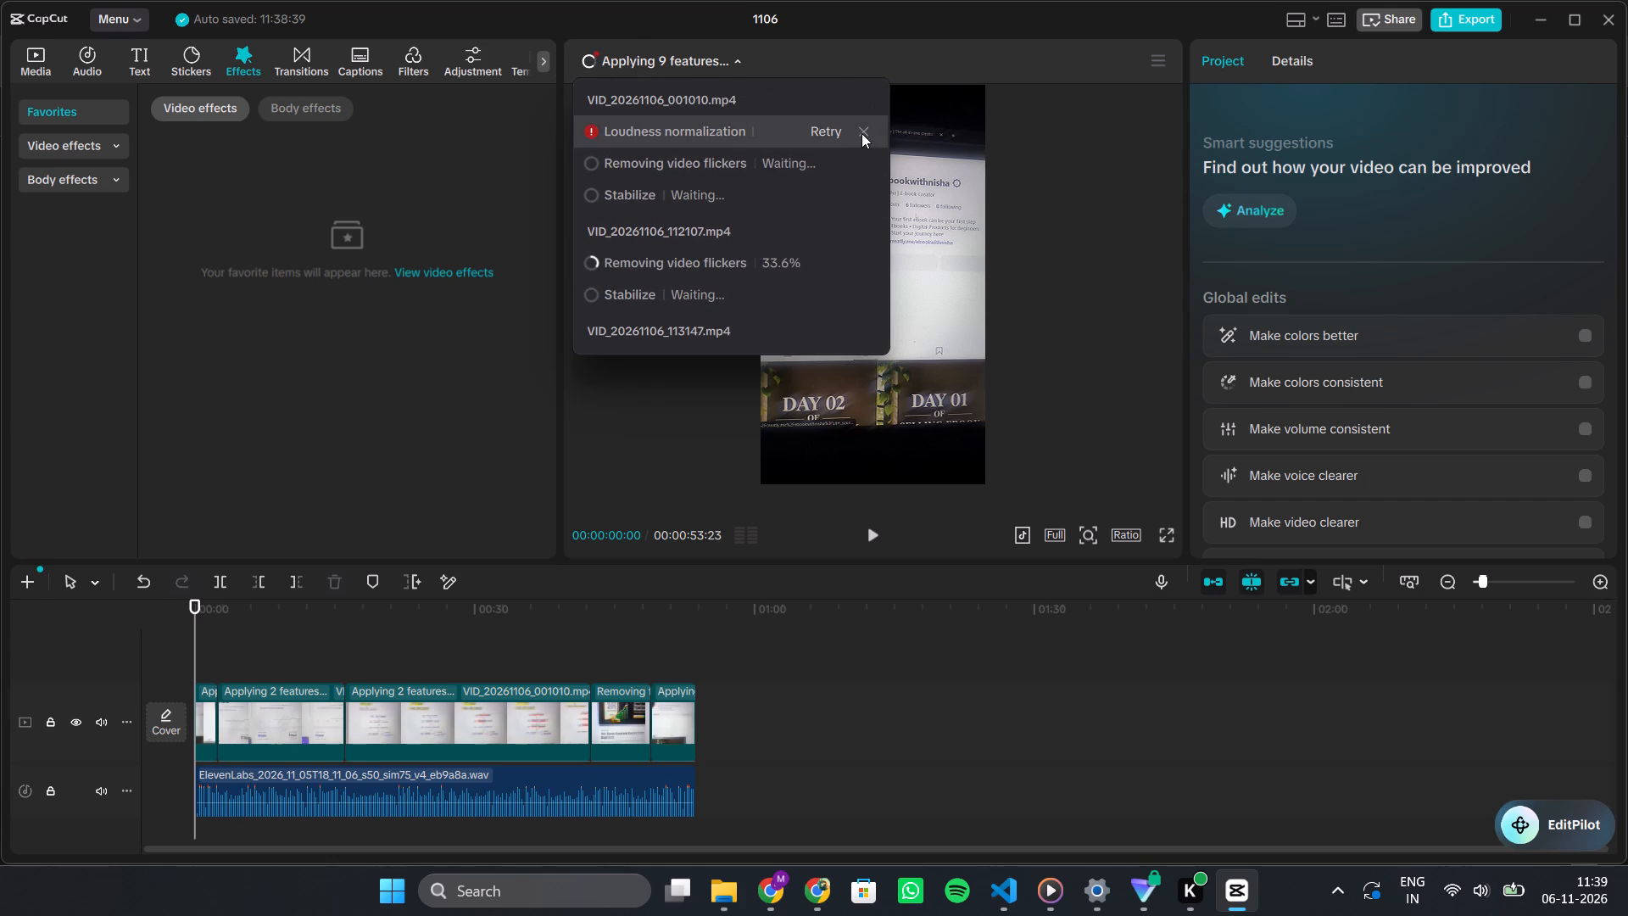
# Remove the failed loudness normalization task for VID_20261106_001010.mp4 from the processing list.
pyautogui.click(861, 131)
pyautogui.click(326, 205)
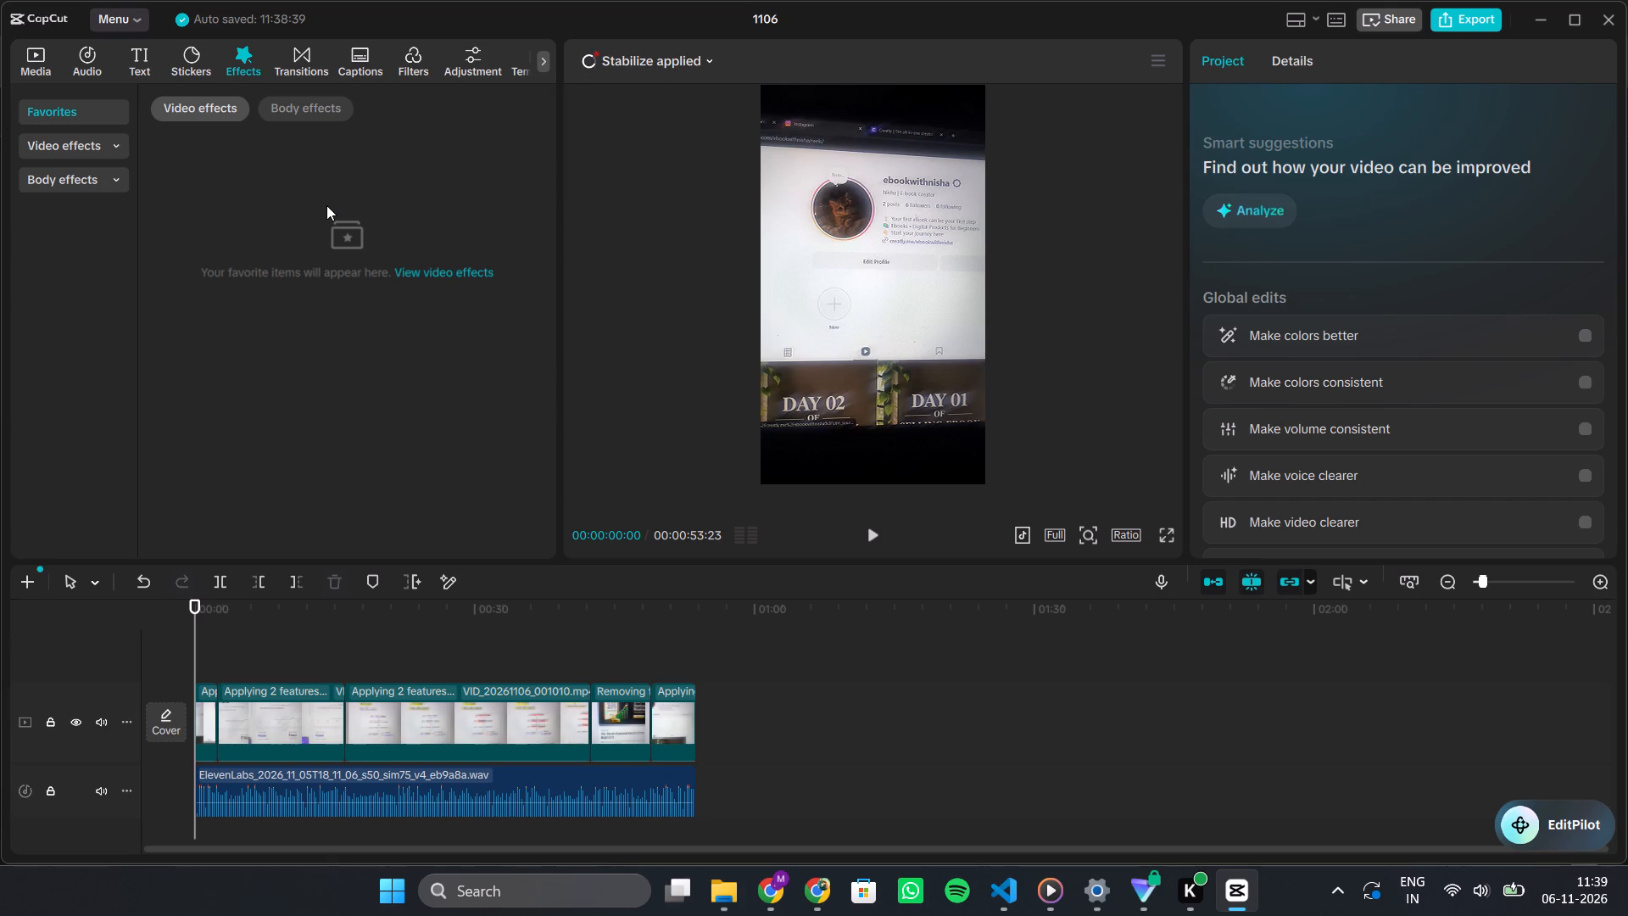
# Open the video effects library and reload its content.
pyautogui.click(61, 150)
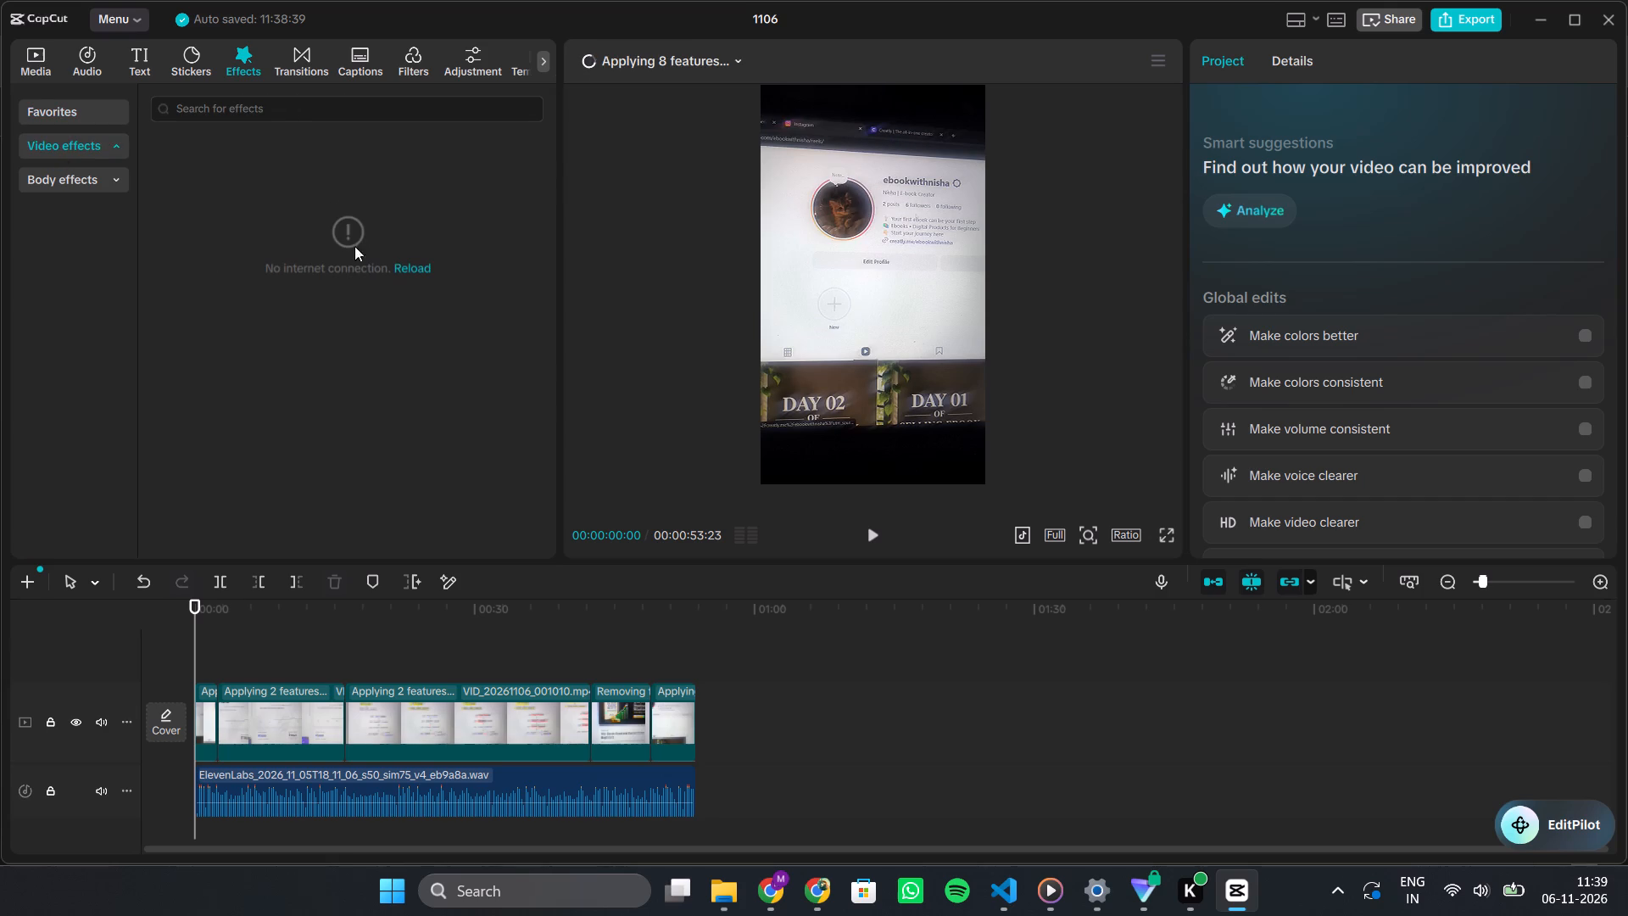
pyautogui.click(410, 269)
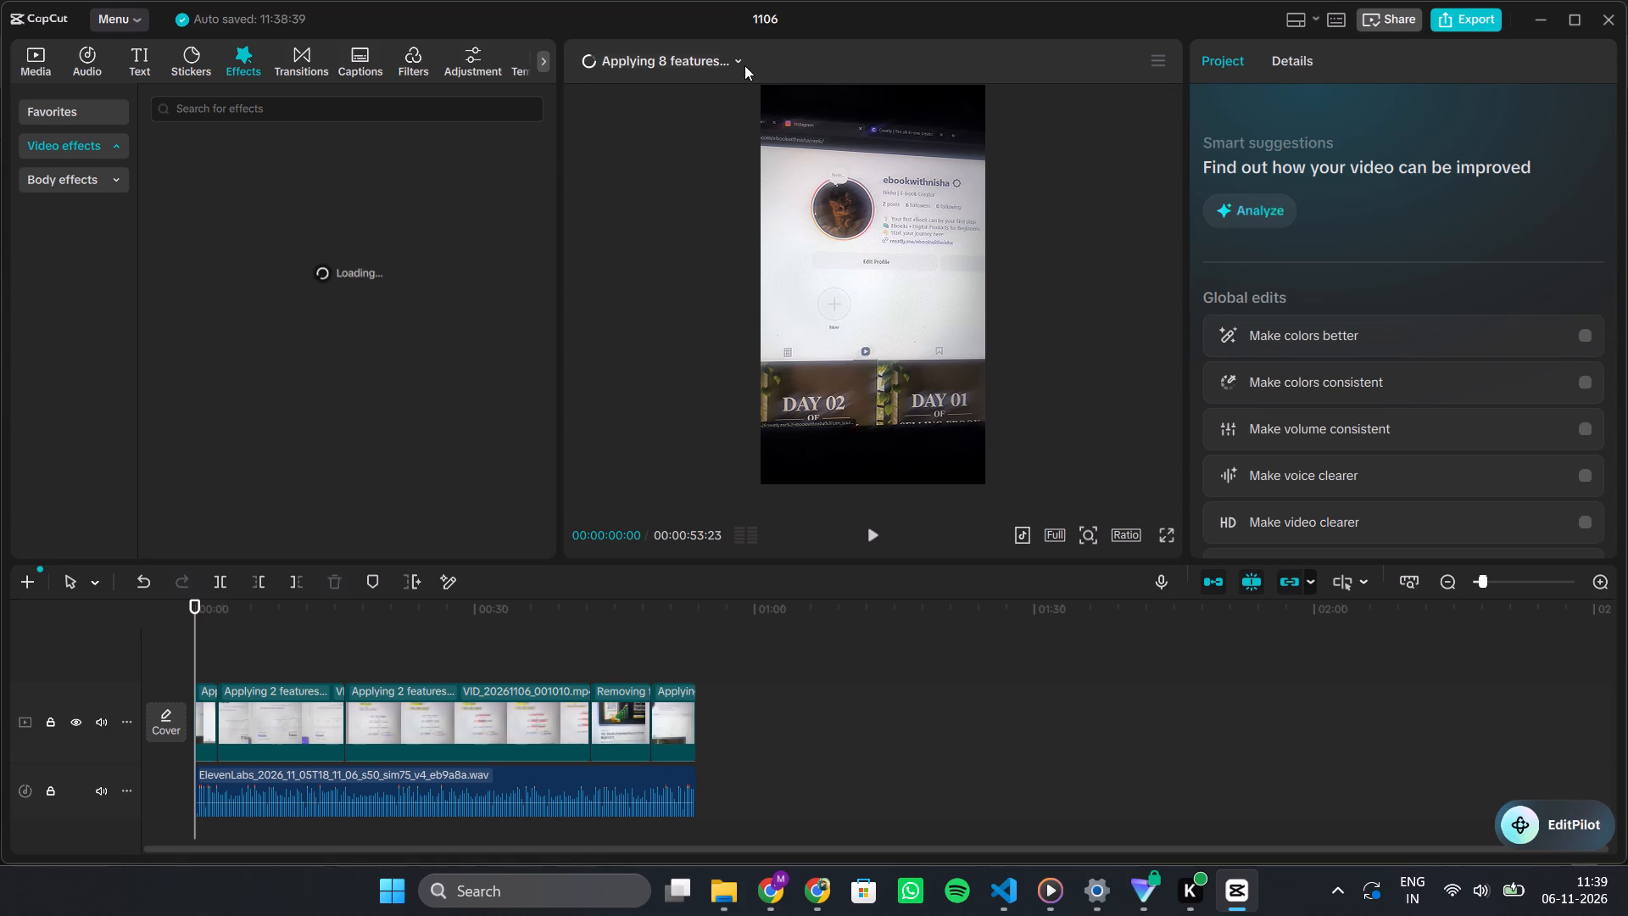
# Check the progress of the flicker removal and stabilization tasks on the video clips.
pyautogui.click(711, 53)
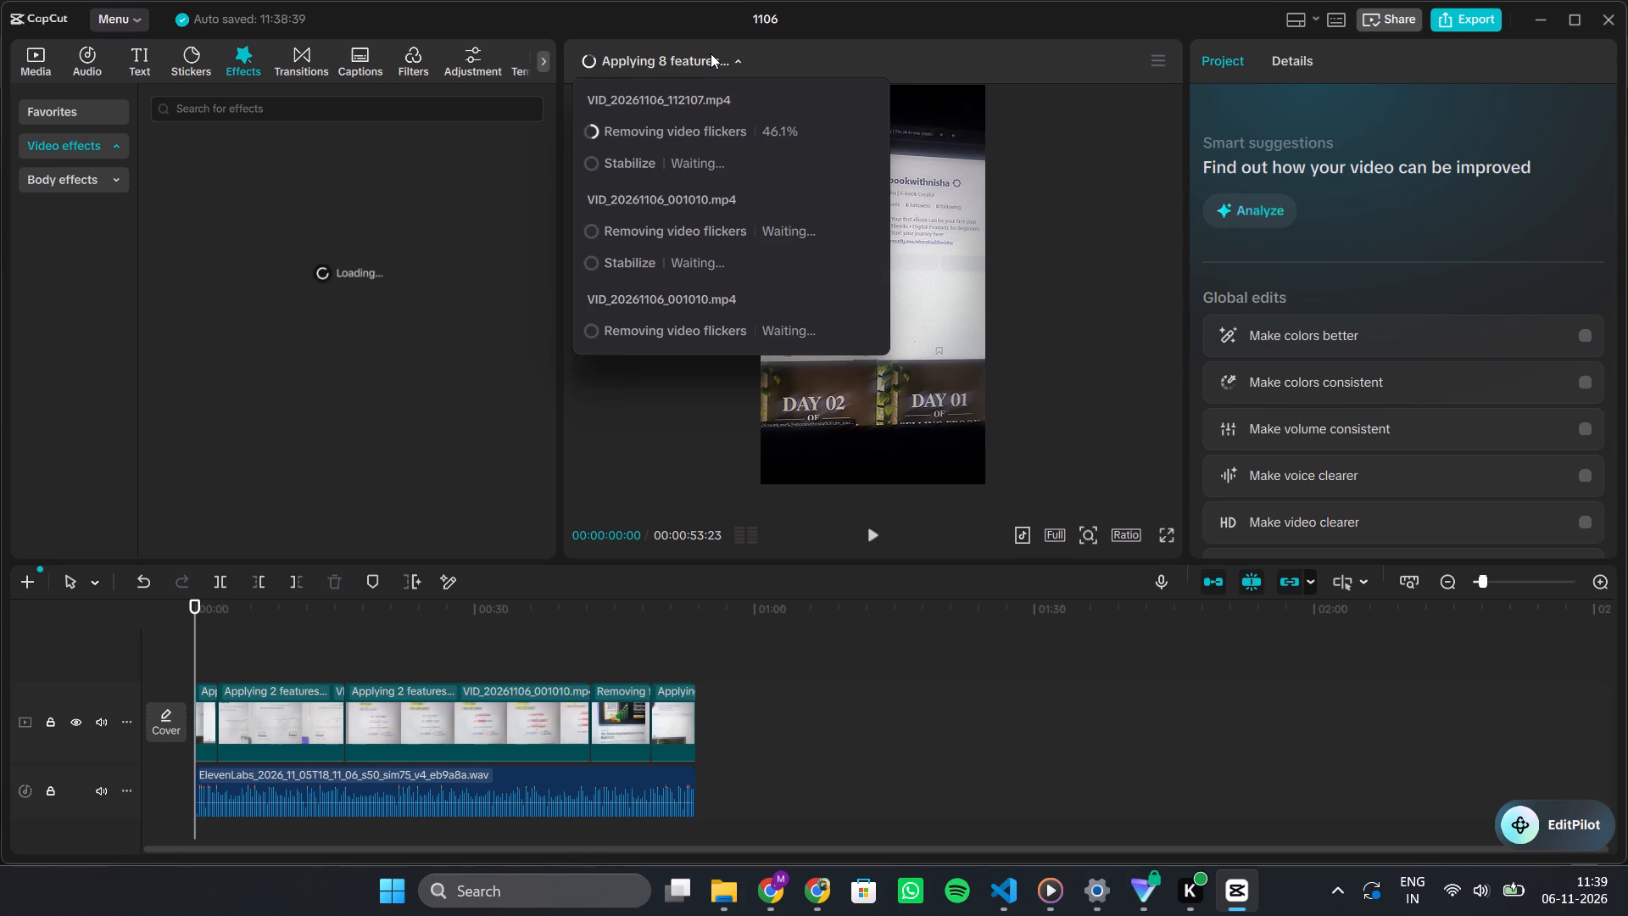
pyautogui.click(1112, 738)
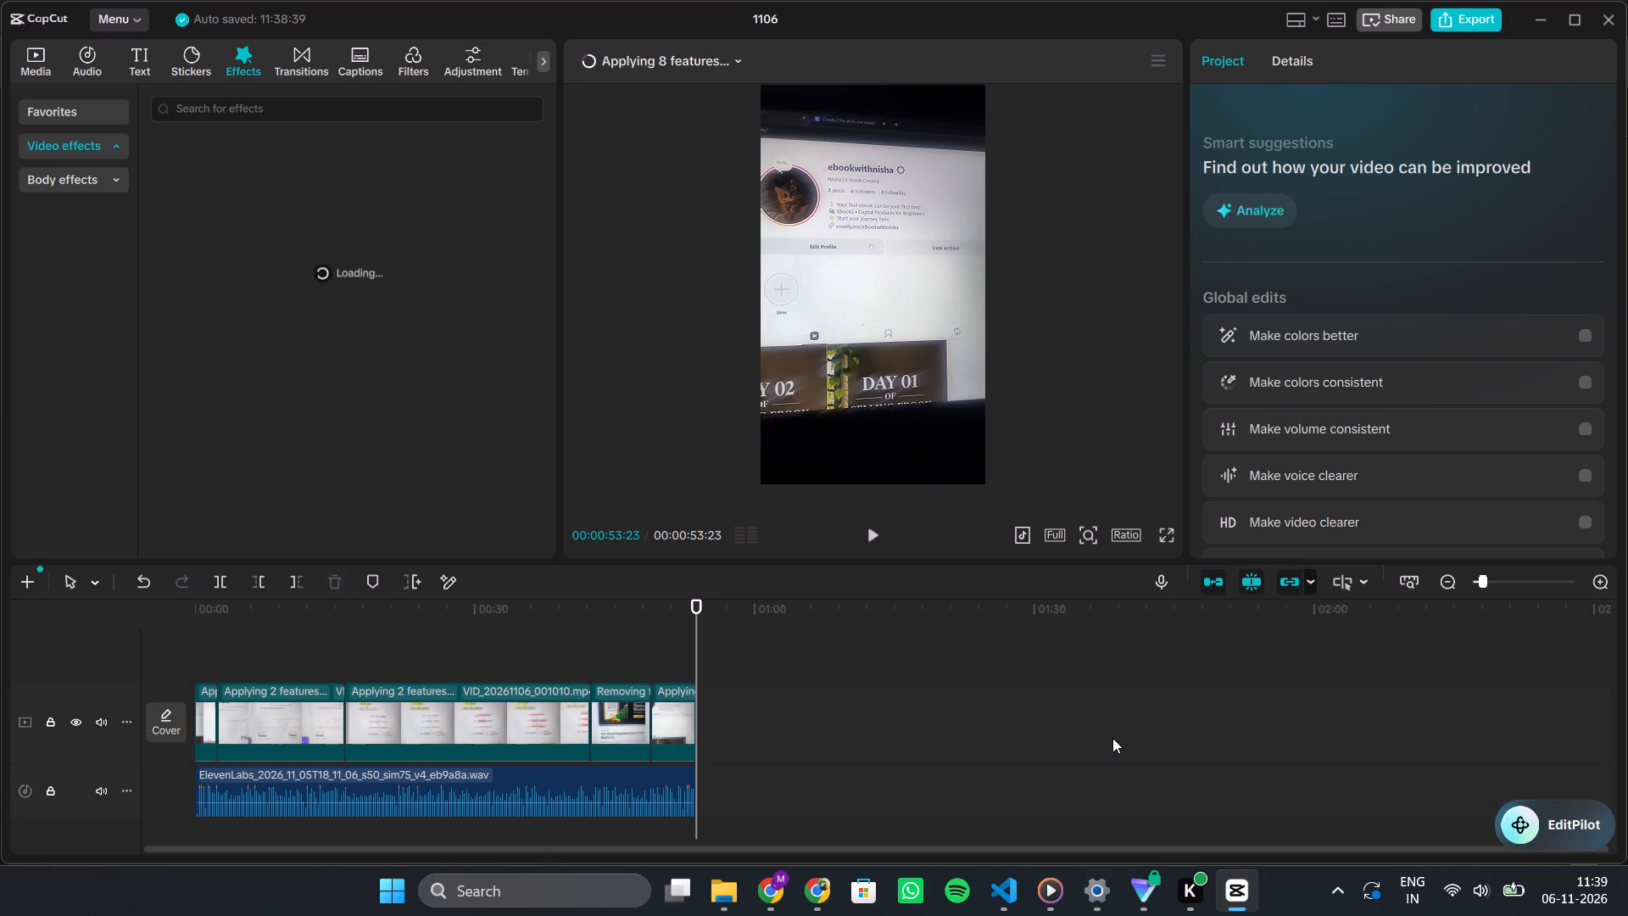
# Close the CapCut project window.
pyautogui.click(1601, 20)
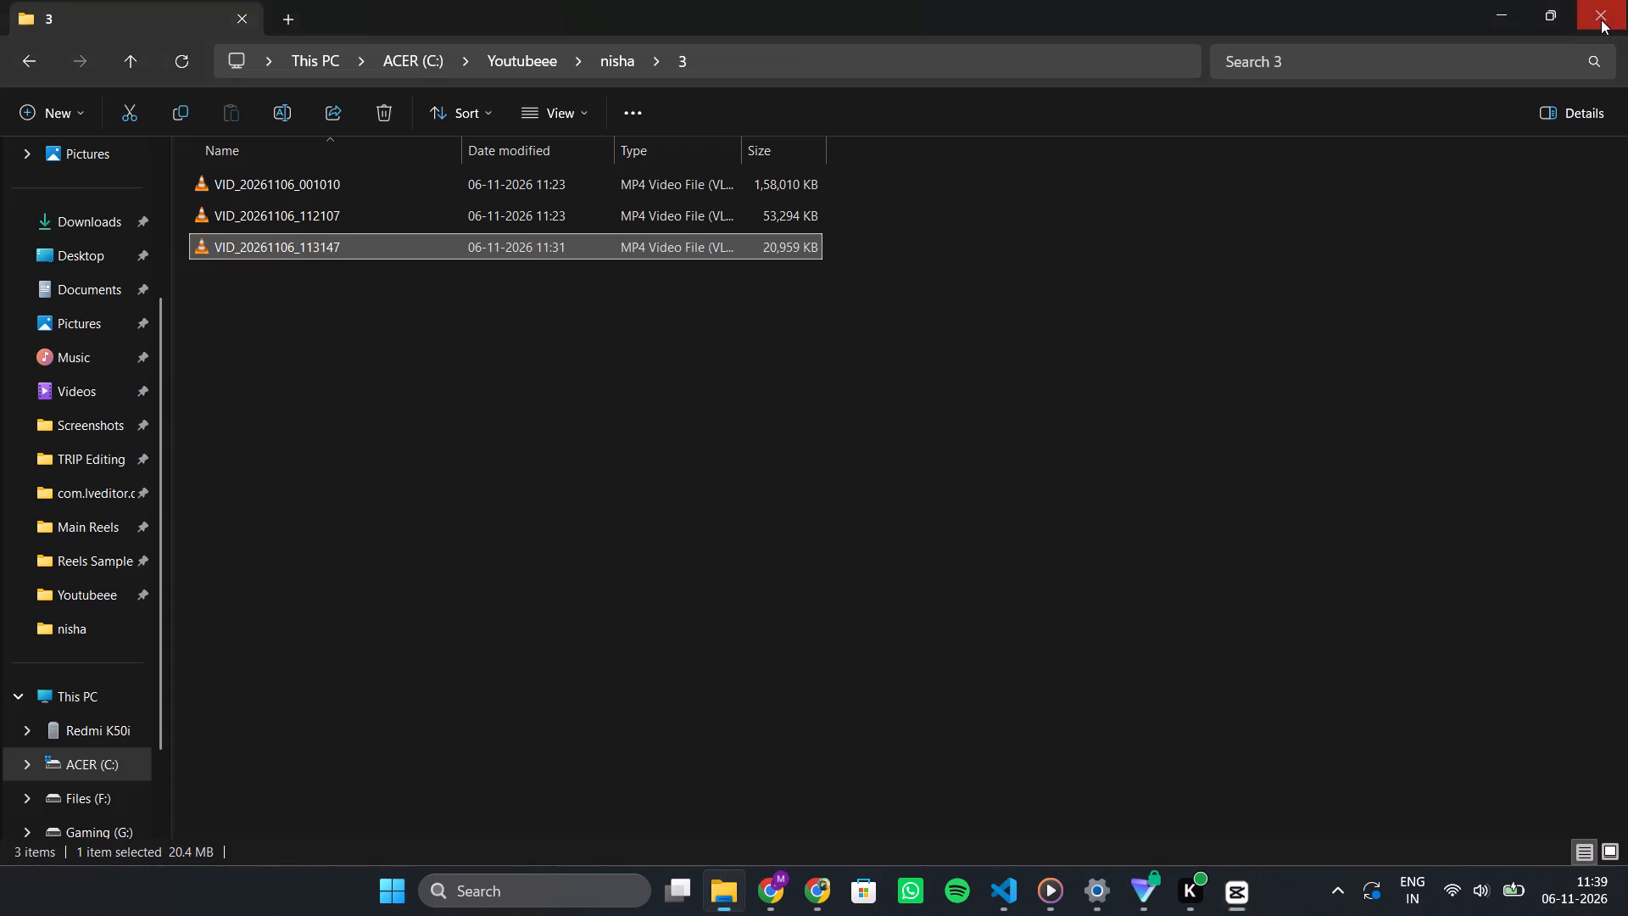
pyautogui.click(1591, 28)
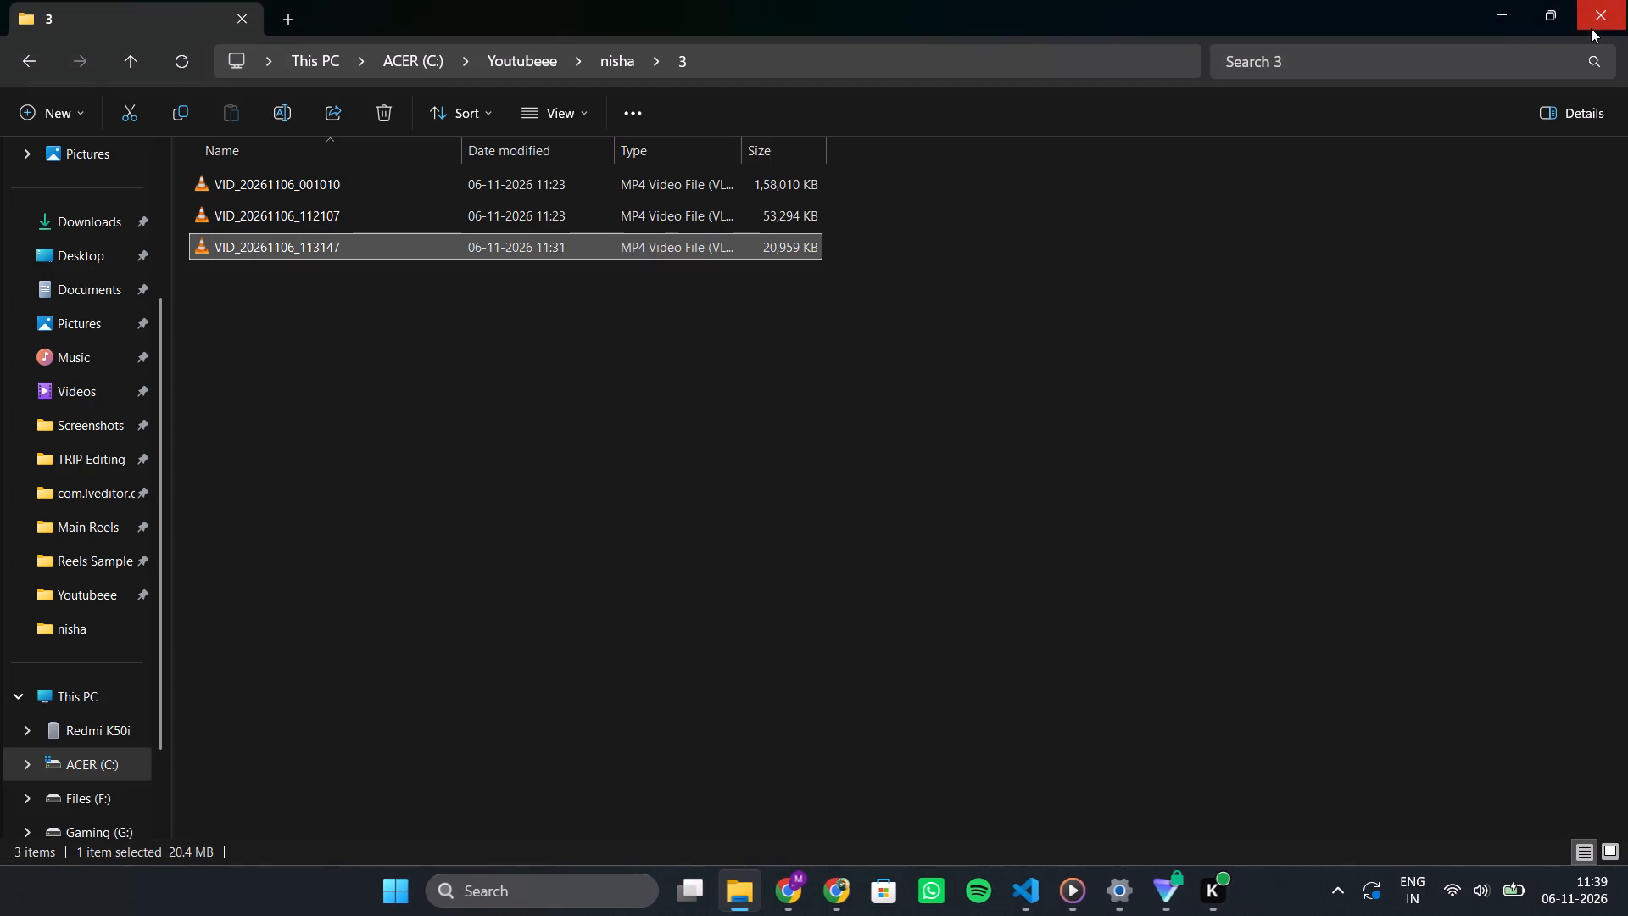
# Switch to Proton VPN and change the connection to a different free server.
pyautogui.click(1151, 884)
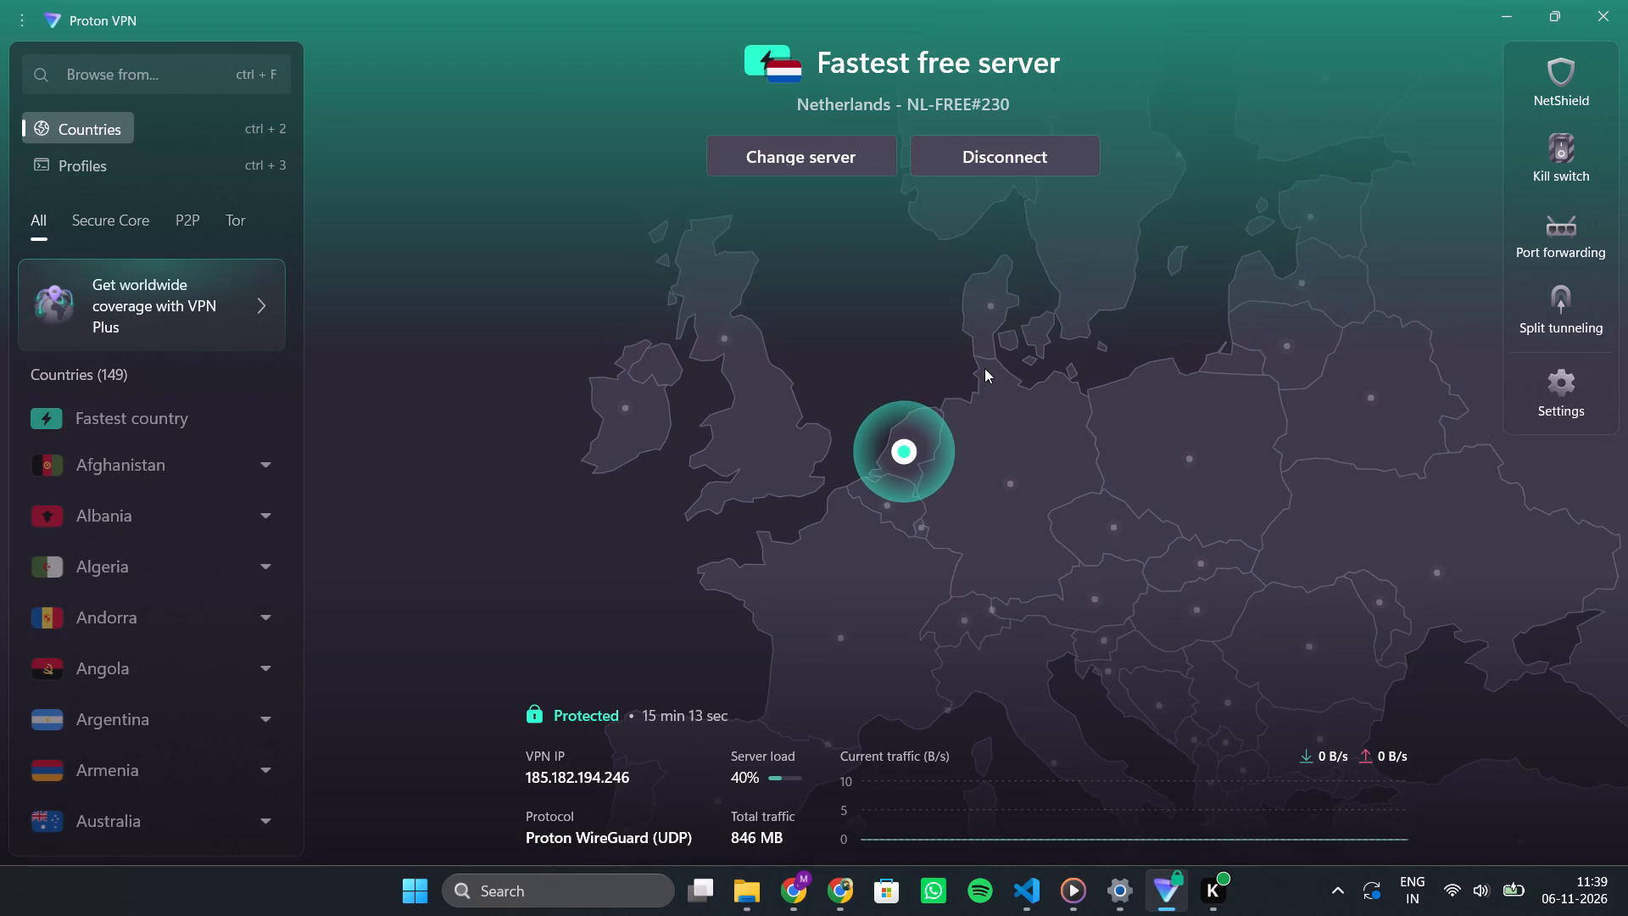
pyautogui.click(857, 176)
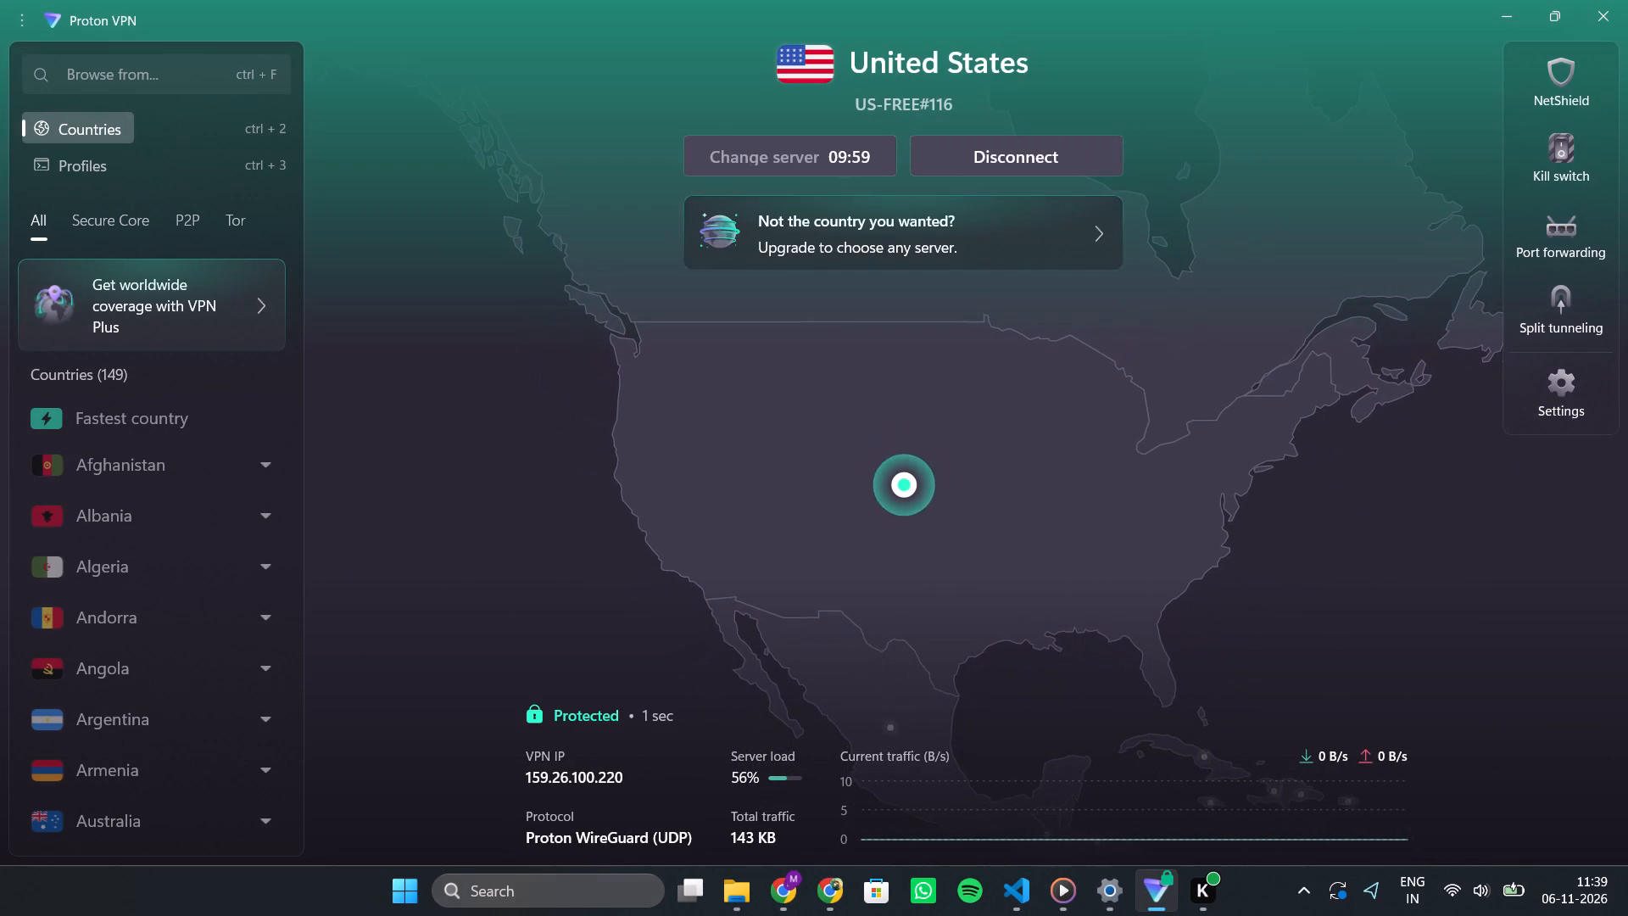
pyautogui.click(399, 901)
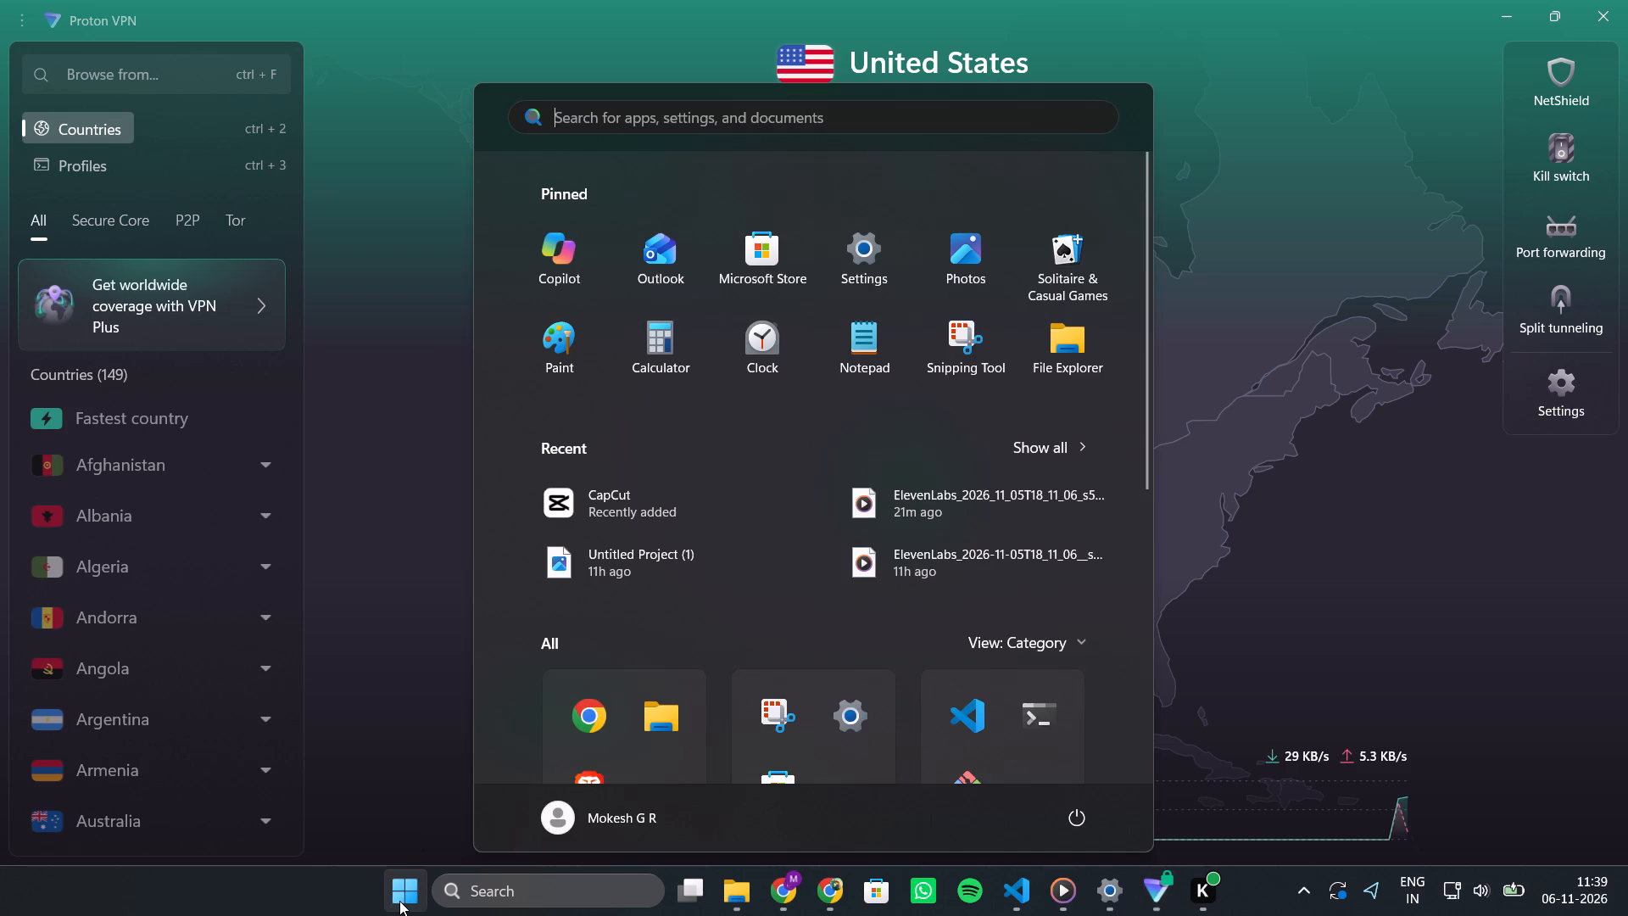
pyautogui.click(1231, 458)
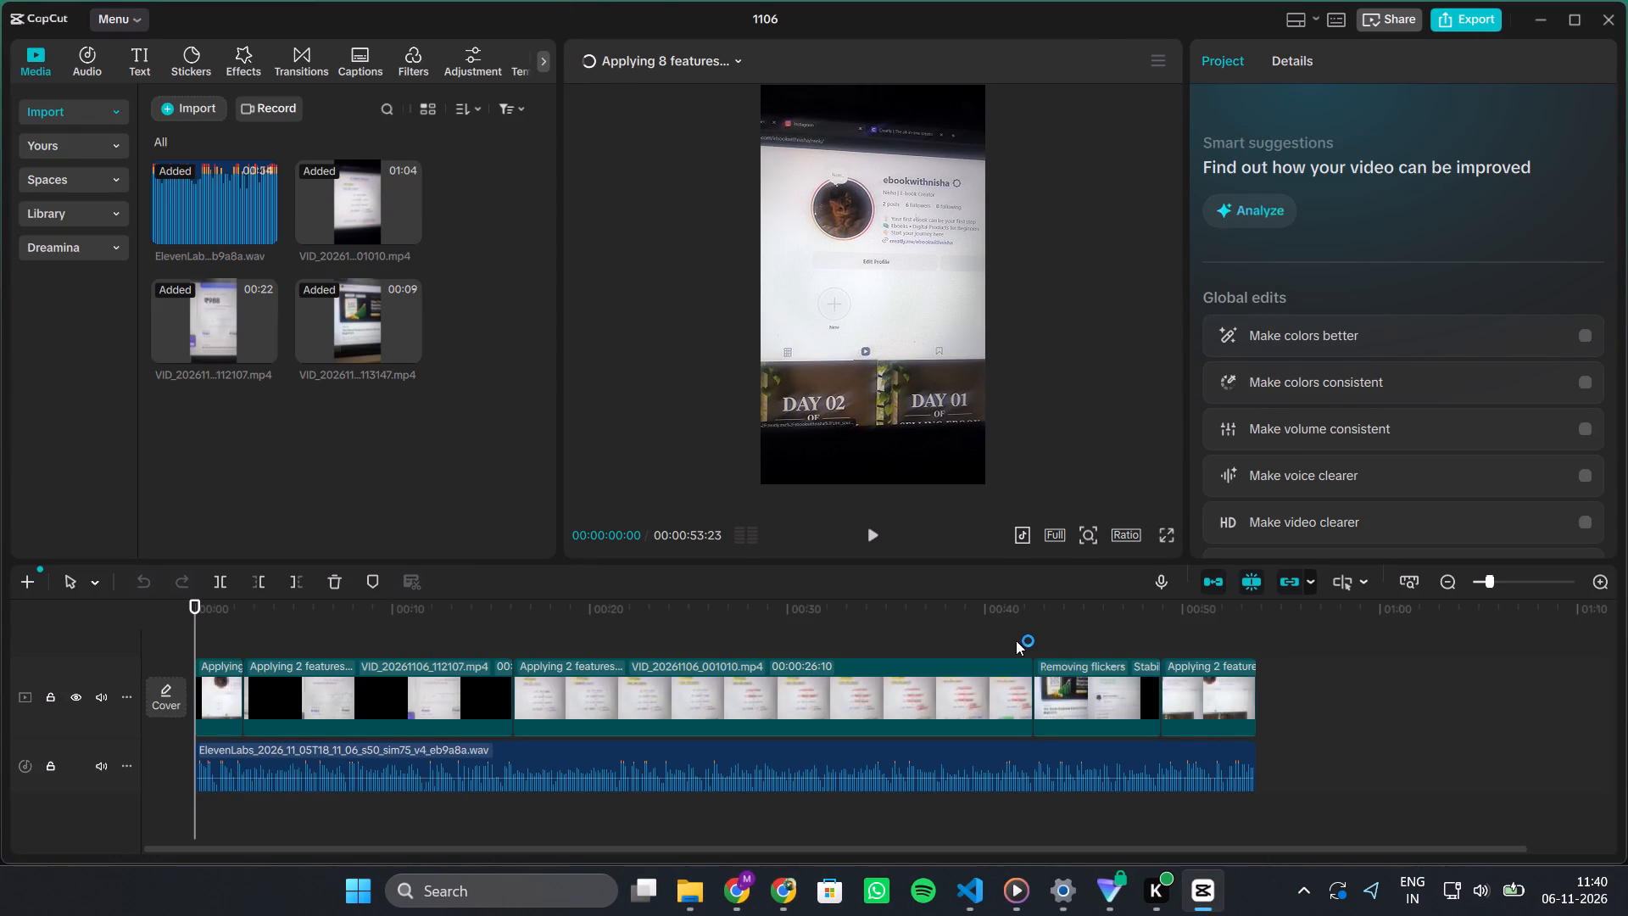
# Preview the favorite Heat Imprint and Feverish Imprint video effects and add Feverish Imprint at the start of the timeline.
pyautogui.keyDown('ctrl'); pyautogui.scroll(-4, 1016, 640); pyautogui.keyUp('ctrl')
pyautogui.click(254, 55)
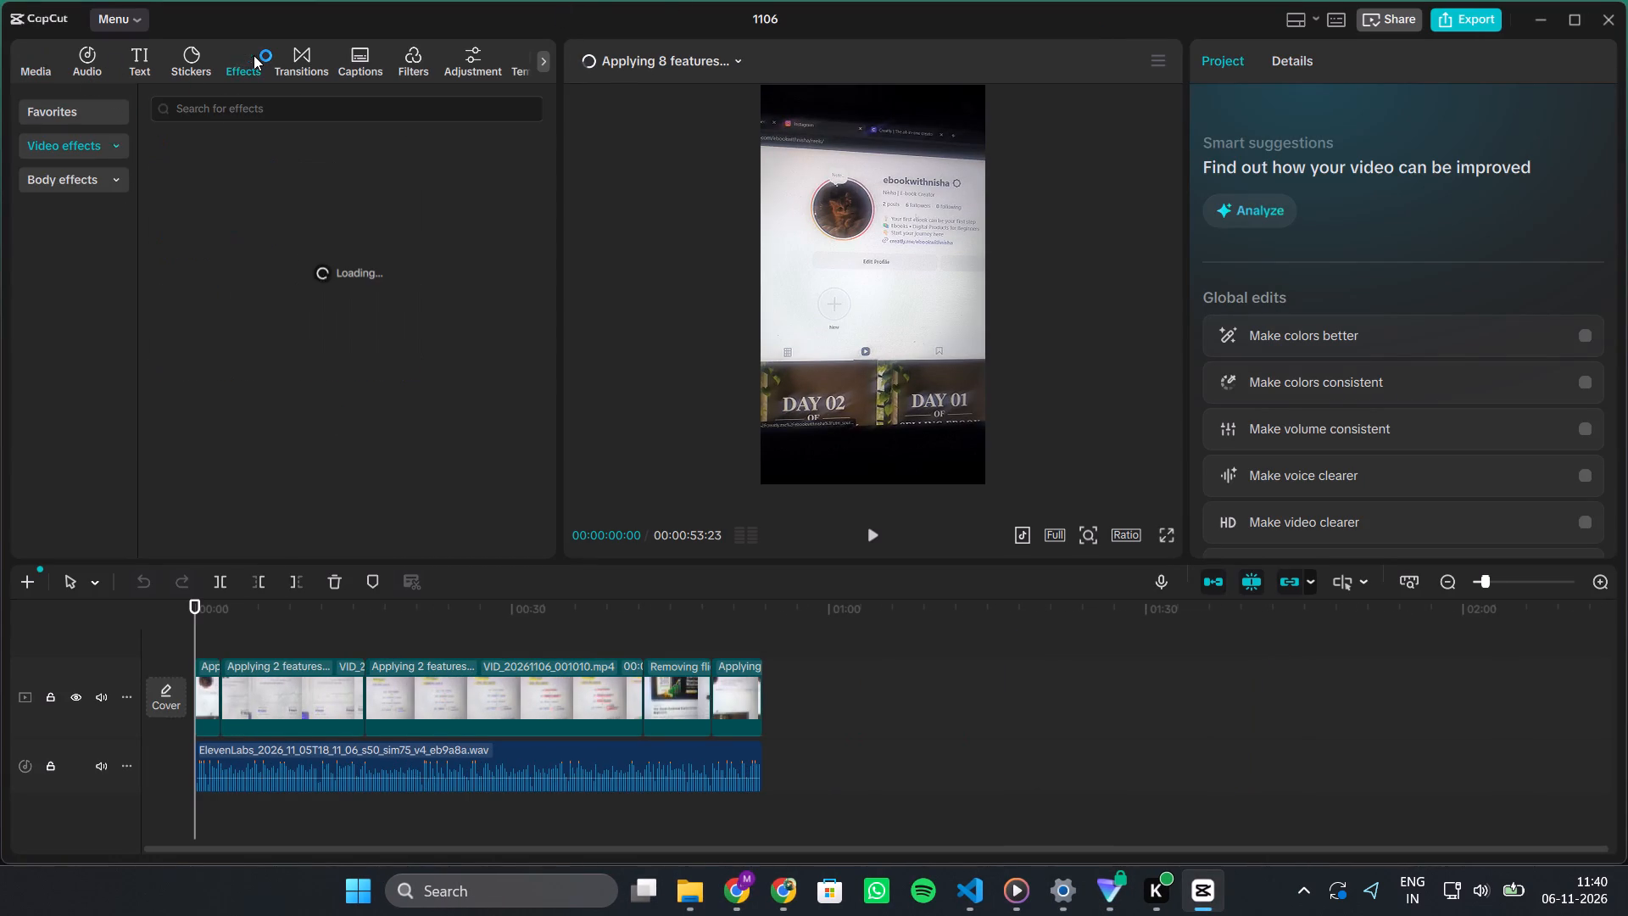
pyautogui.click(45, 114)
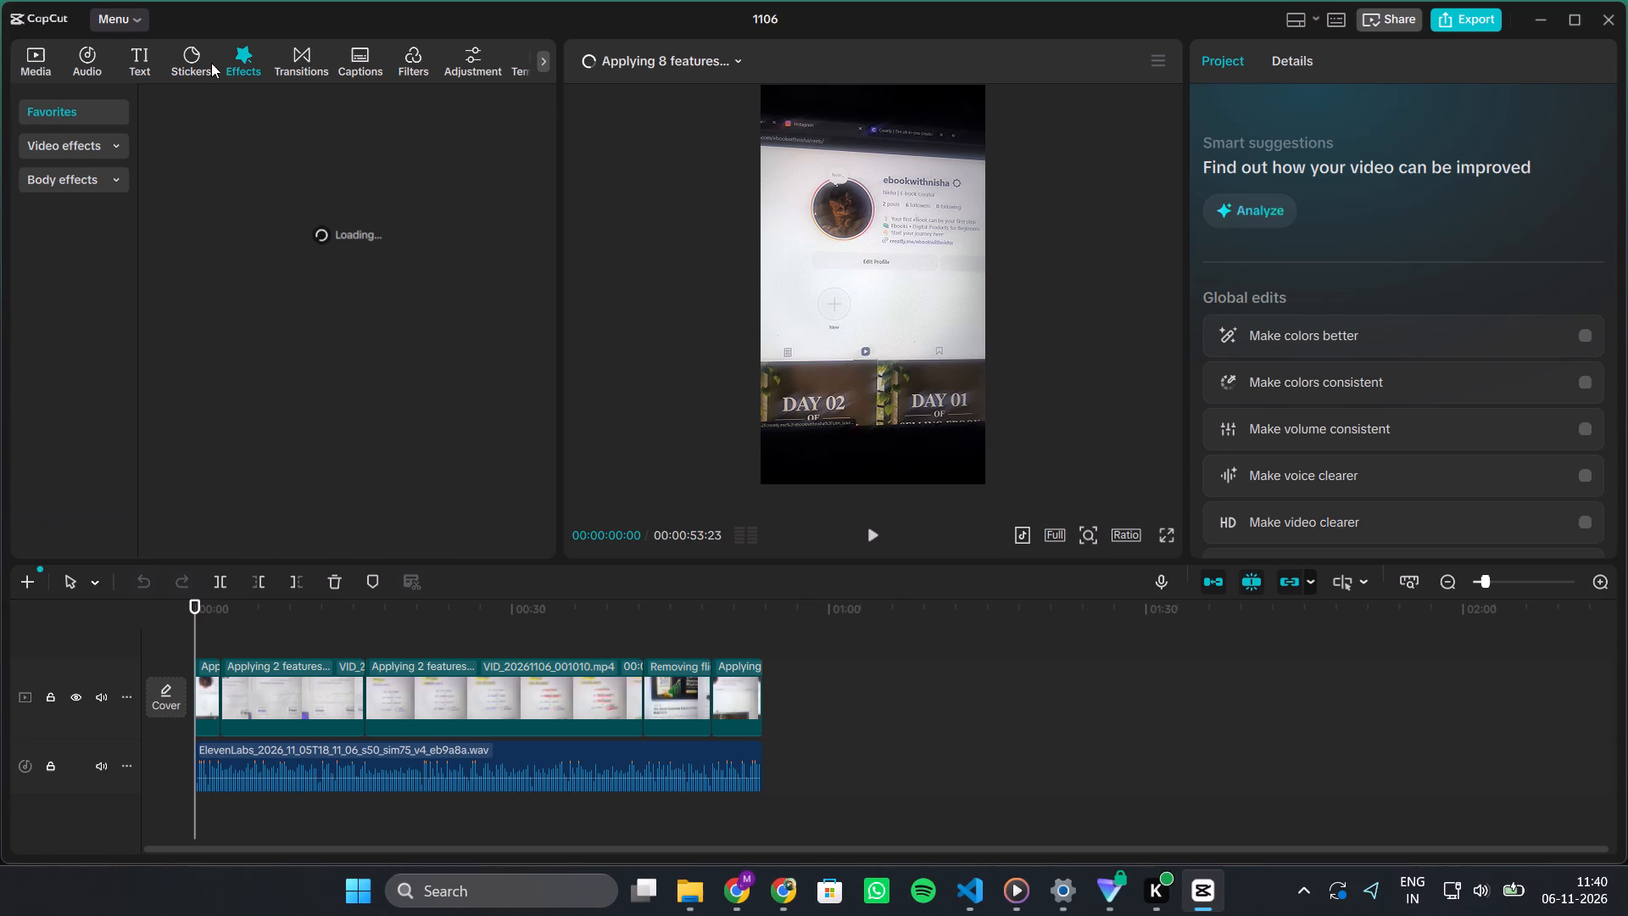
pyautogui.click(75, 131)
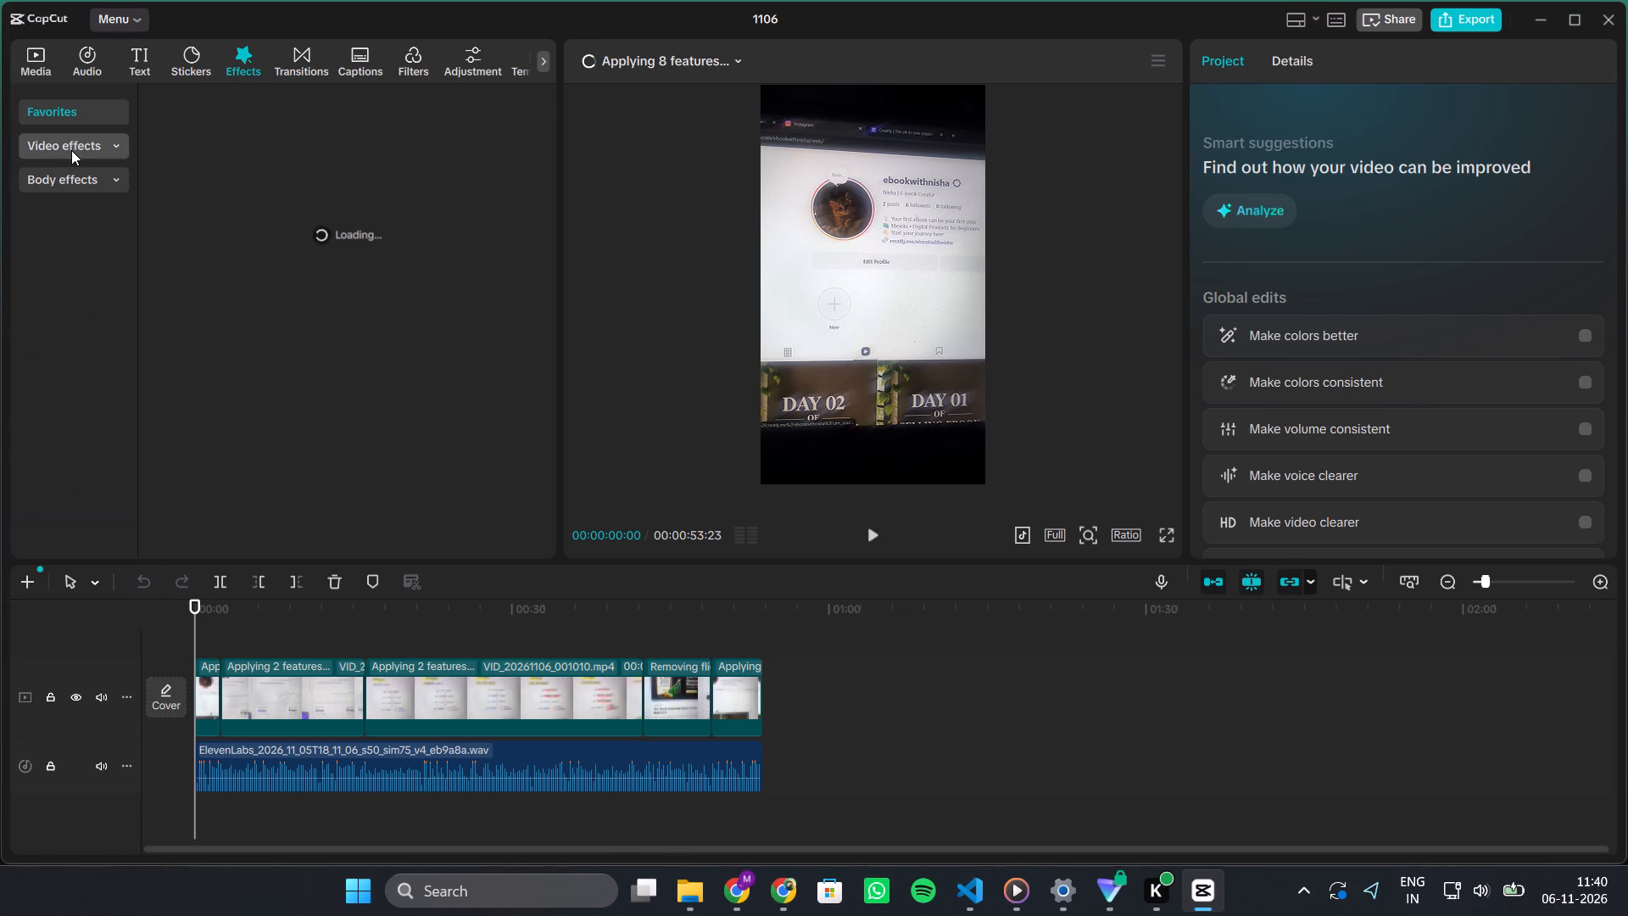
pyautogui.click(71, 150)
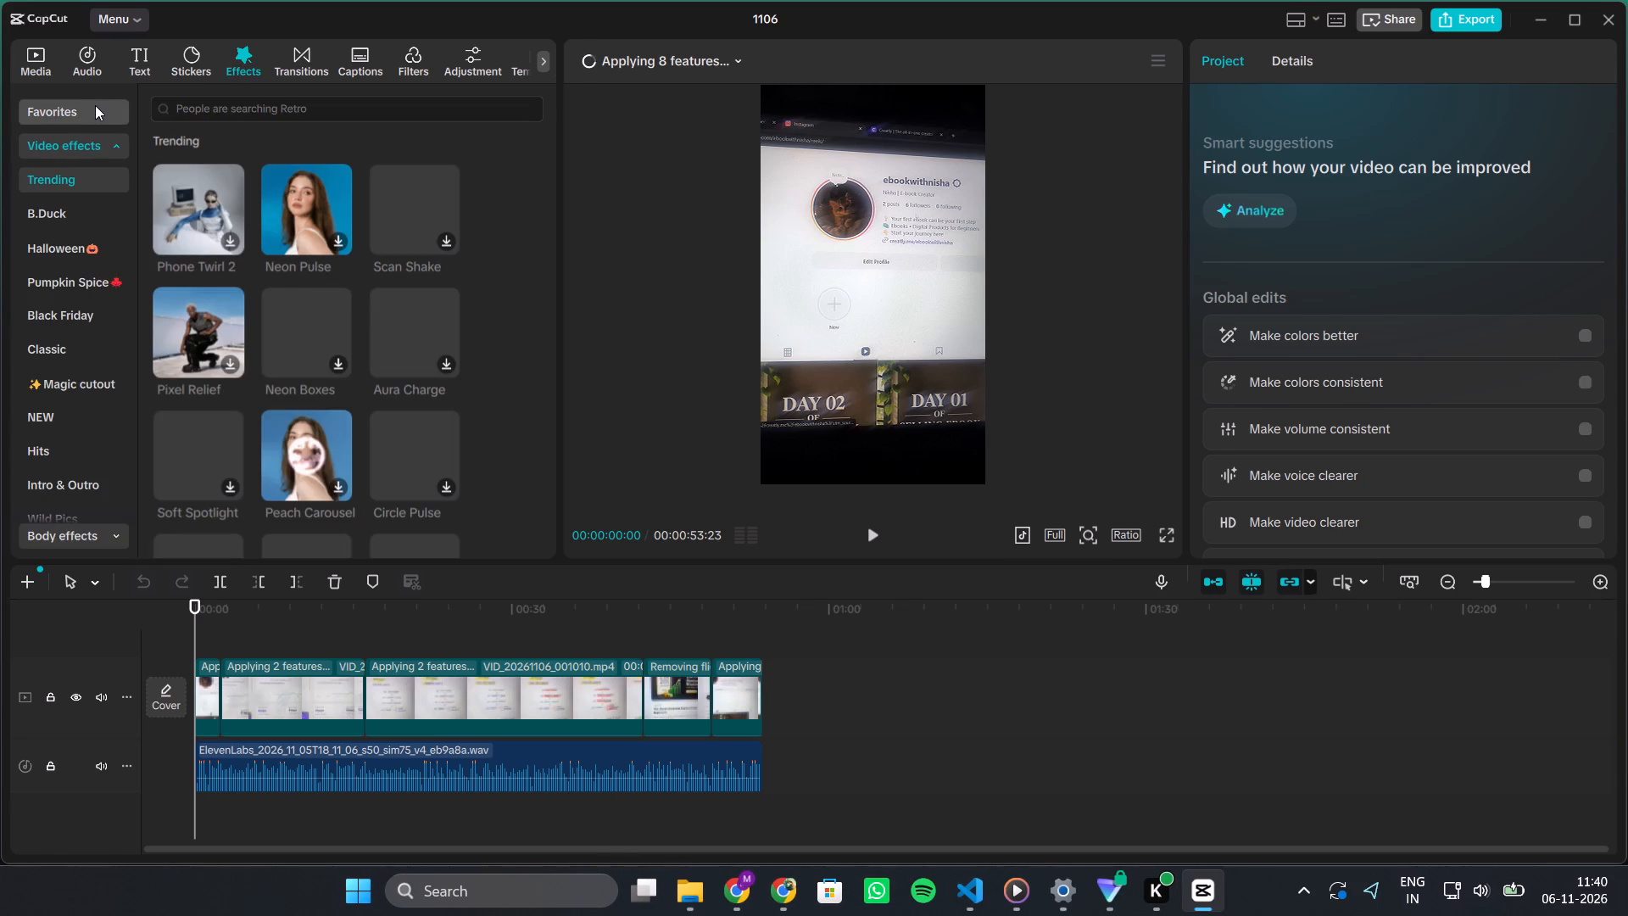
pyautogui.click(89, 108)
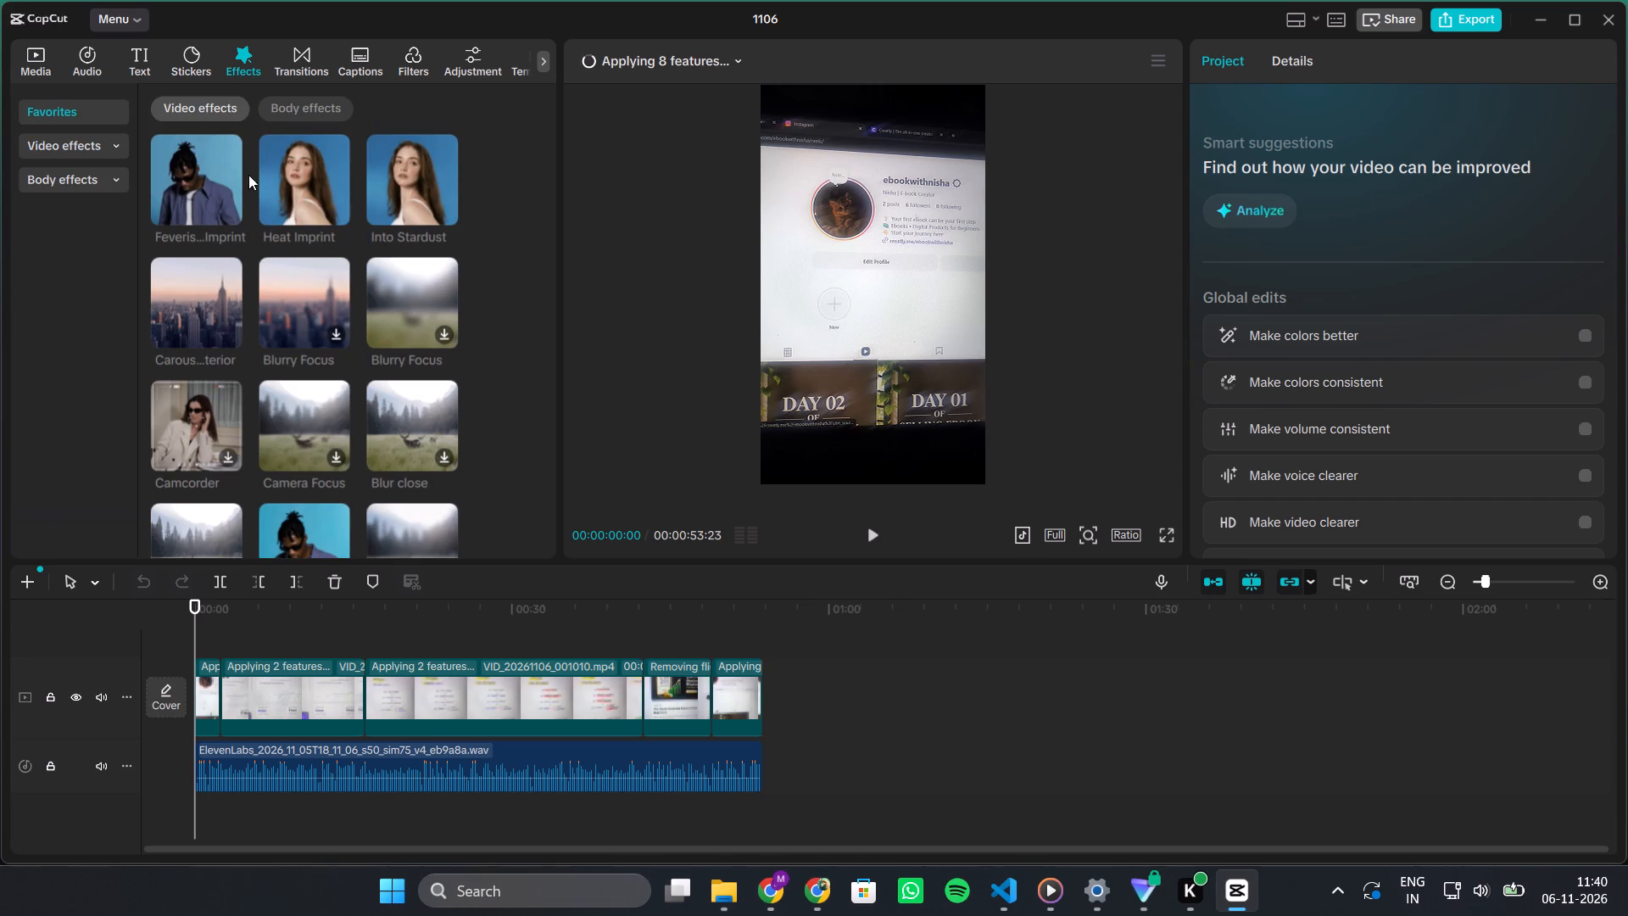
pyautogui.doubleClick(283, 176)
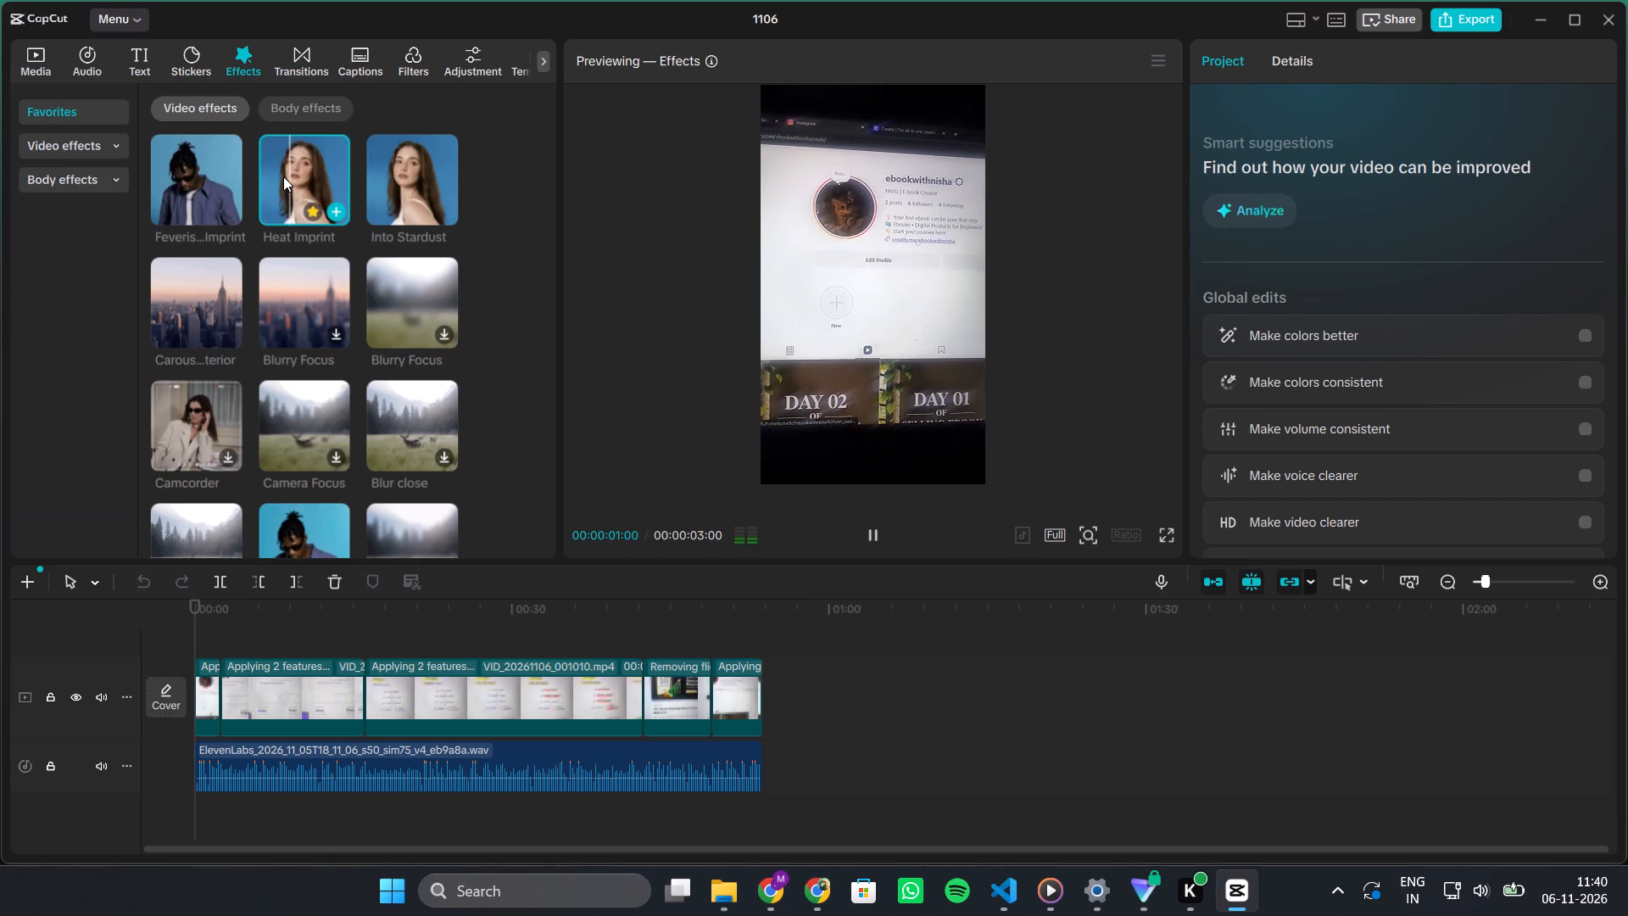
pyautogui.doubleClick(175, 178)
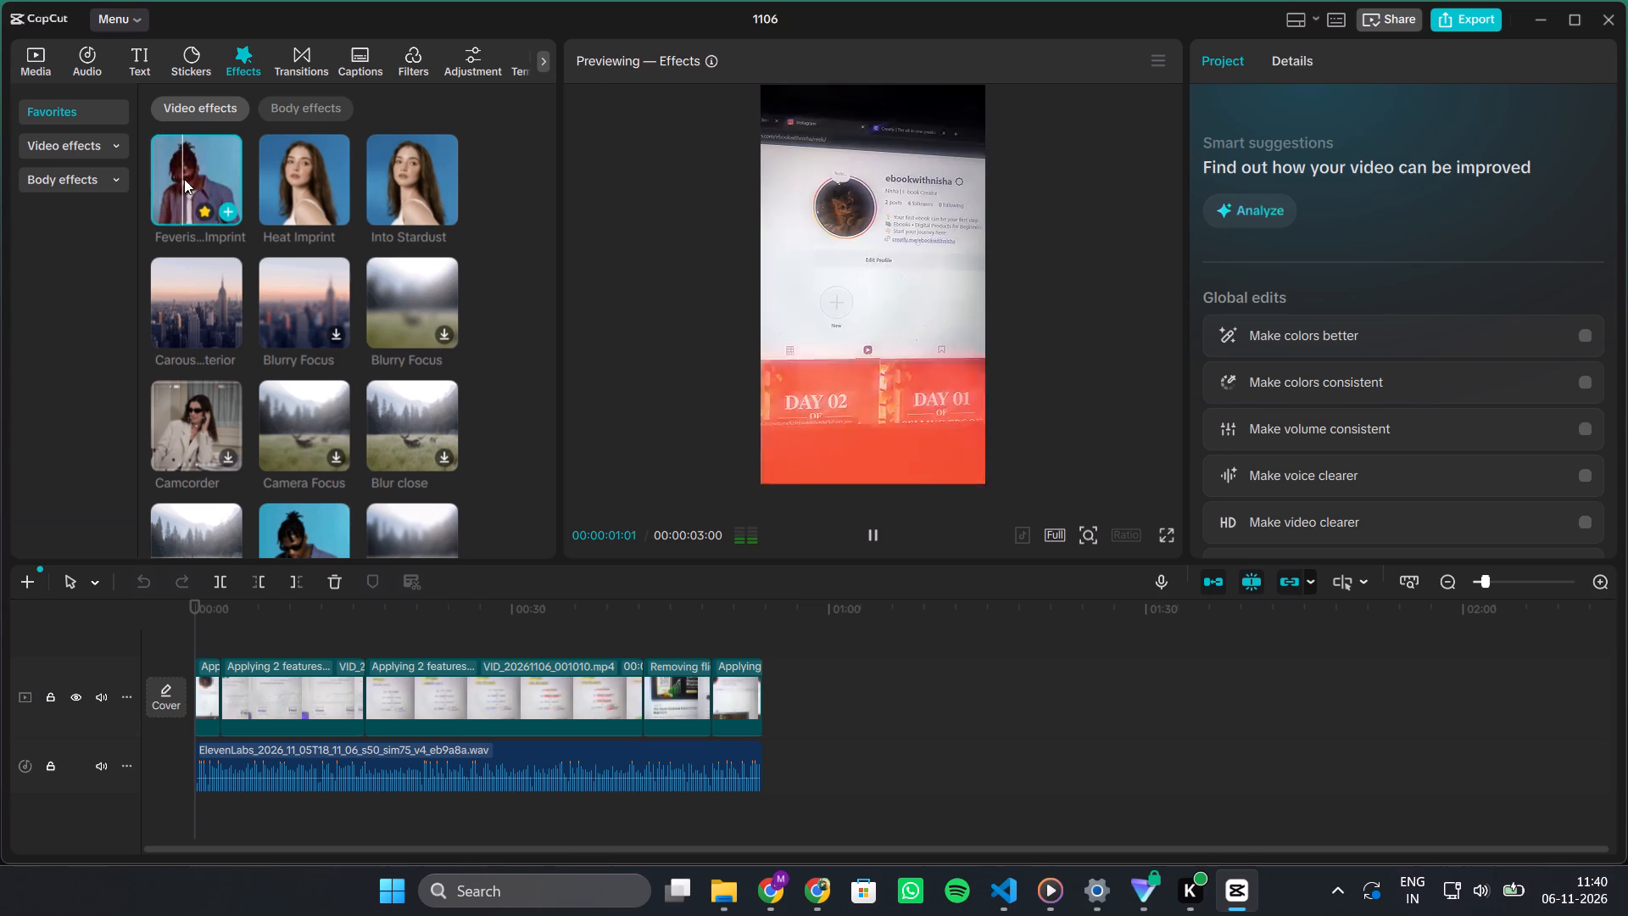
pyautogui.click(230, 209)
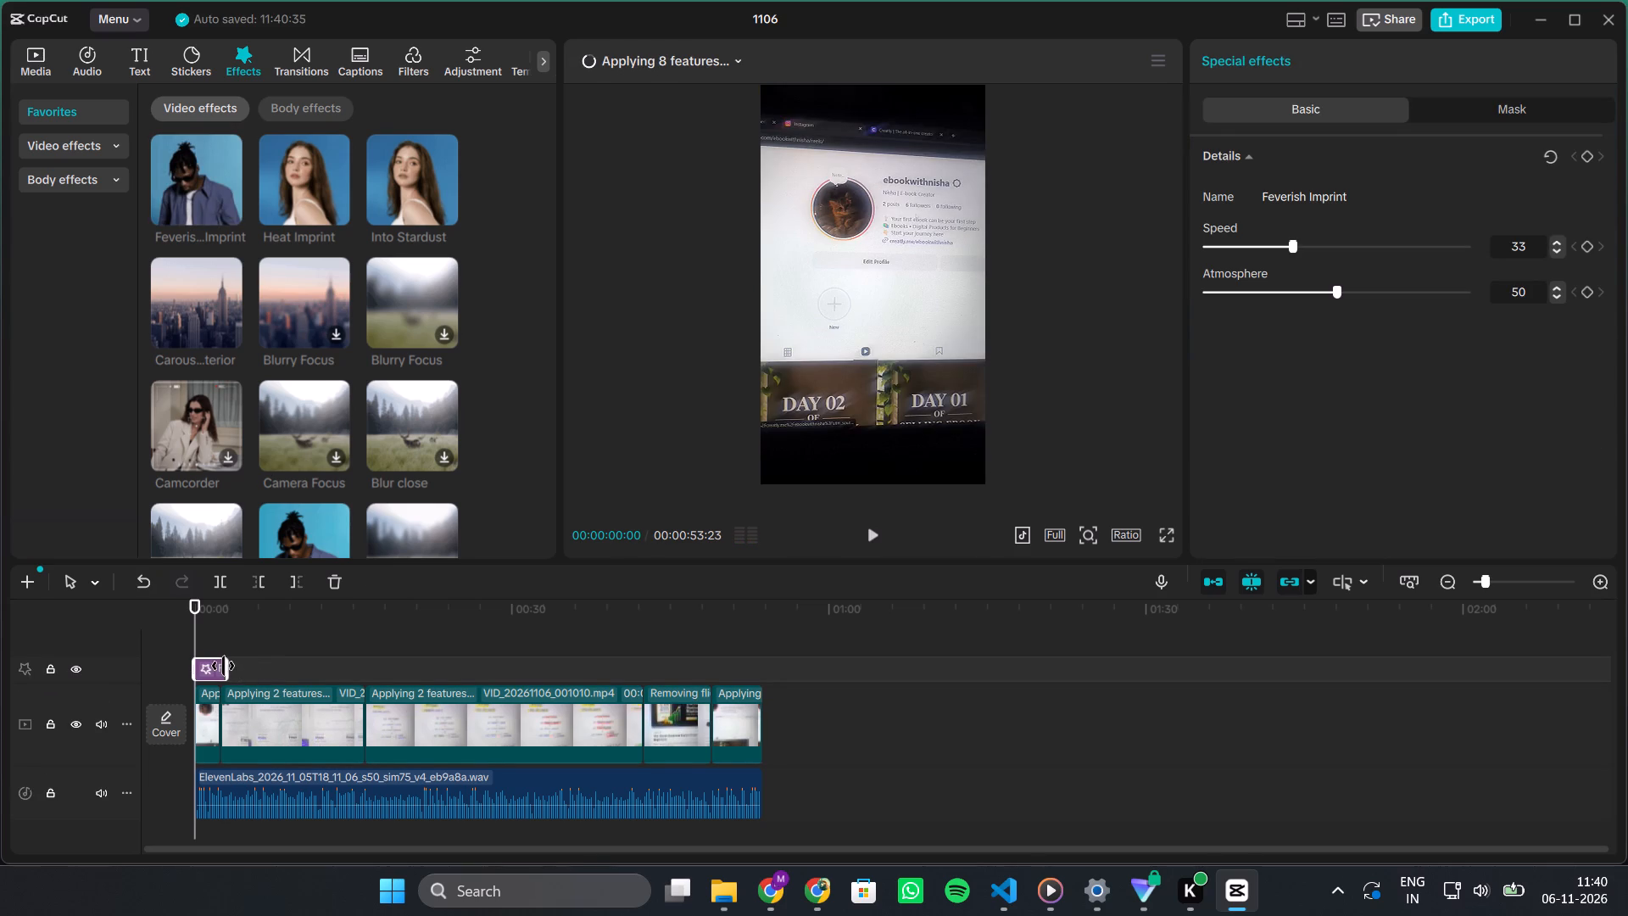
# Shorten the Feverish Imprint effect to about 1.8 seconds, ending before the first clip's end.
pyautogui.moveTo(226, 667); pyautogui.dragTo(219, 667)
pyautogui.moveTo(219, 667); pyautogui.dragTo(209, 667)
pyautogui.keyDown('ctrl'); pyautogui.scroll(13, 209, 667); pyautogui.keyUp('ctrl')
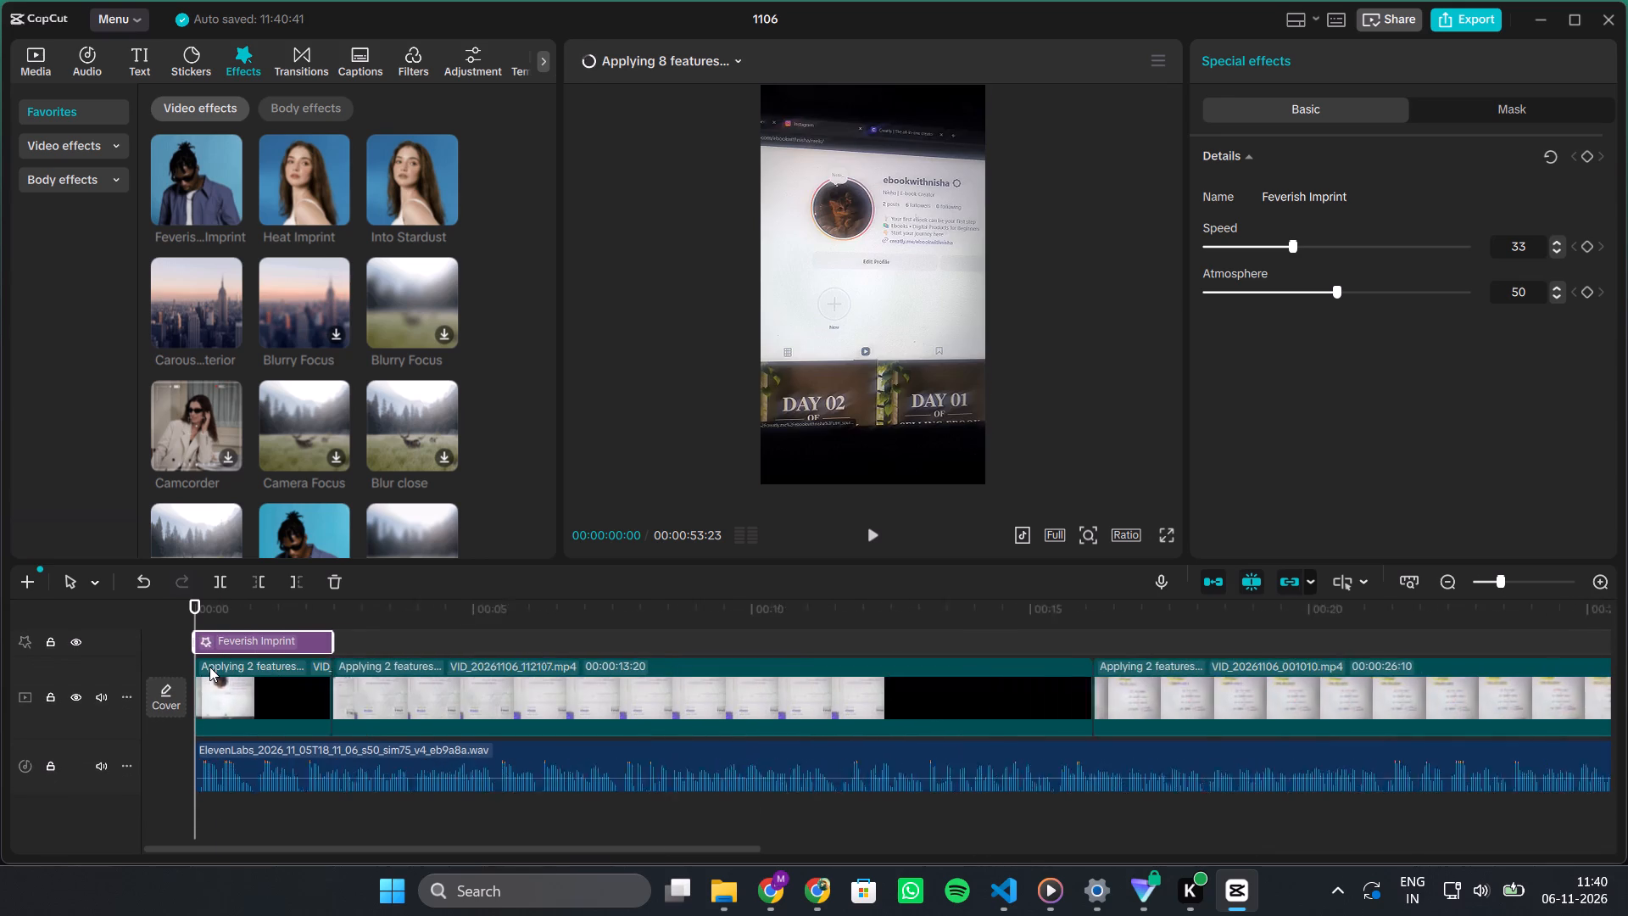
pyautogui.keyDown('ctrl'); pyautogui.scroll(8, 209, 667); pyautogui.keyUp('ctrl')
pyautogui.moveTo(372, 684); pyautogui.dragTo(321, 692)
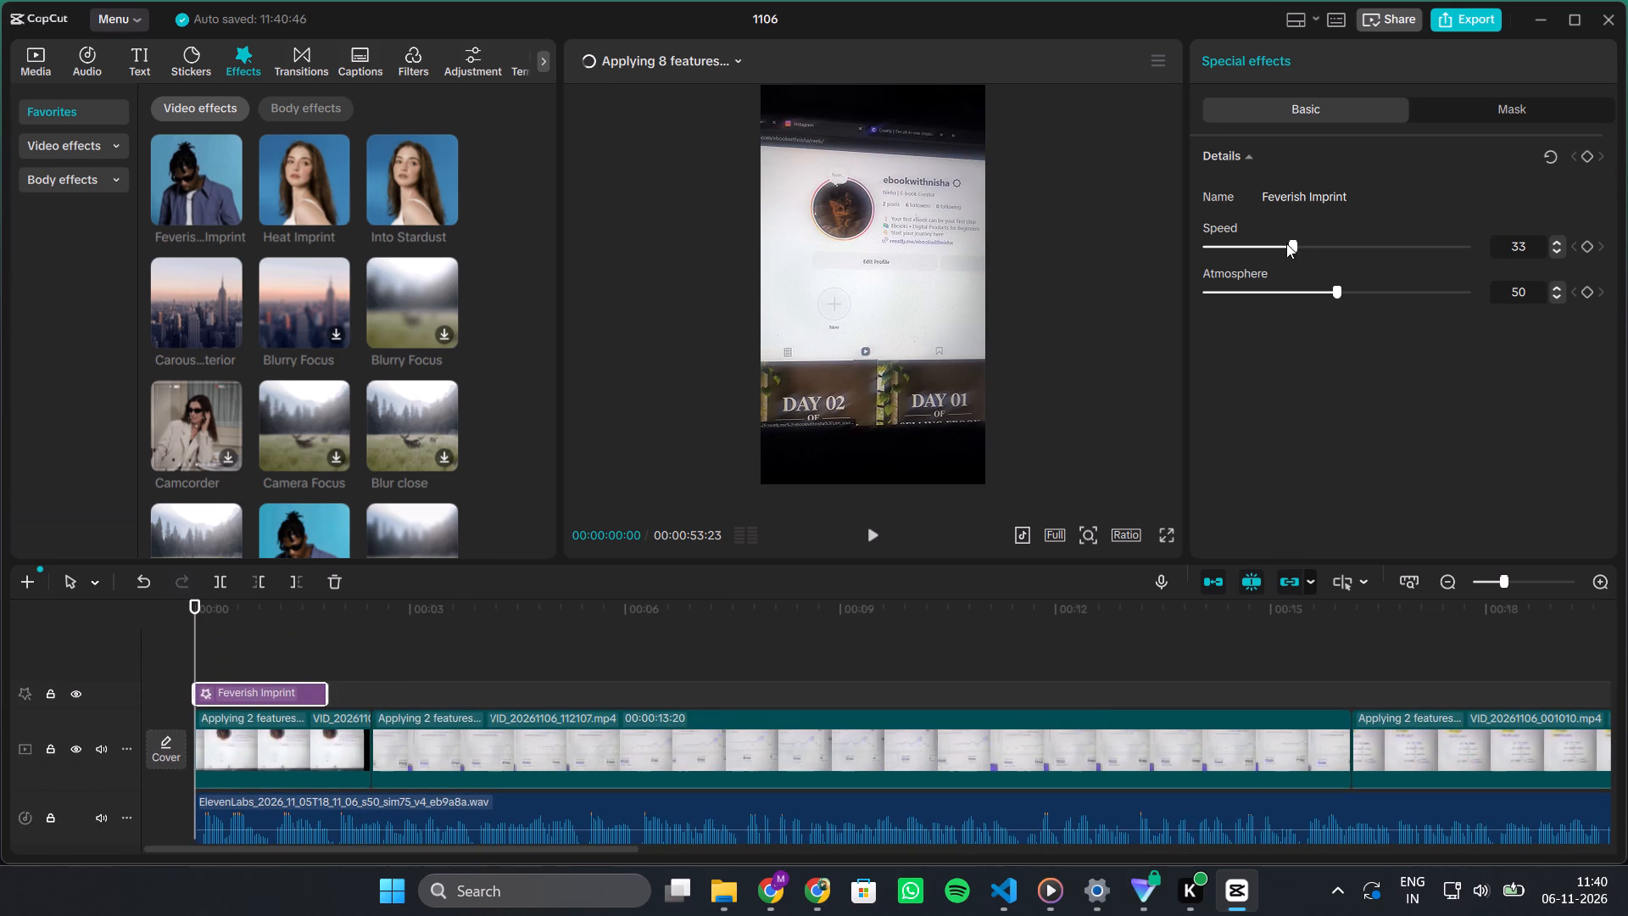
# Set the Feverish Imprint effect's speed to 20 and atmosphere to 32, and preview a frame inside it.
pyautogui.moveTo(1289, 248); pyautogui.dragTo(1256, 252)
pyautogui.moveTo(1337, 290); pyautogui.dragTo(1303, 294)
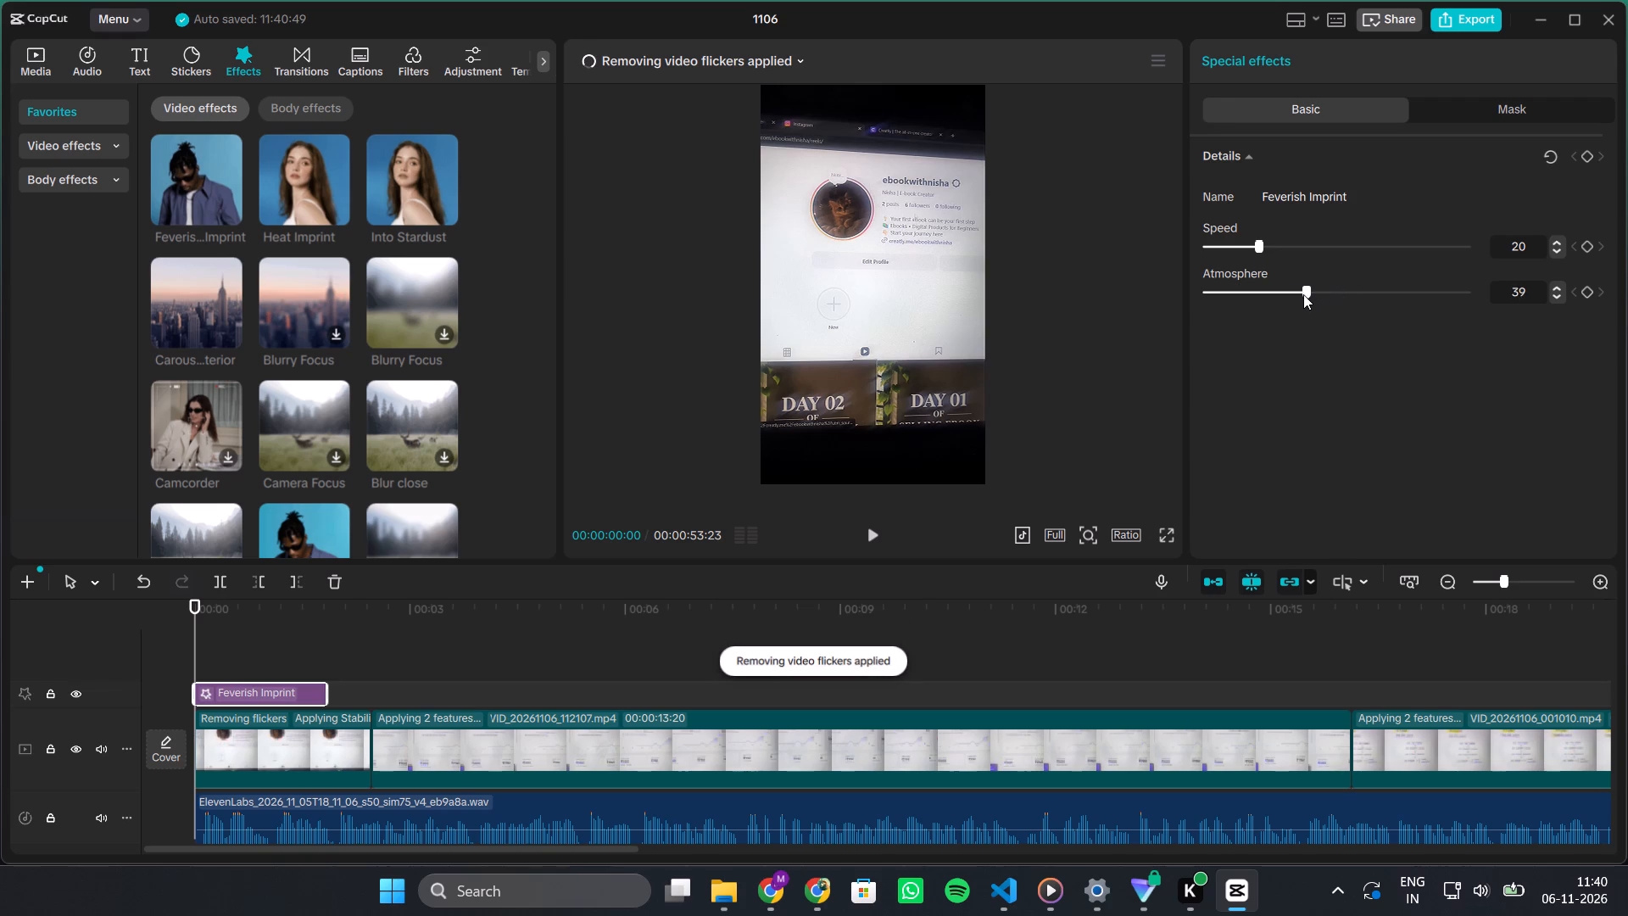
pyautogui.moveTo(1303, 294); pyautogui.dragTo(1291, 294)
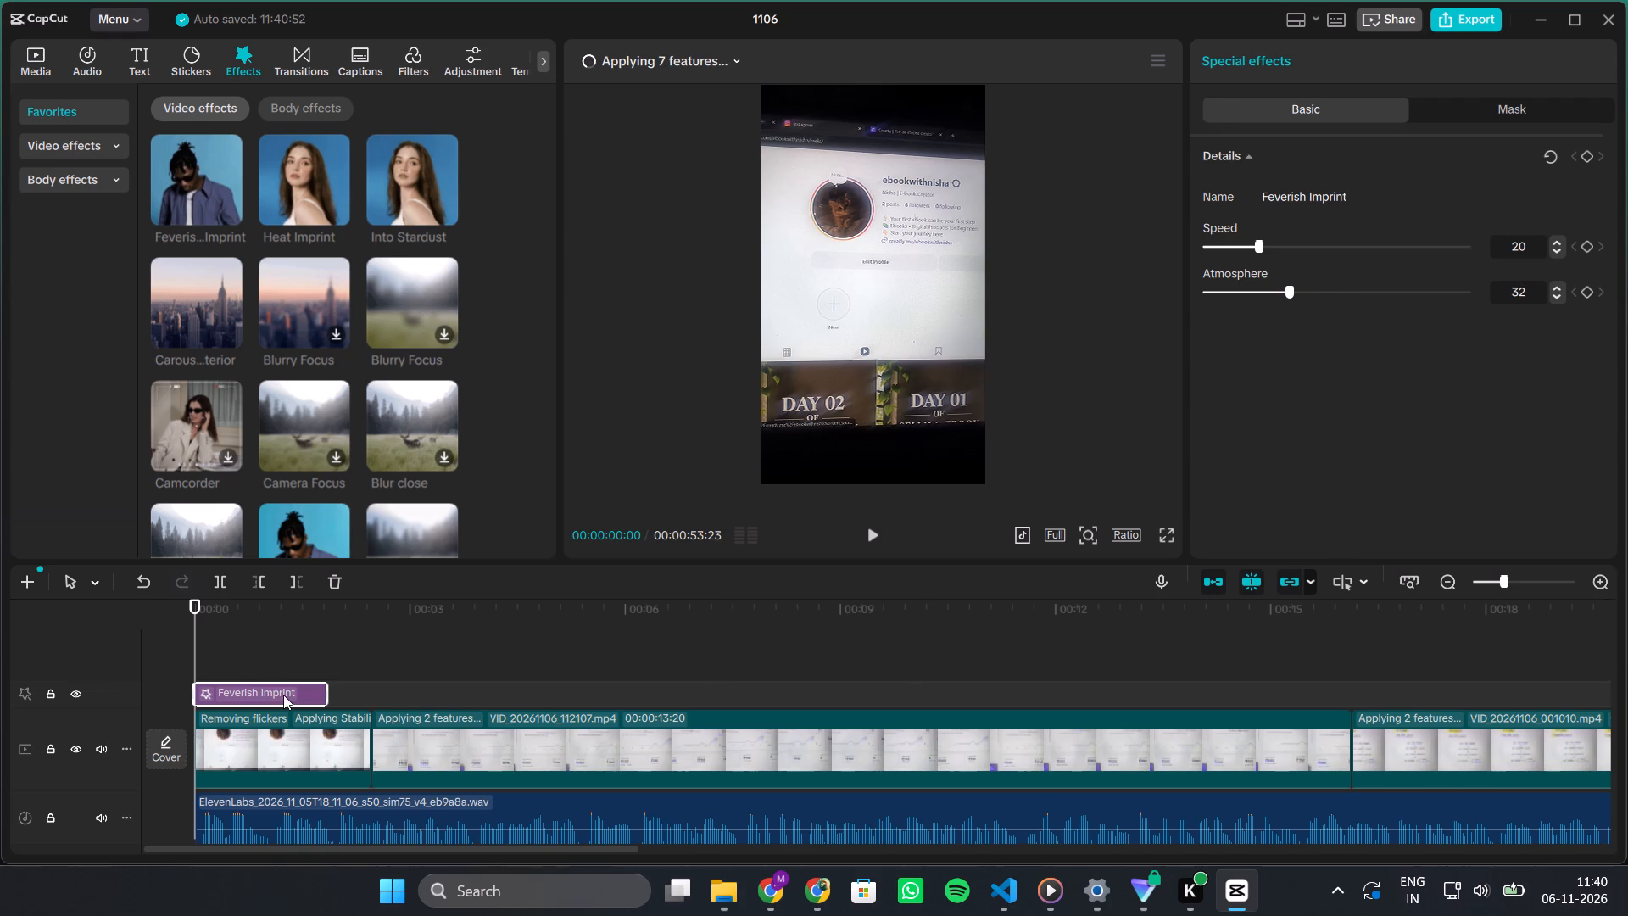
pyautogui.click(231, 659)
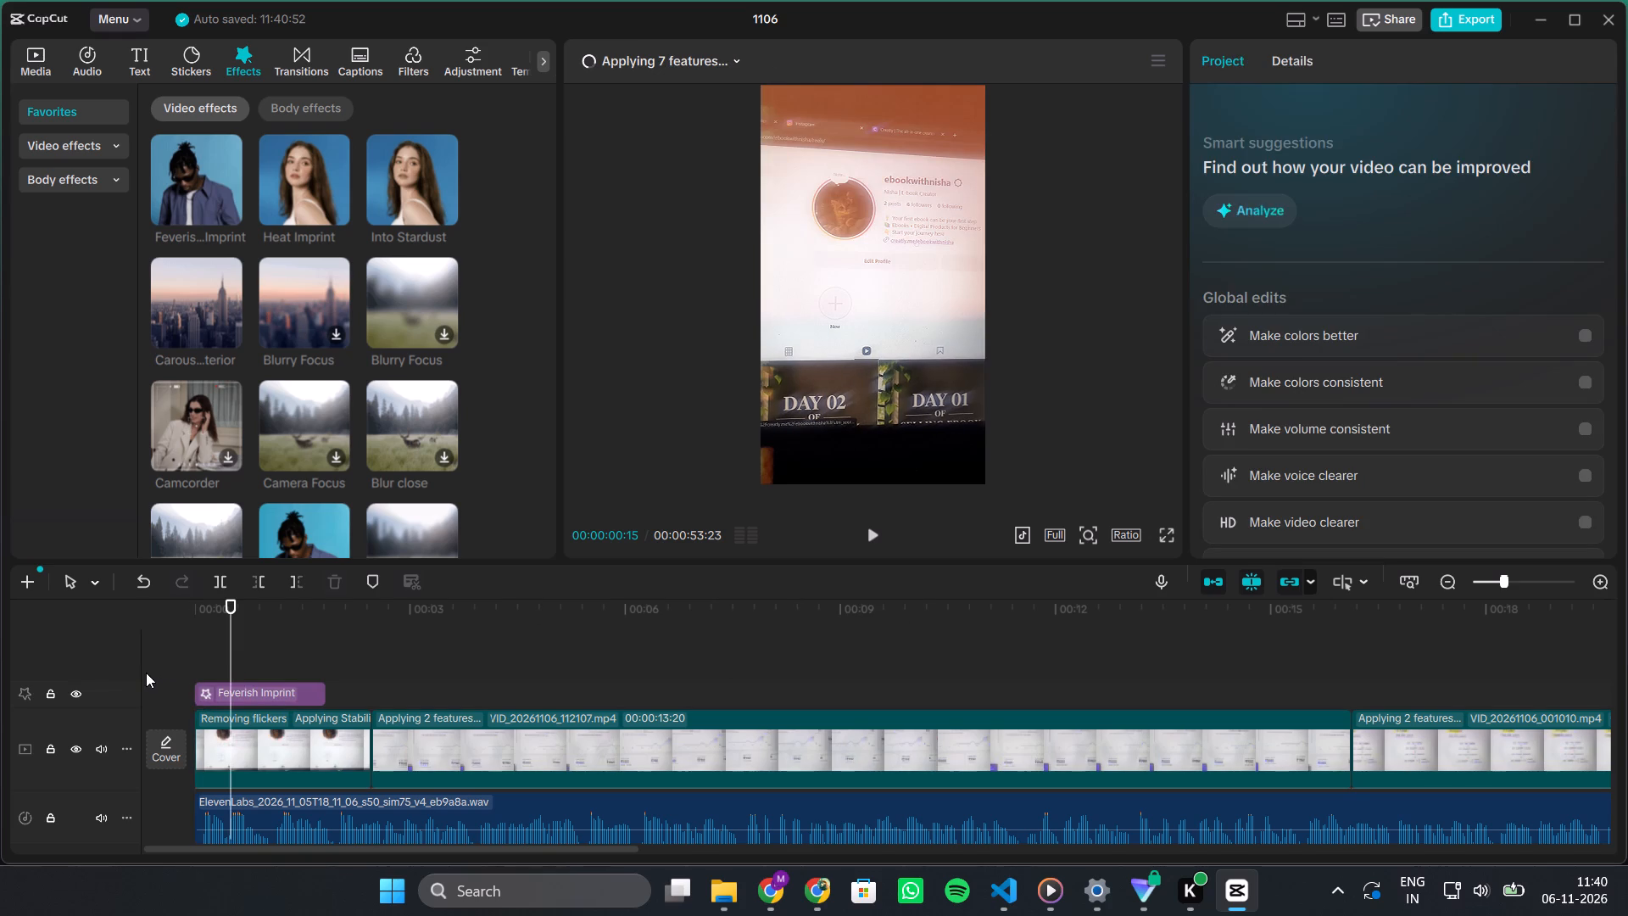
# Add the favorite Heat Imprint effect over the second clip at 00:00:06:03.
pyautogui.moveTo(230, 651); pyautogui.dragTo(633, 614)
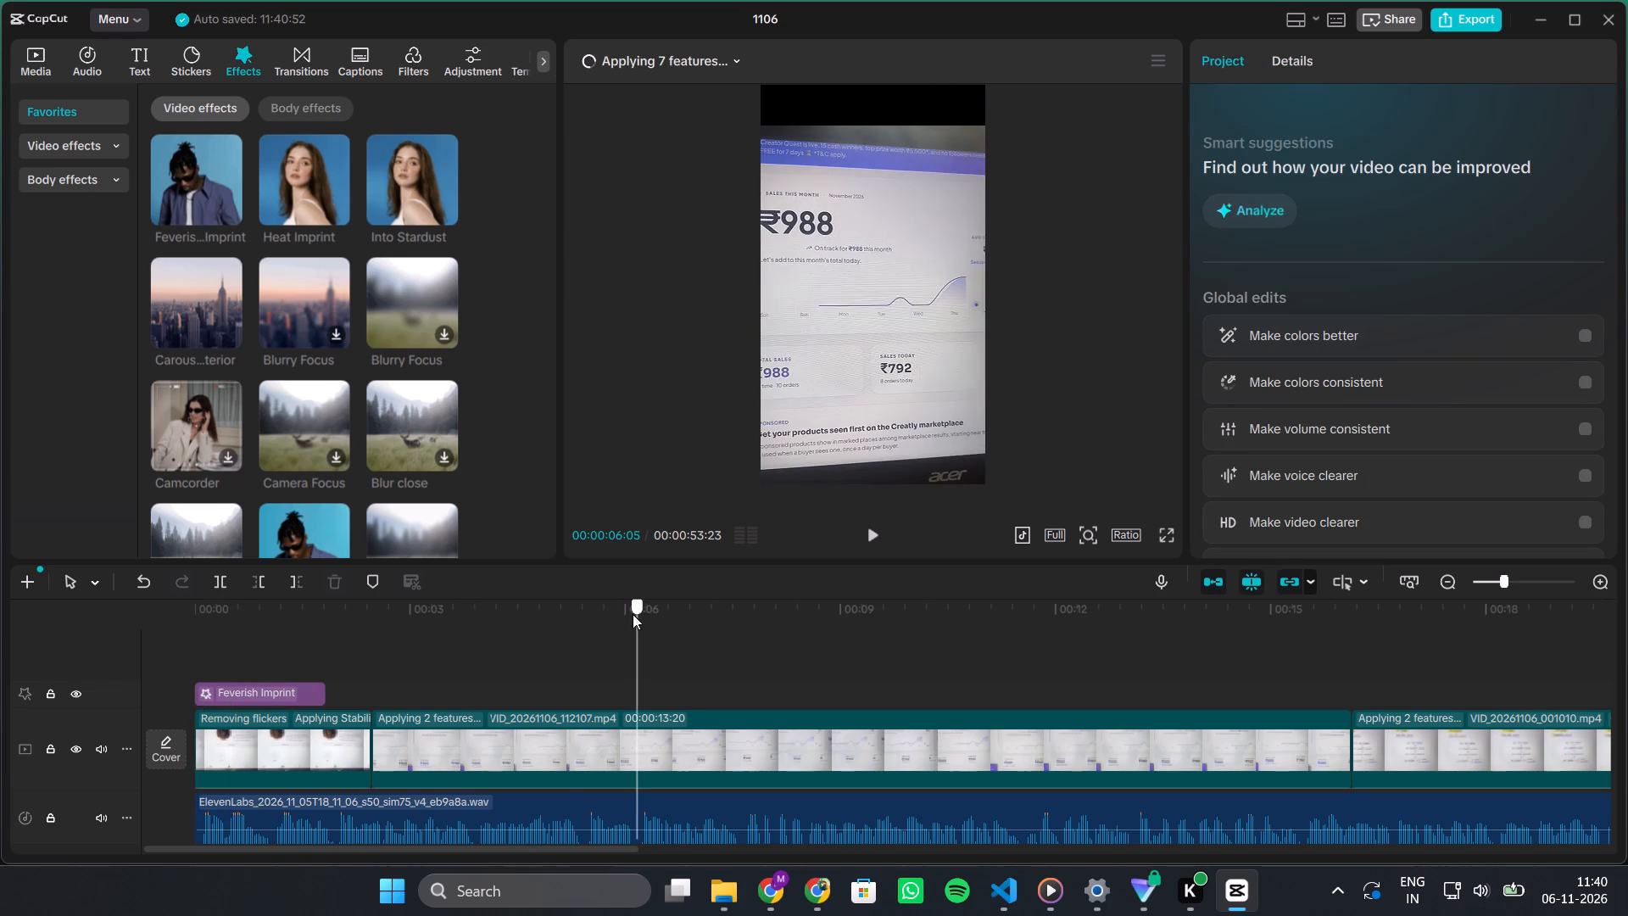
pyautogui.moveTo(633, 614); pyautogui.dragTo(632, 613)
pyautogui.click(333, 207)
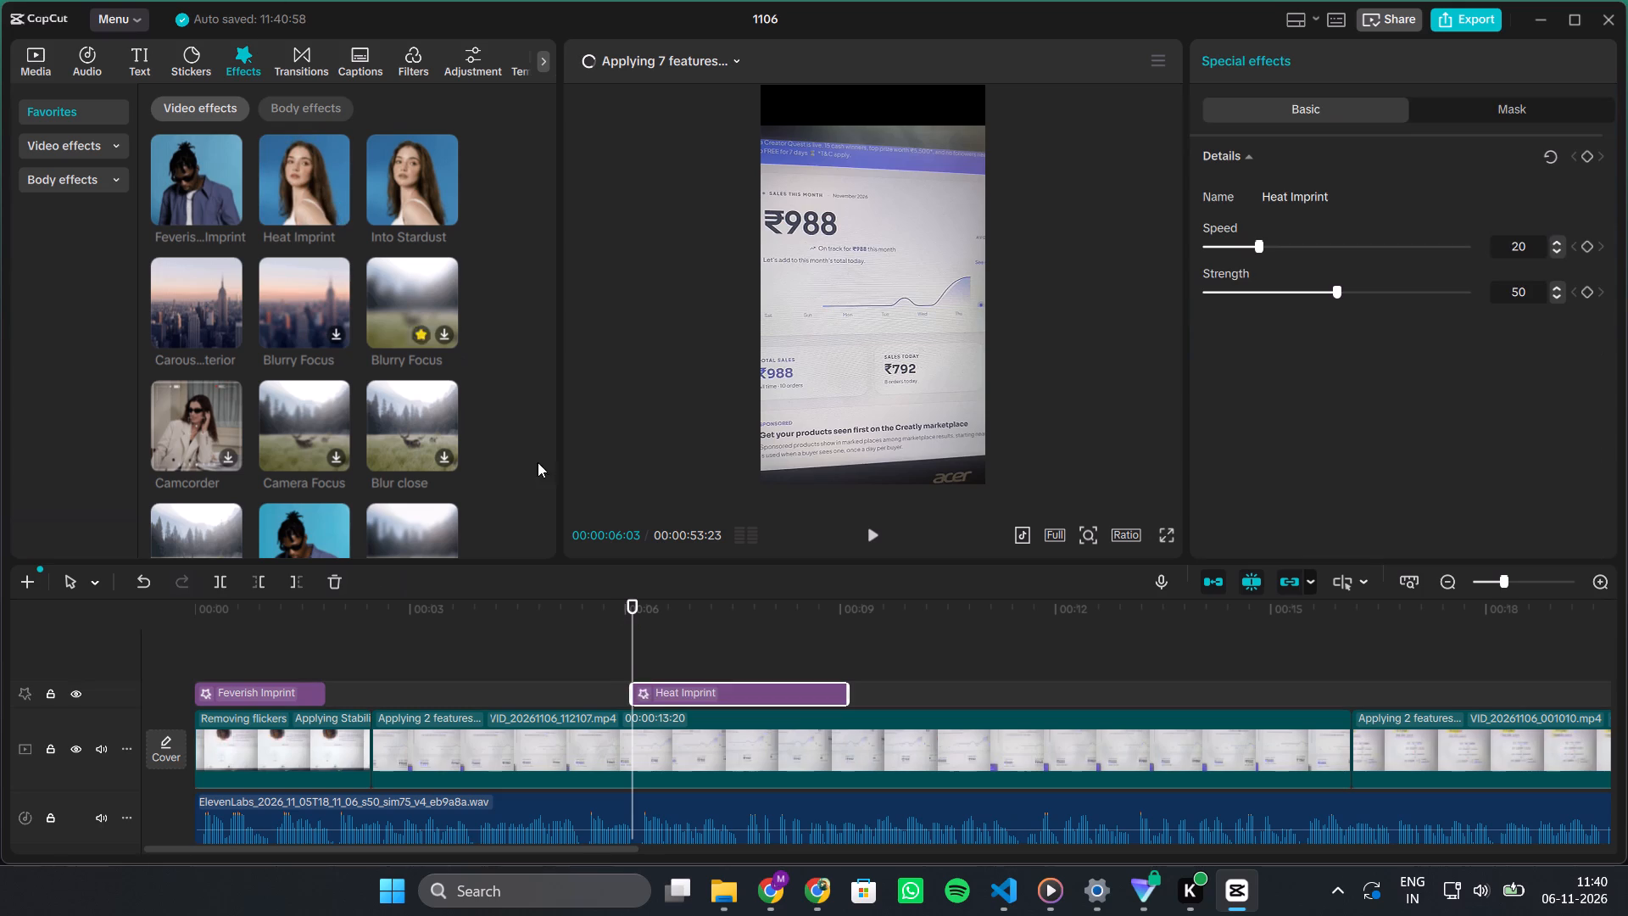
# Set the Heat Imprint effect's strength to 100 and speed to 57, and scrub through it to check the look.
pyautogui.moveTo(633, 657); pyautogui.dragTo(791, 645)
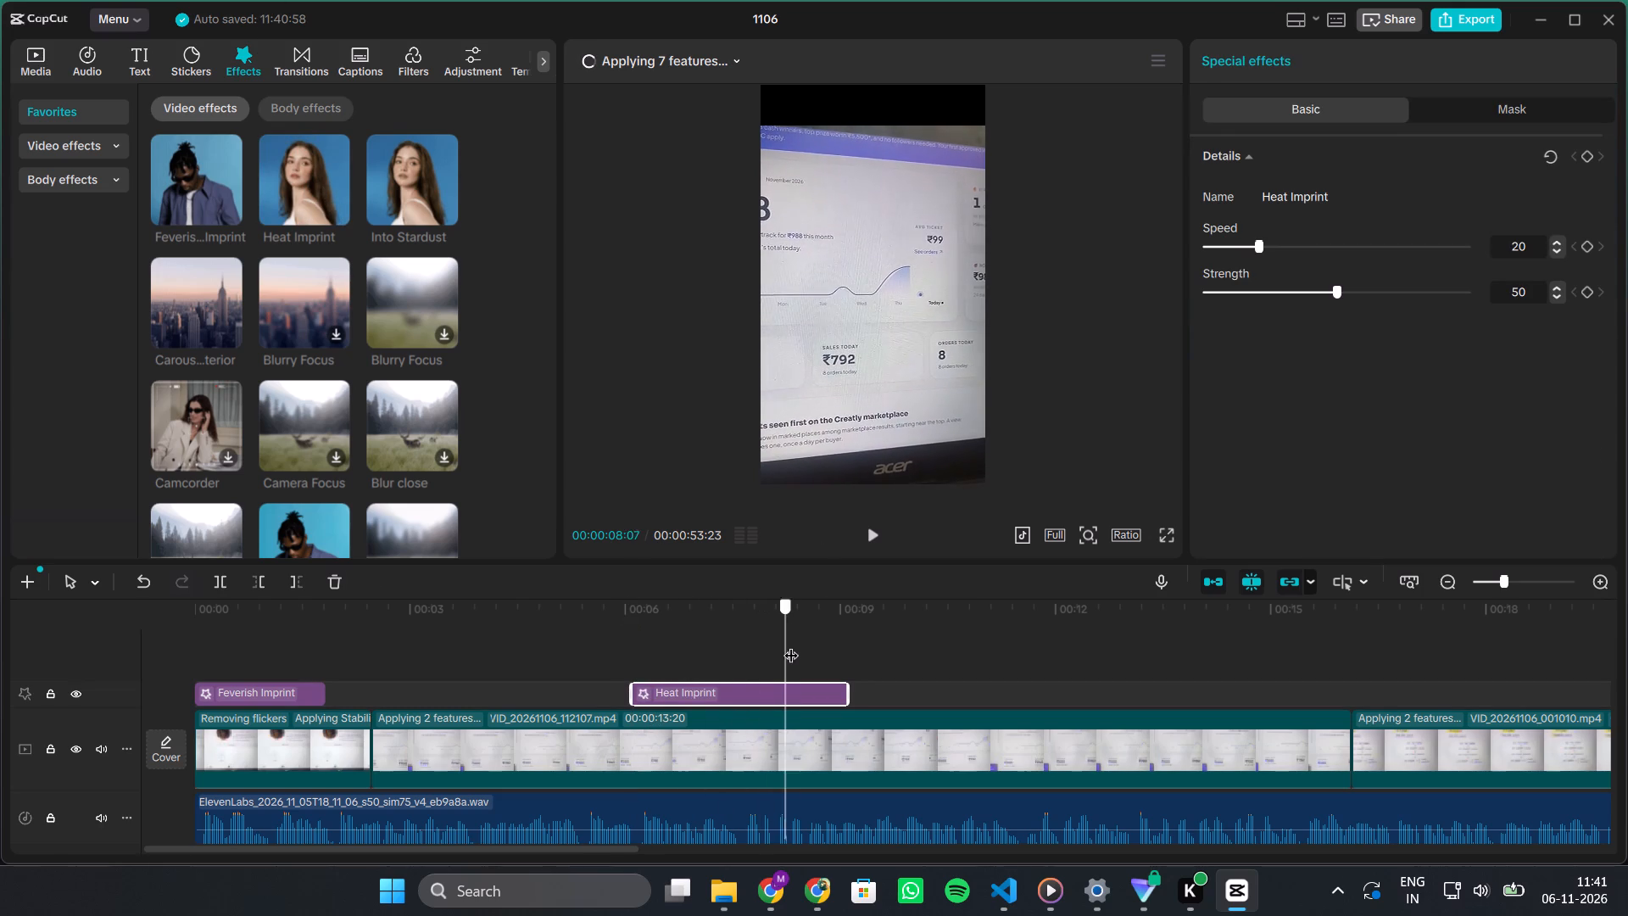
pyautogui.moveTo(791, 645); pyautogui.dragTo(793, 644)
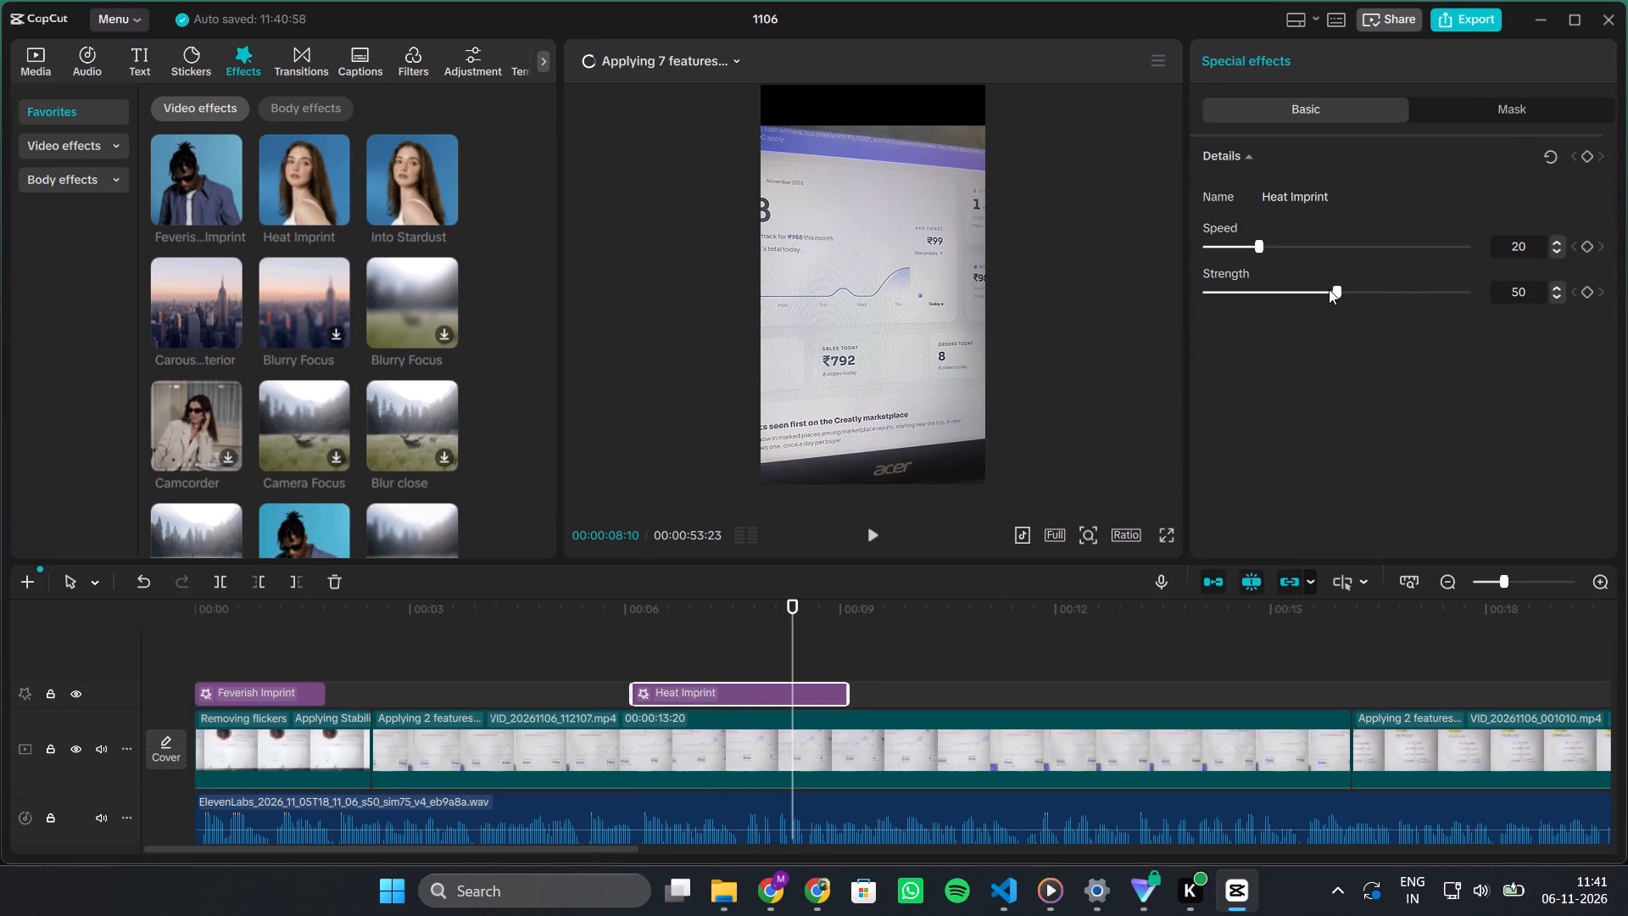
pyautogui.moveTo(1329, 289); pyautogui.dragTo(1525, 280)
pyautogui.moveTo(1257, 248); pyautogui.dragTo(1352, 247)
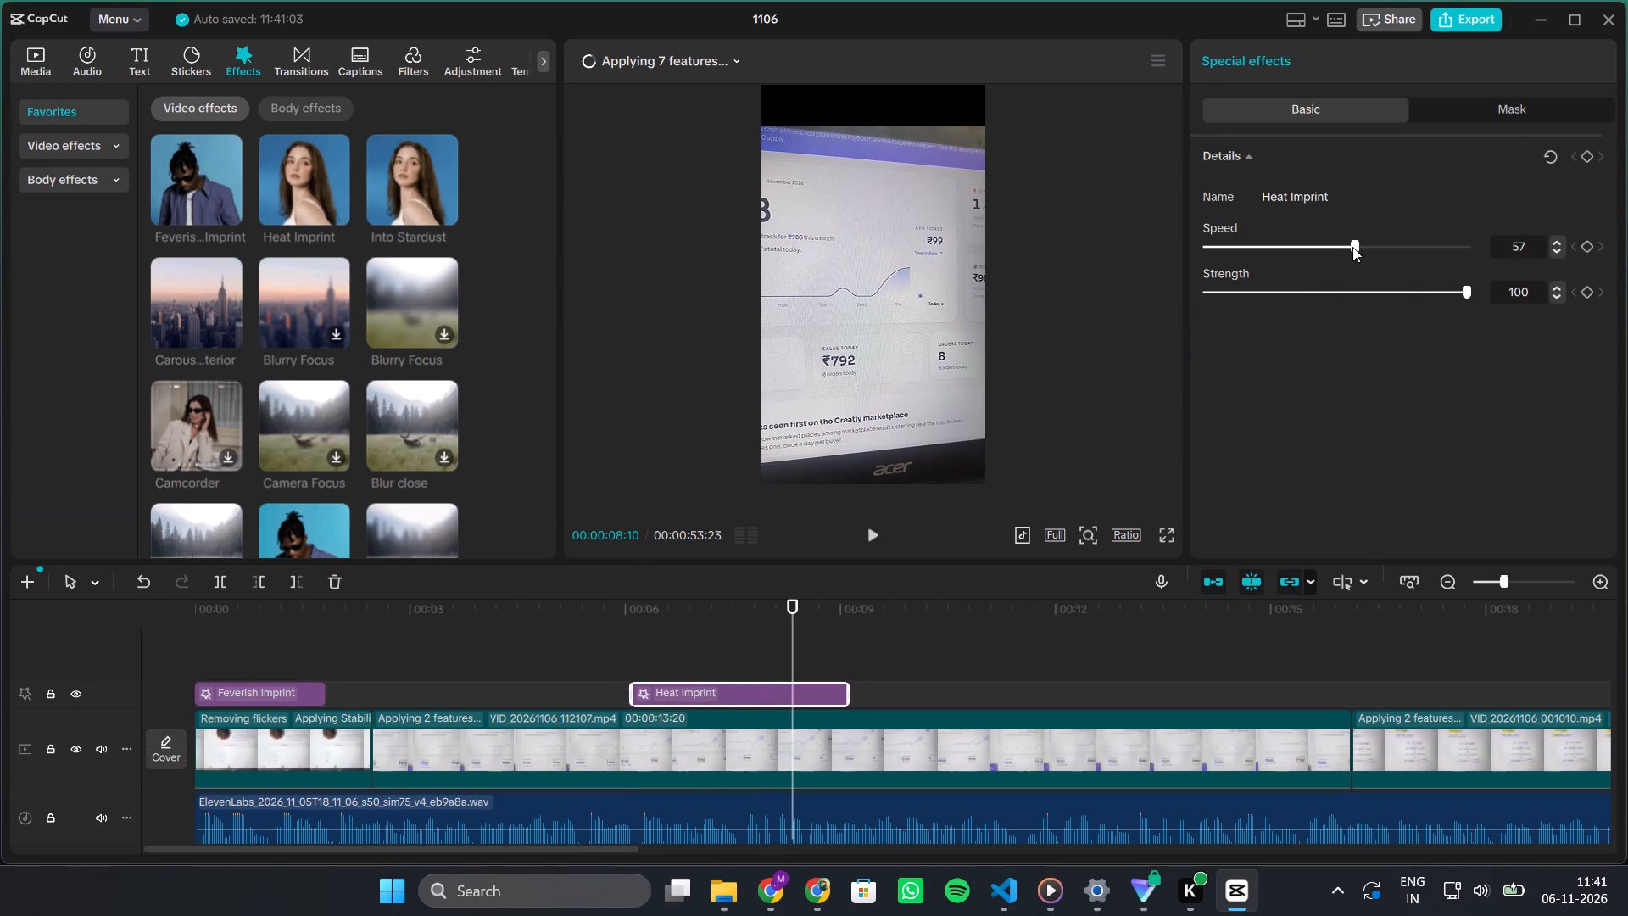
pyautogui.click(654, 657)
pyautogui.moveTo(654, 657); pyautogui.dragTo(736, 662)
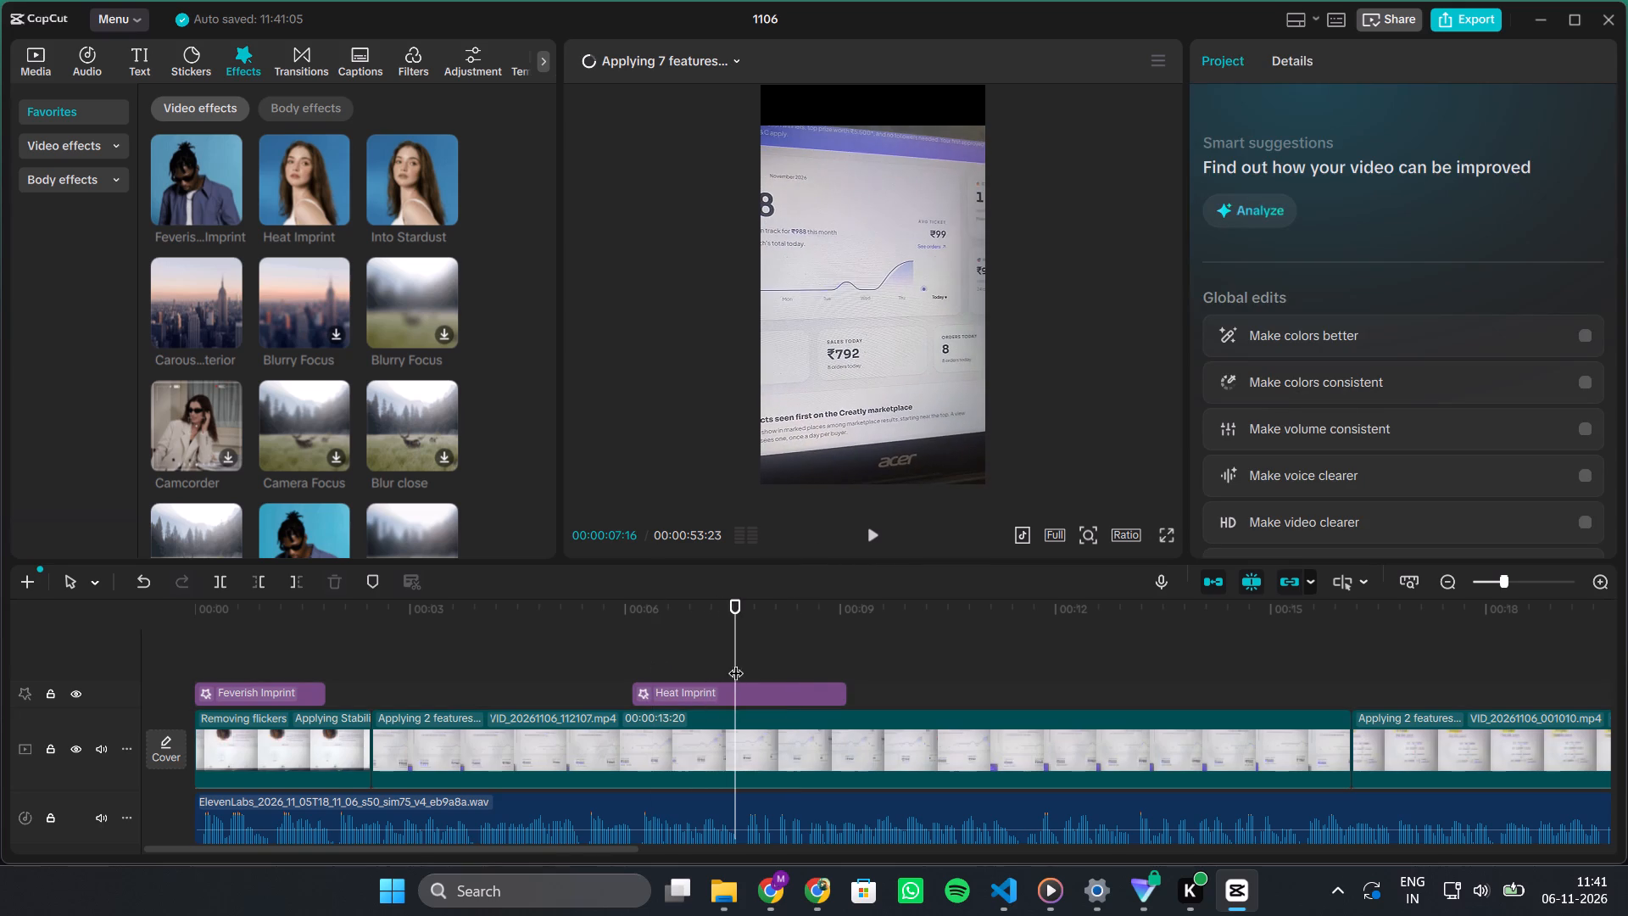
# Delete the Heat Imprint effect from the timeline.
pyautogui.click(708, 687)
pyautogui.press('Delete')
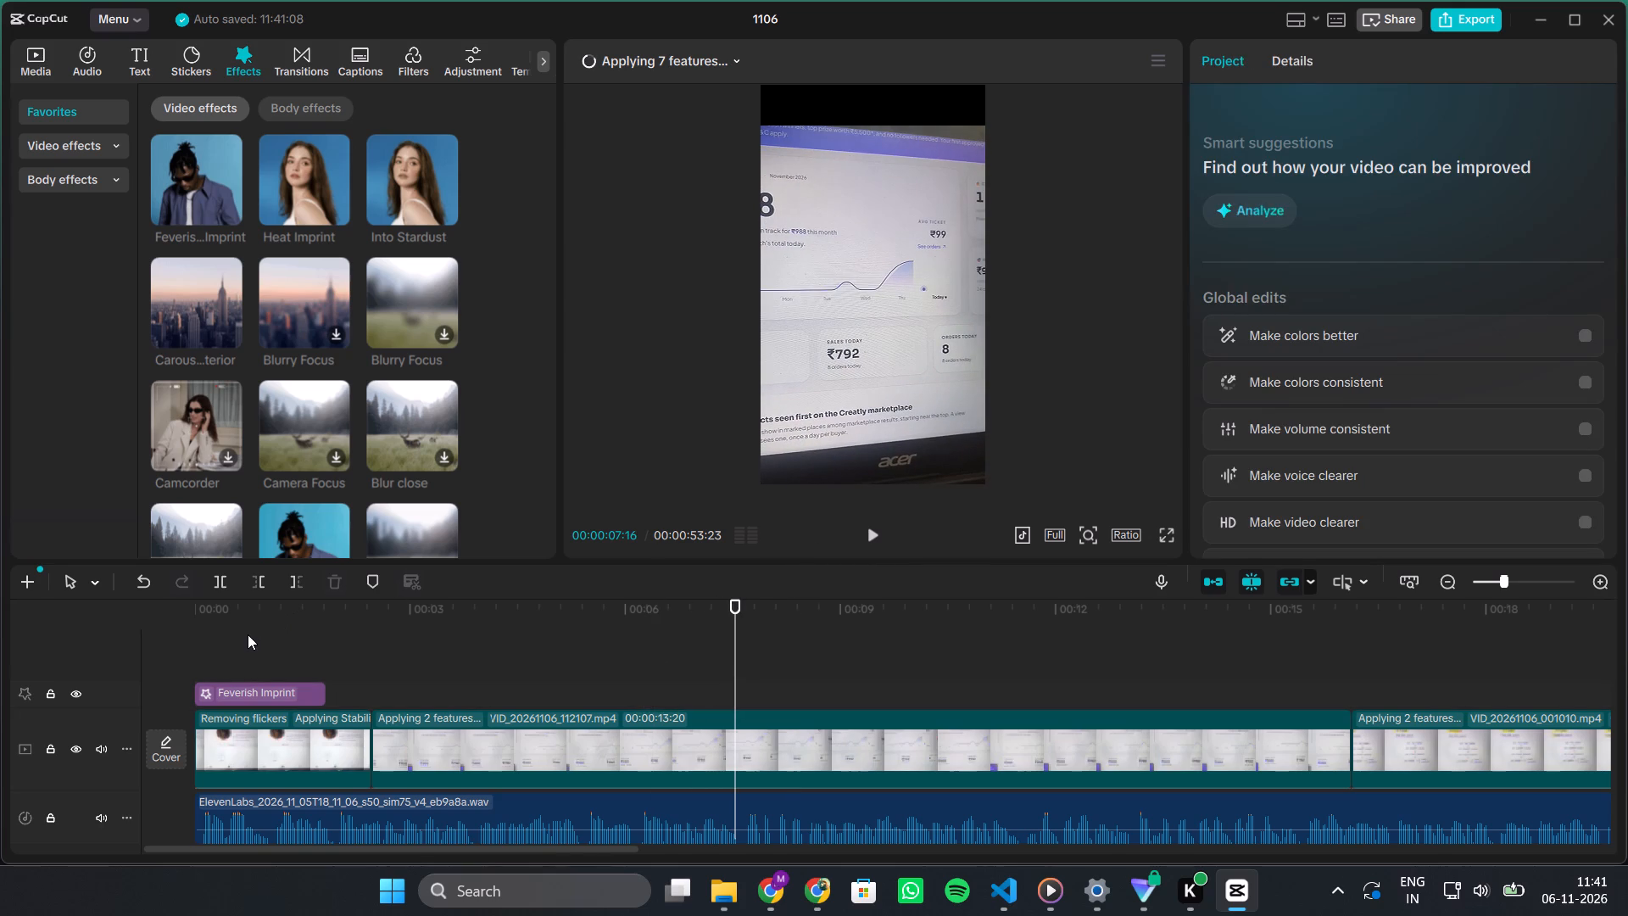
# Play the video from the start to review the Feverish Imprint effect and the cut to the second clip.
pyautogui.click(248, 634)
pyautogui.moveTo(248, 634); pyautogui.dragTo(90, 675)
pyautogui.press('space')
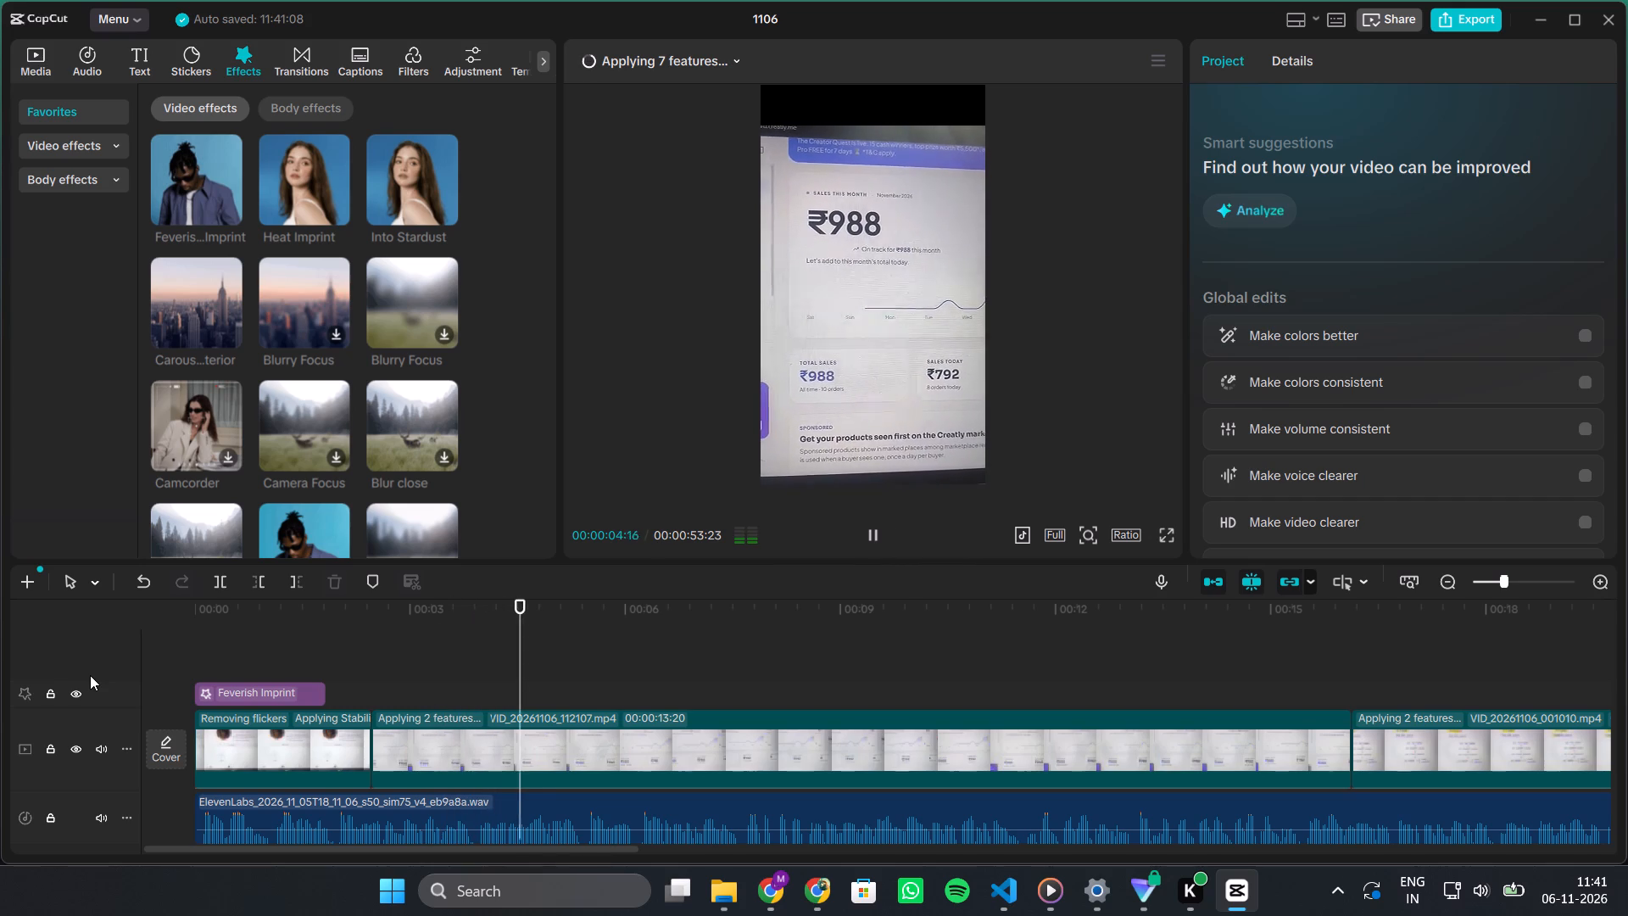
pyautogui.keyDown('ctrl'); pyautogui.scroll(-5, 90, 675); pyautogui.keyUp('ctrl')
# Add the favorite Faded Swipe transition at the cut between the first and second clips, with a duration of 0.8 s.
pyautogui.click(353, 657)
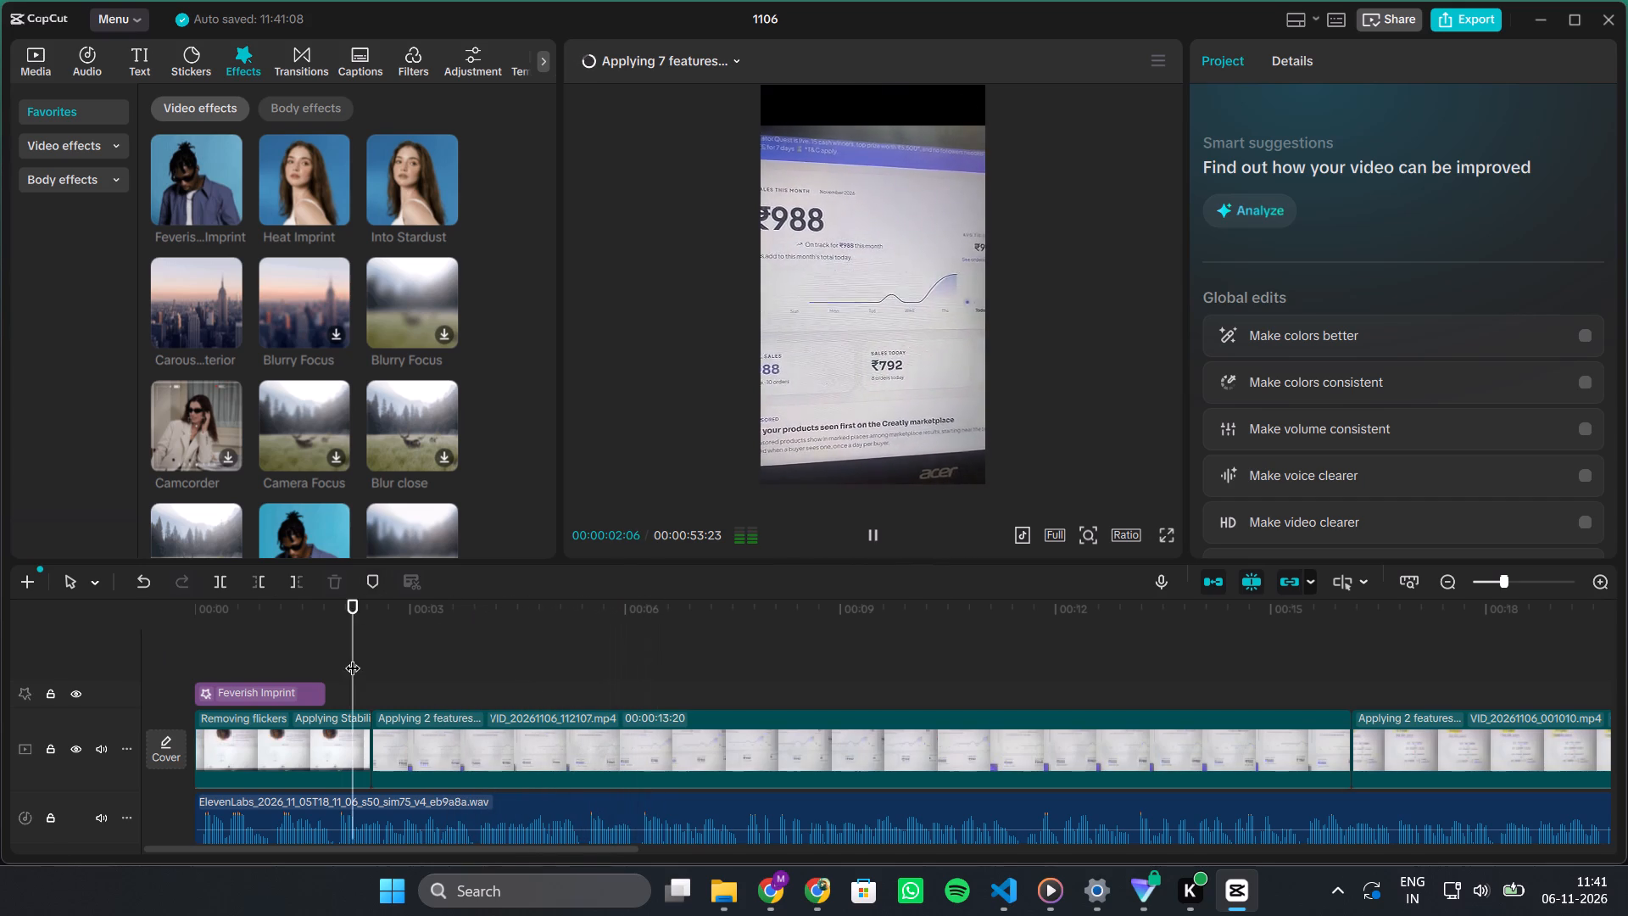
pyautogui.moveTo(353, 657); pyautogui.dragTo(366, 674)
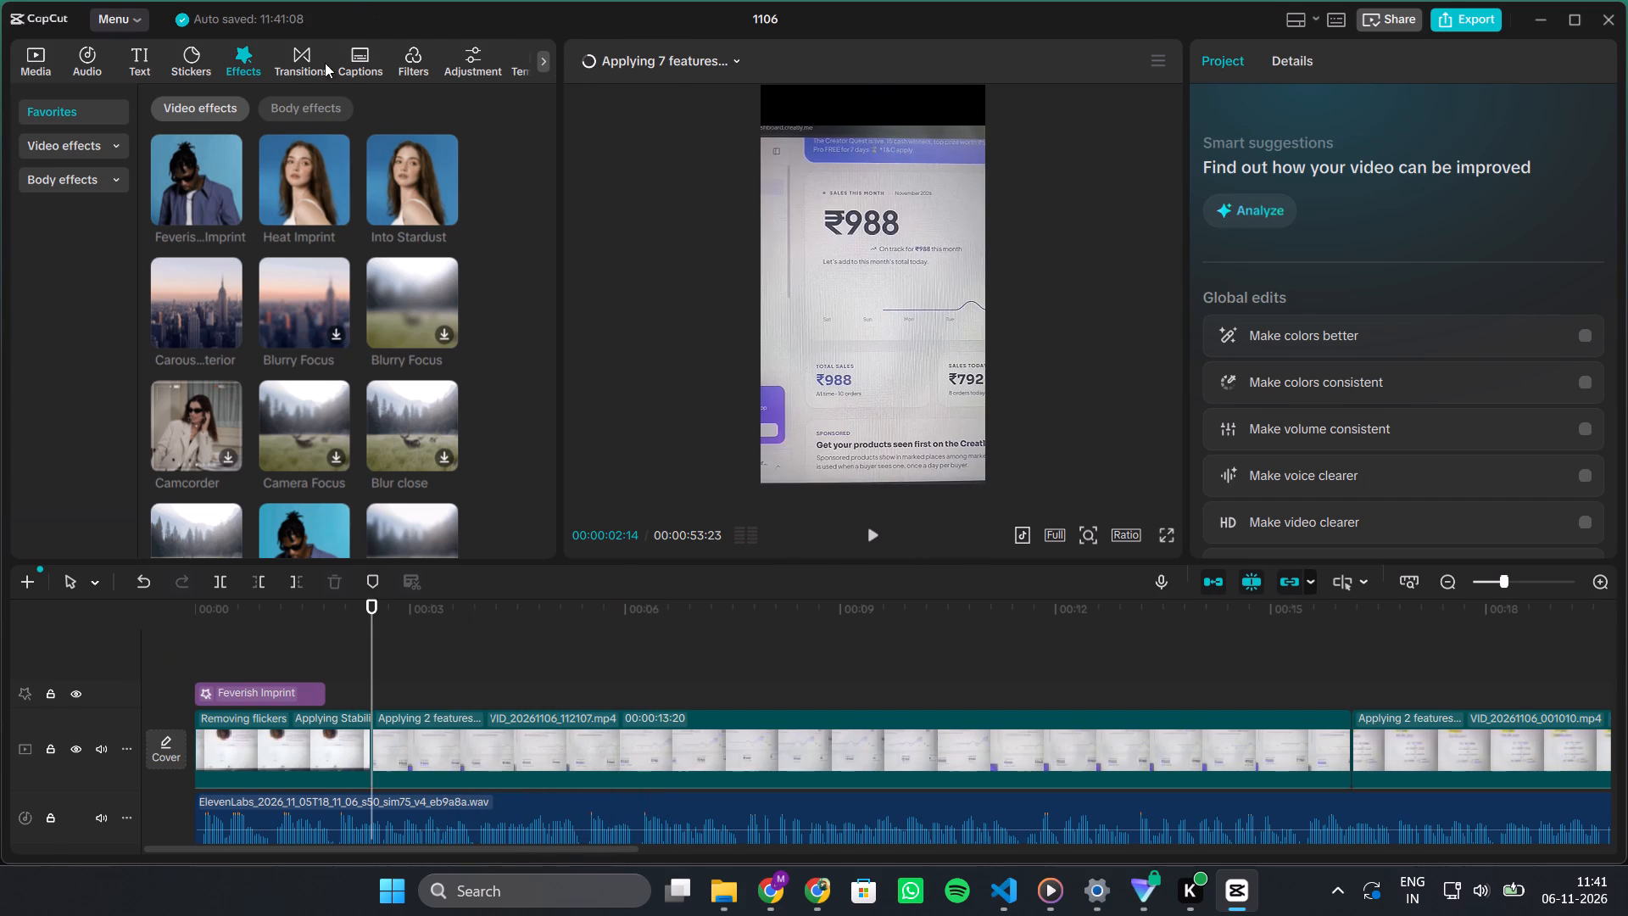
pyautogui.click(302, 60)
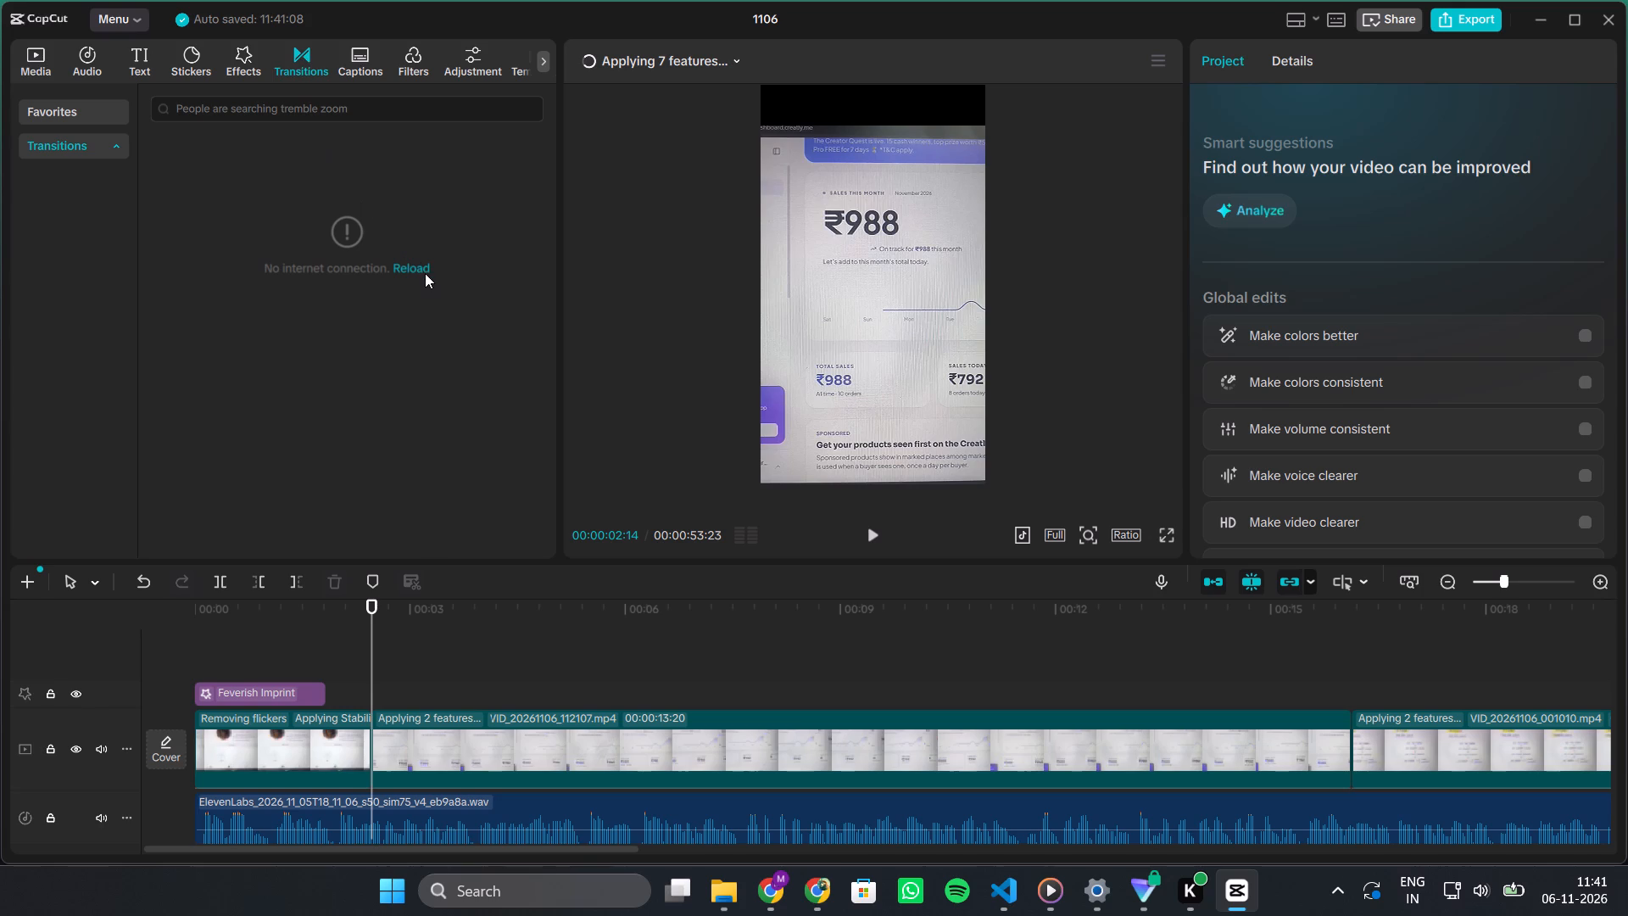
pyautogui.click(420, 267)
pyautogui.click(323, 439)
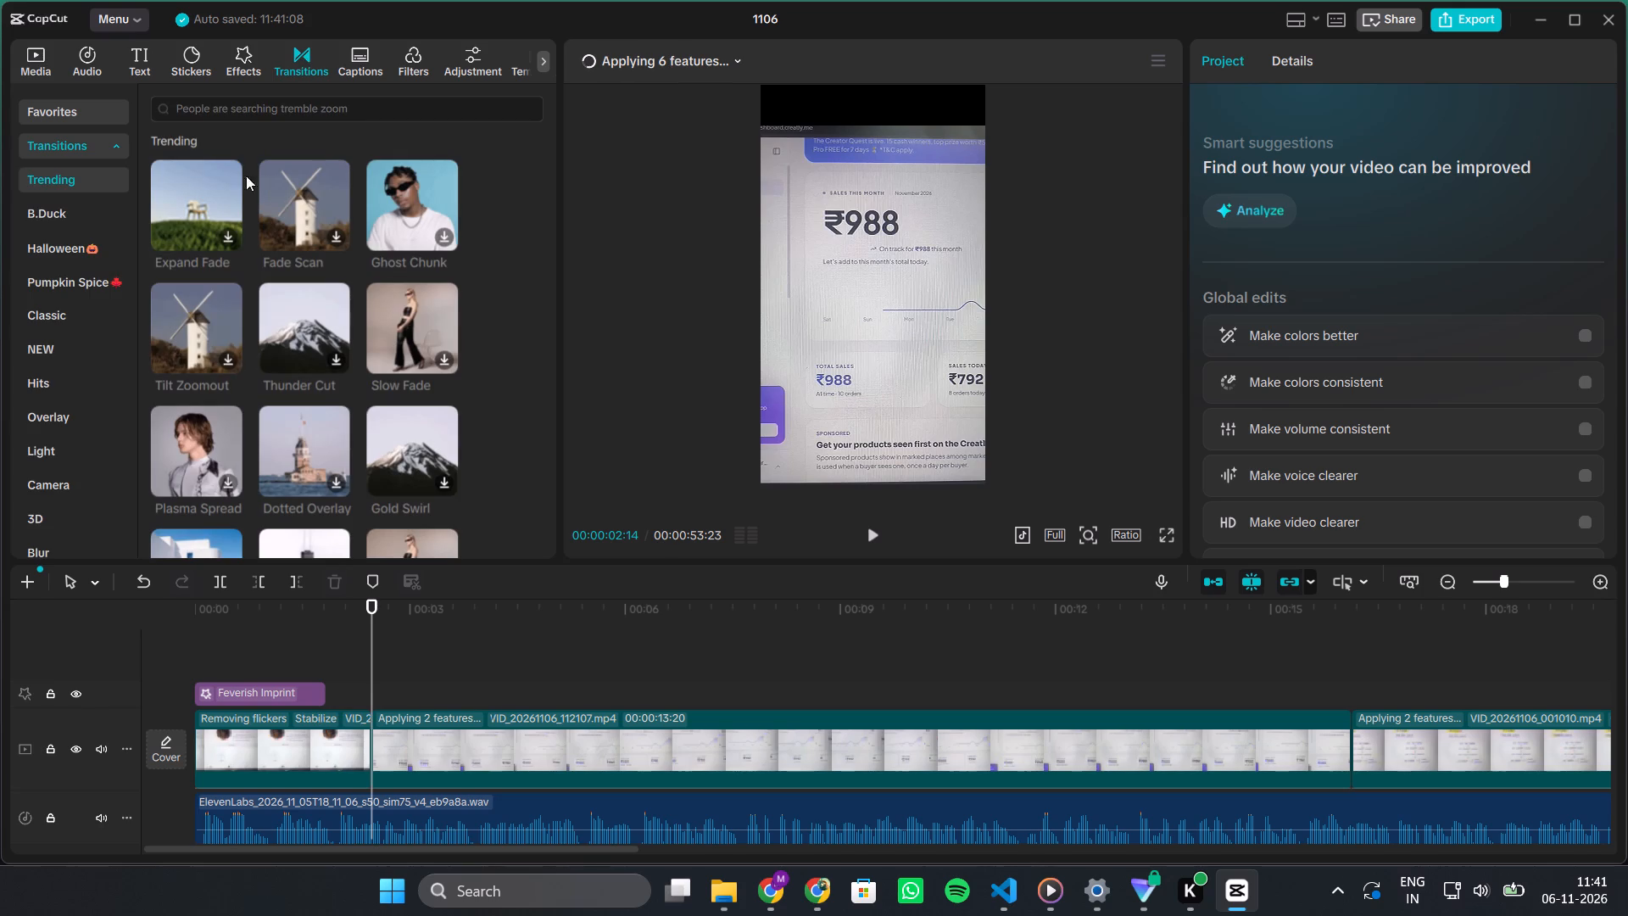
pyautogui.click(99, 103)
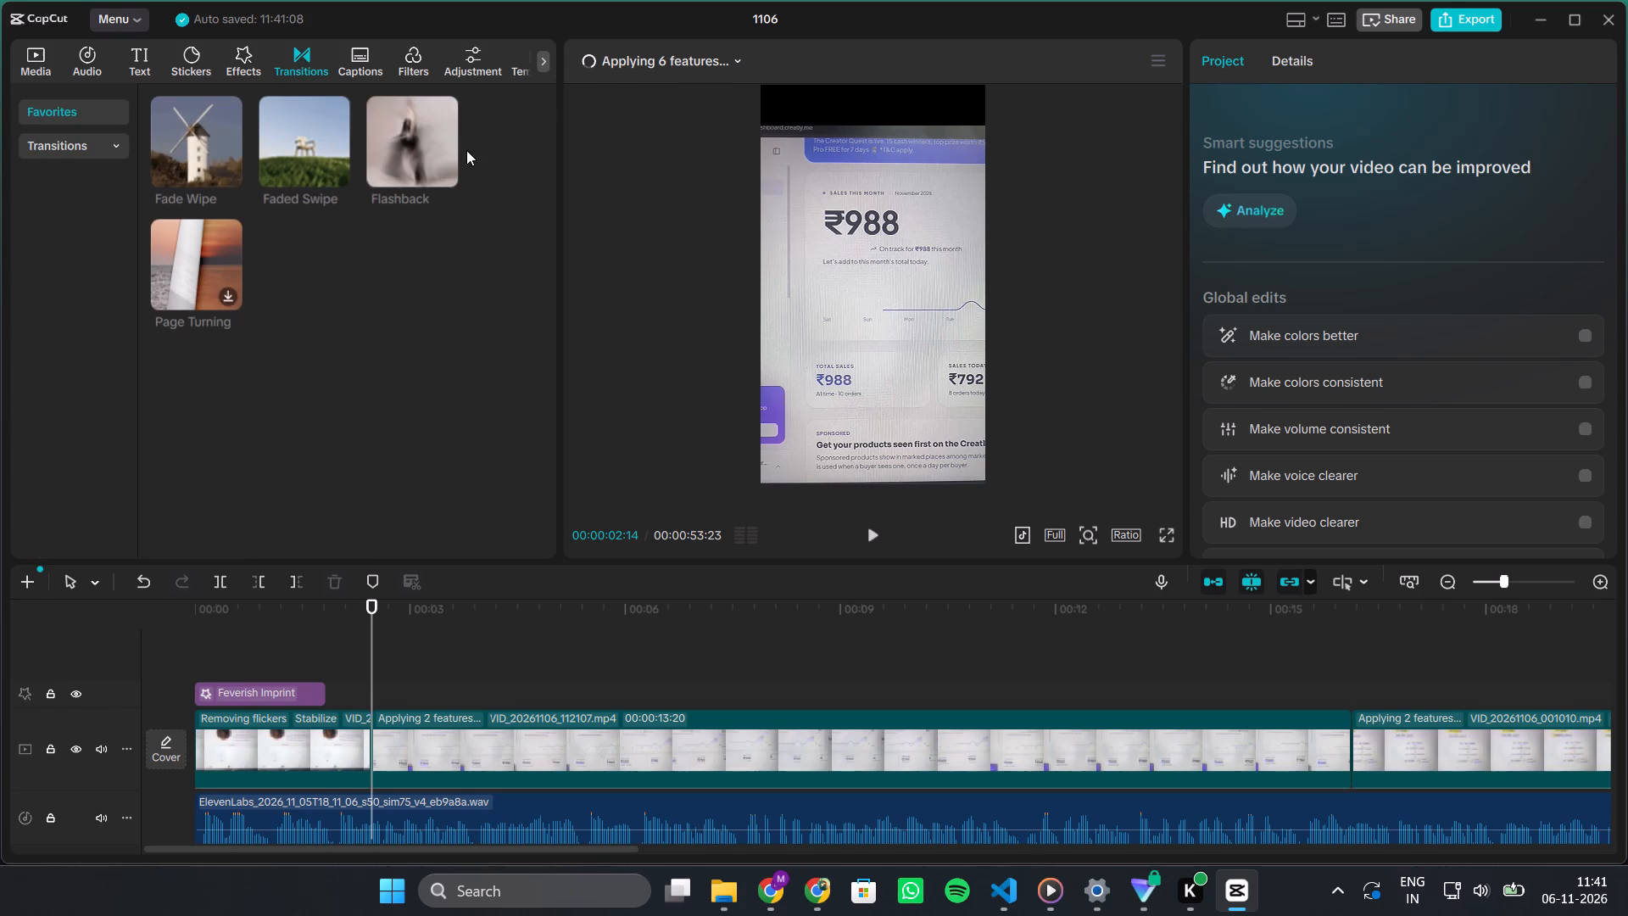
pyautogui.click(337, 173)
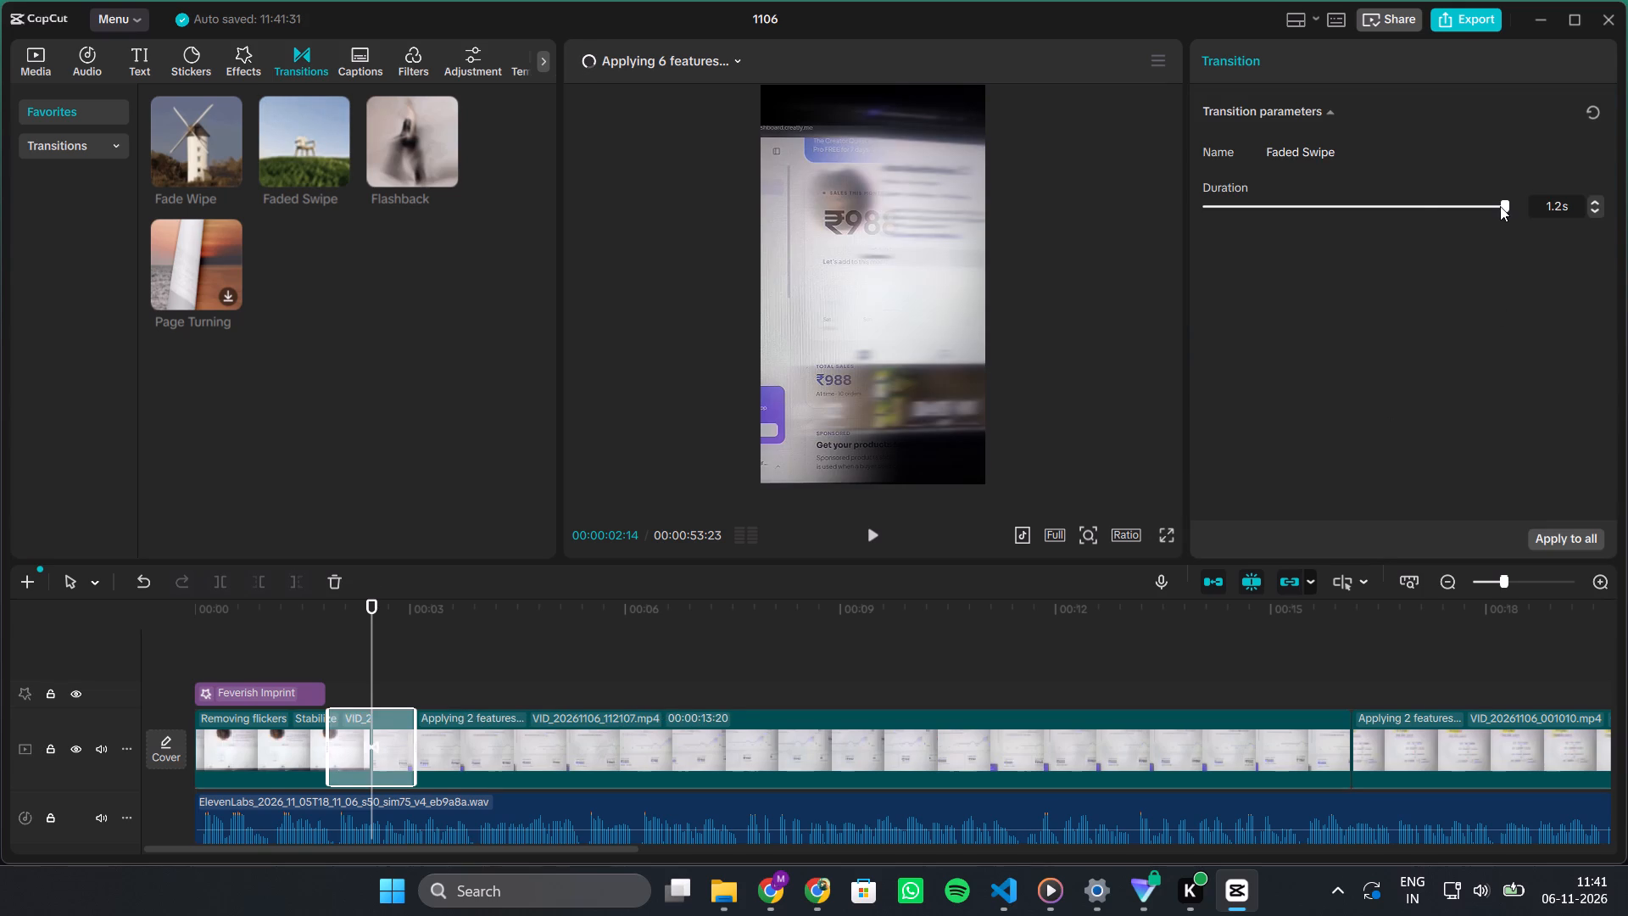
pyautogui.moveTo(1500, 206); pyautogui.dragTo(1410, 209)
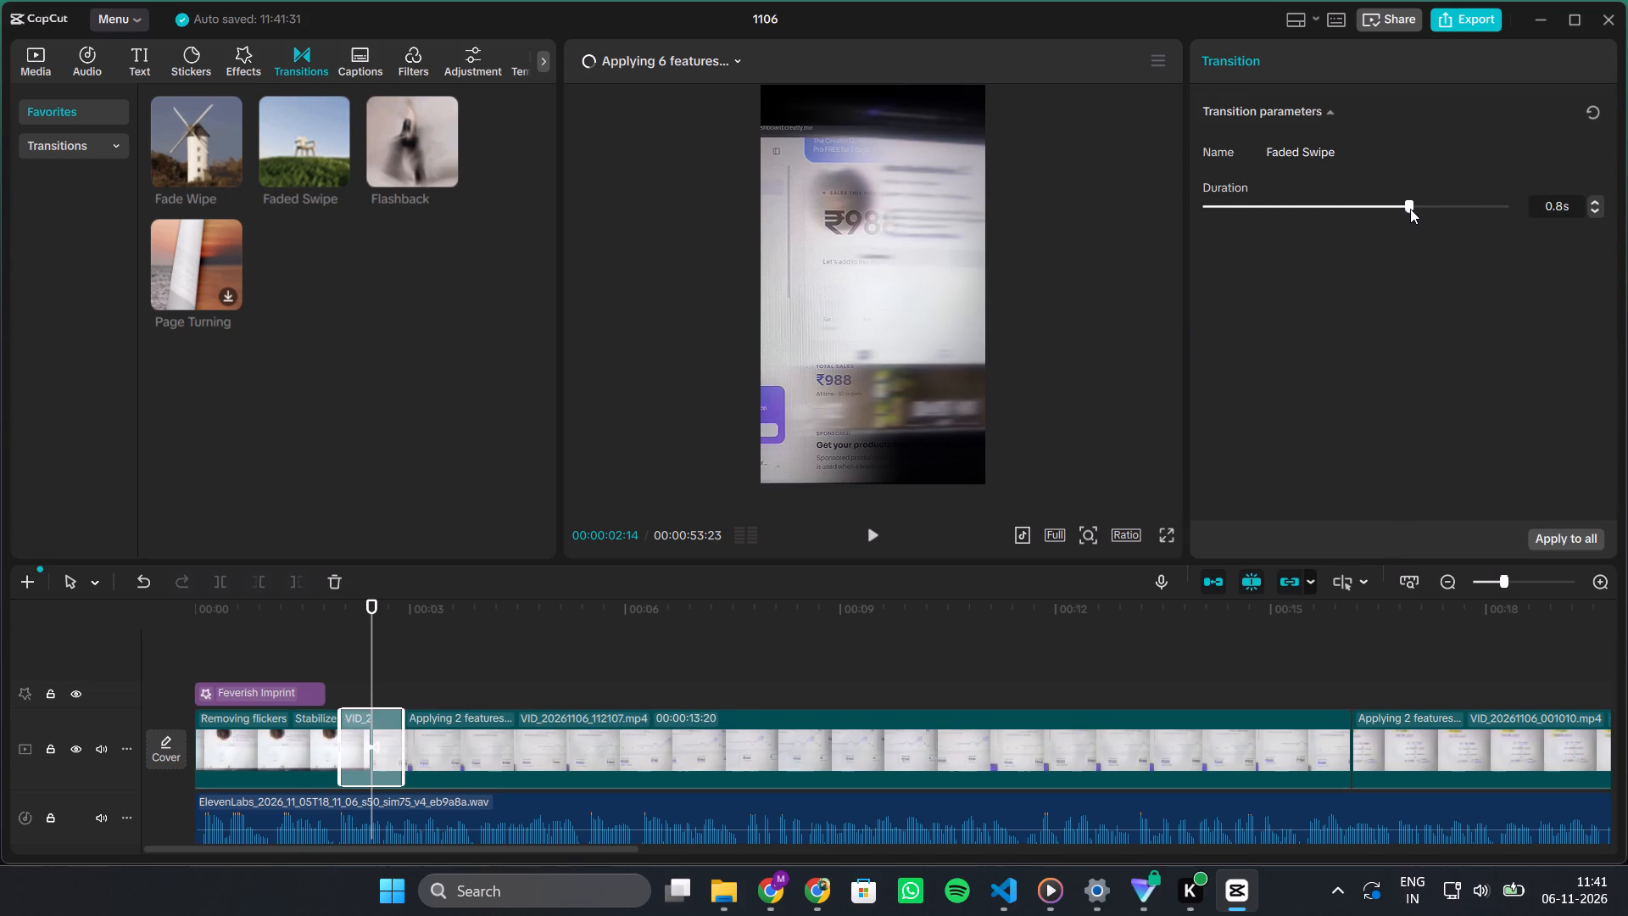
# Set the Faded Swipe transition's duration to 0.9 s and play the video through it.
pyautogui.moveTo(1410, 209); pyautogui.dragTo(1416, 207)
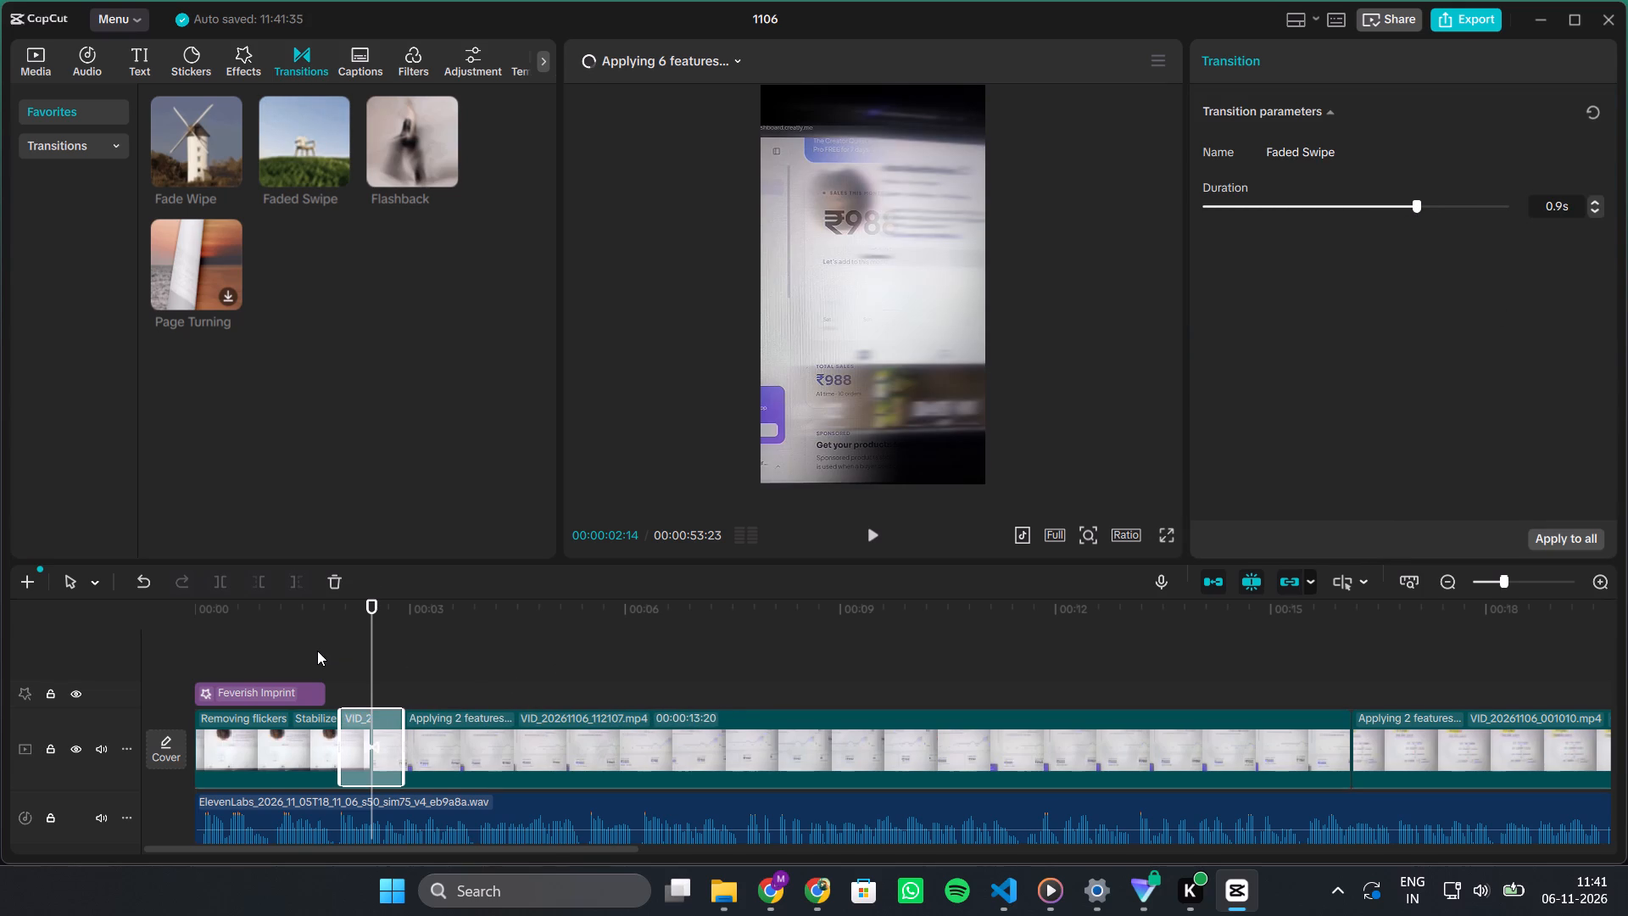
pyautogui.click(317, 651)
pyautogui.press('space')
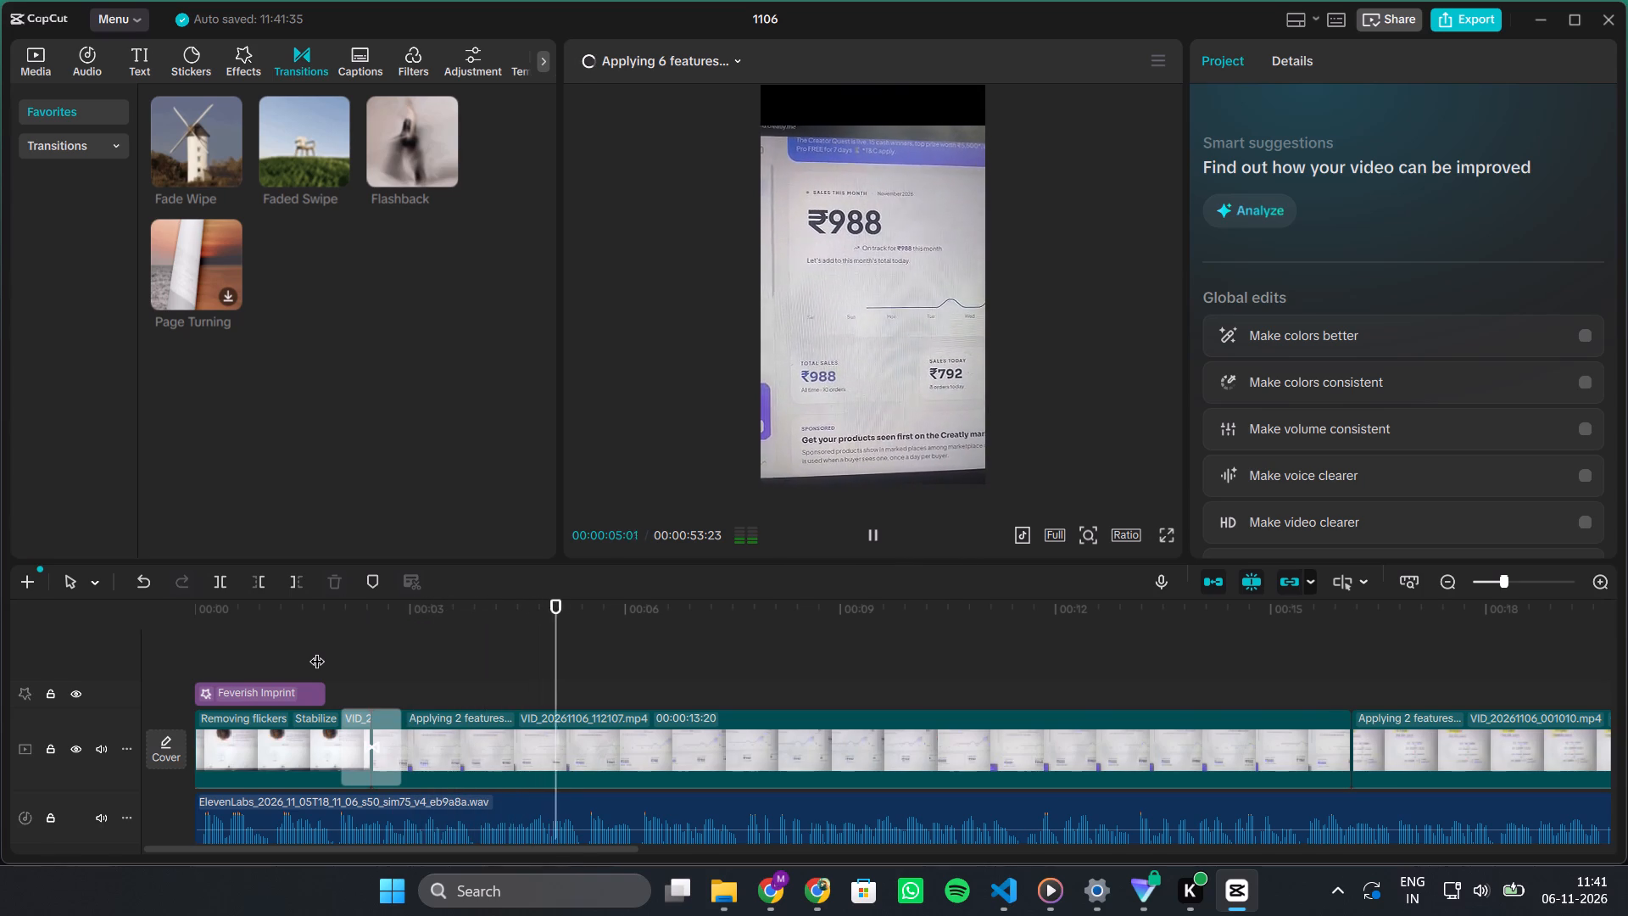
pyautogui.keyDown('ctrl'); pyautogui.scroll(-6, 317, 651); pyautogui.keyUp('ctrl')
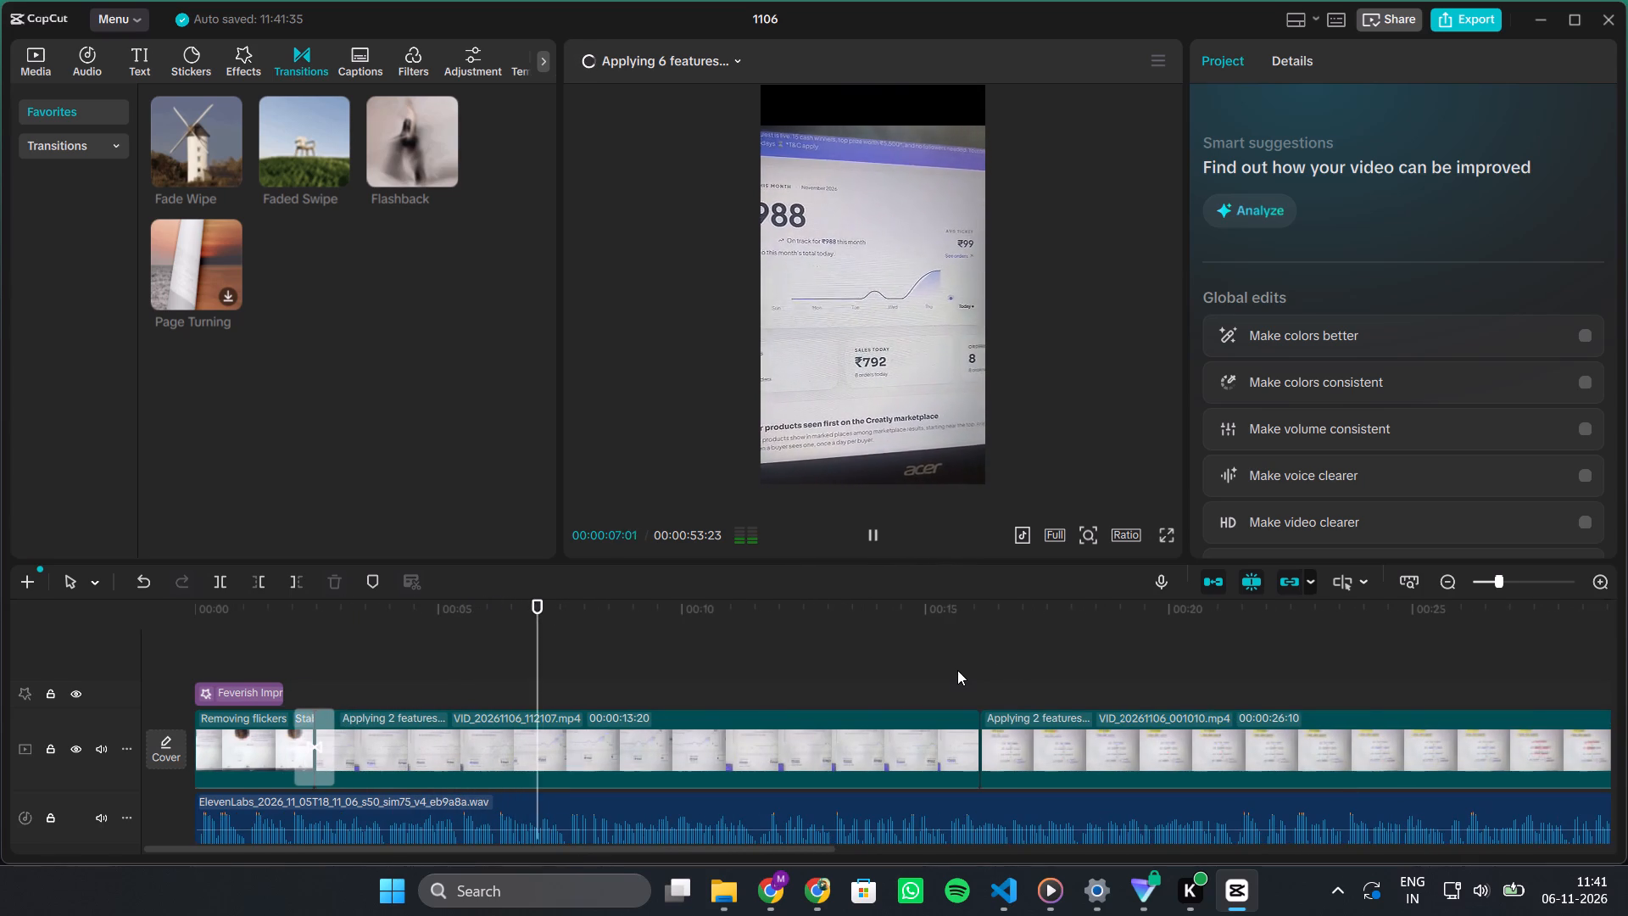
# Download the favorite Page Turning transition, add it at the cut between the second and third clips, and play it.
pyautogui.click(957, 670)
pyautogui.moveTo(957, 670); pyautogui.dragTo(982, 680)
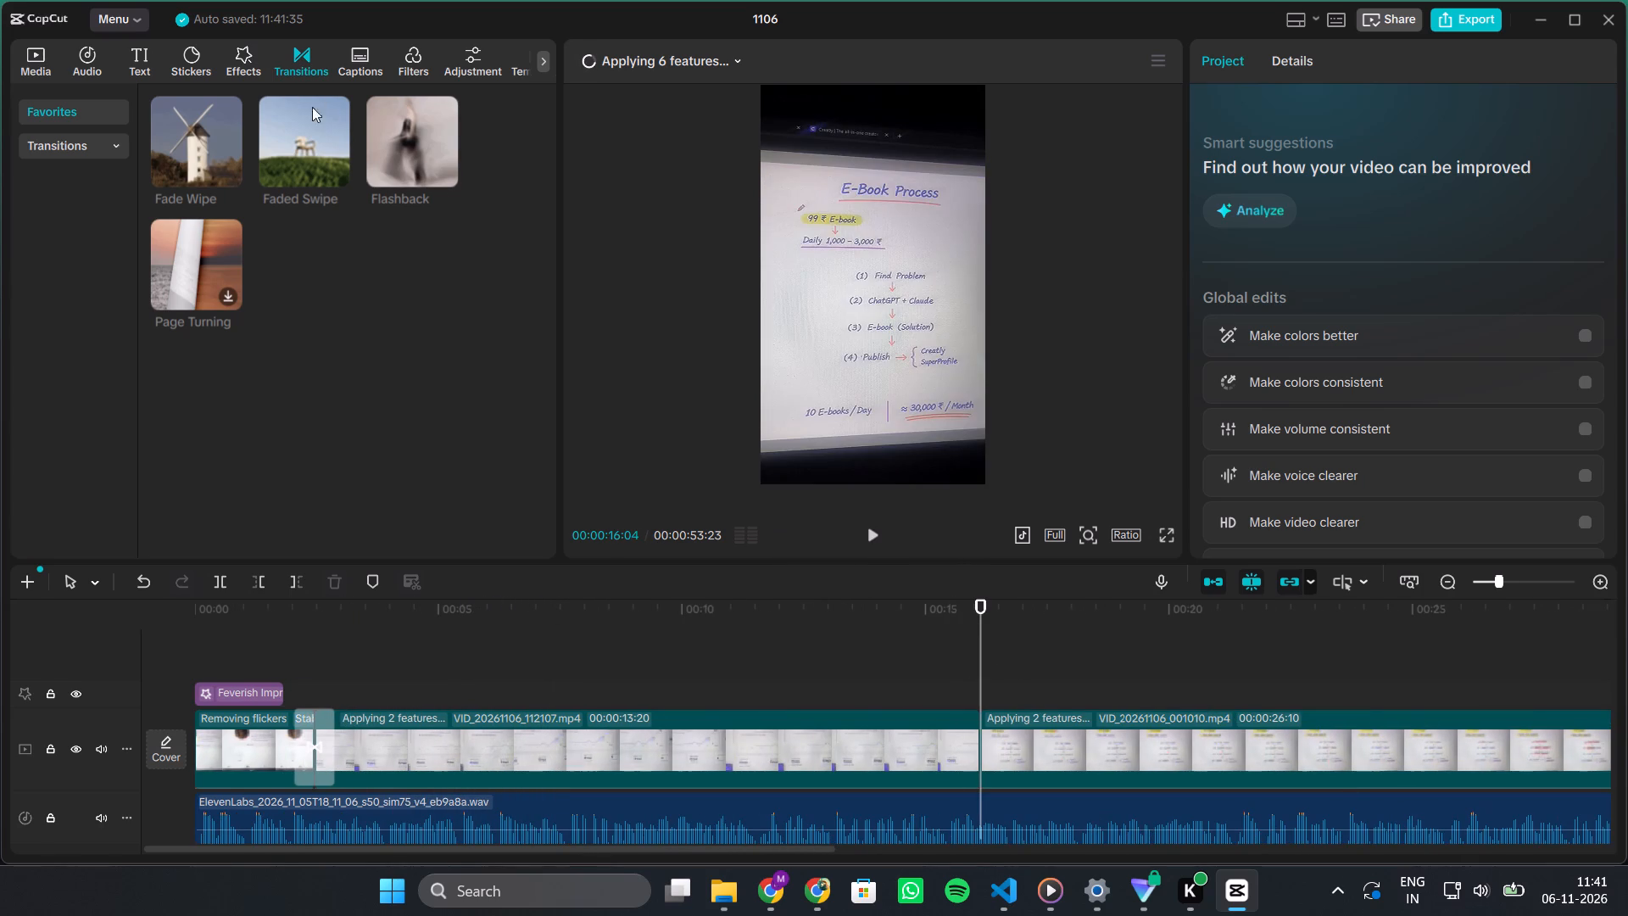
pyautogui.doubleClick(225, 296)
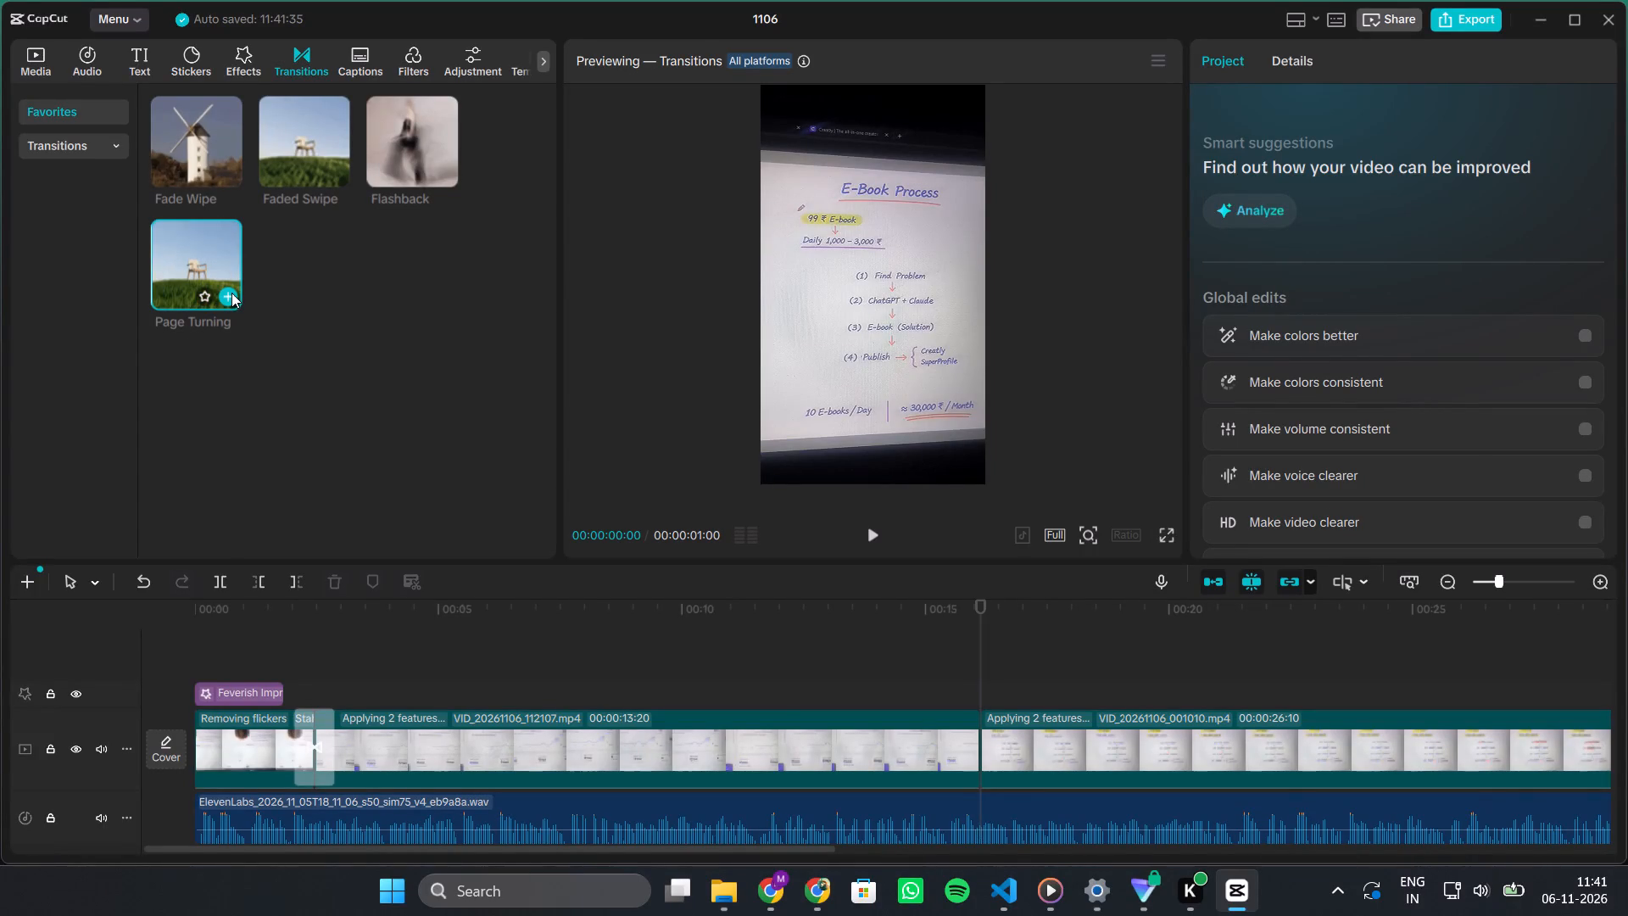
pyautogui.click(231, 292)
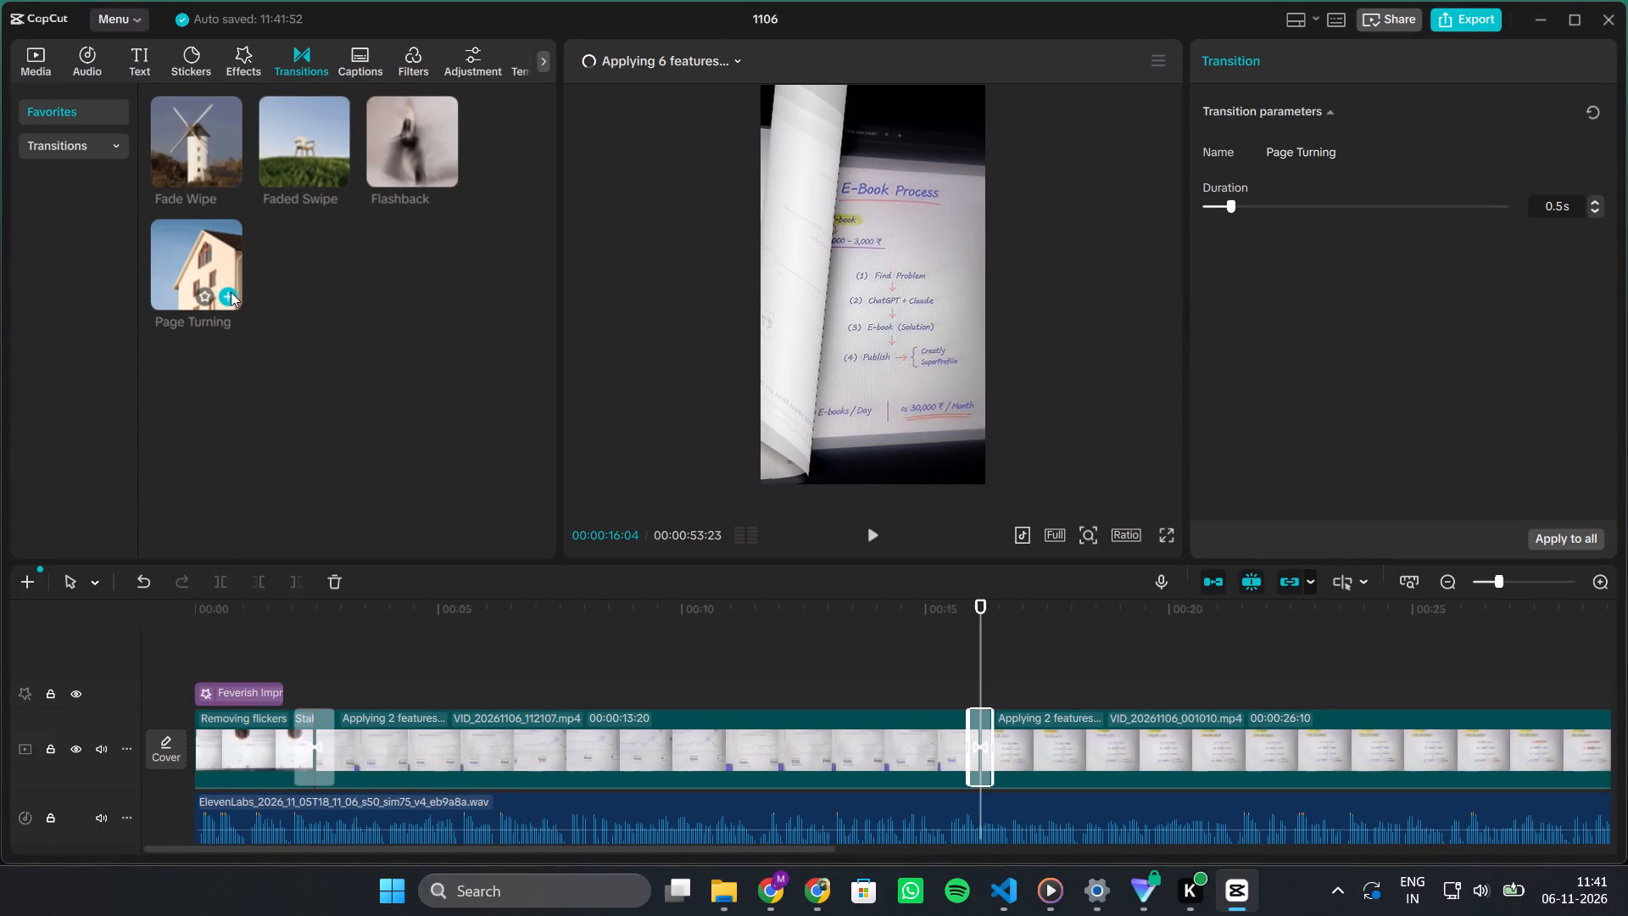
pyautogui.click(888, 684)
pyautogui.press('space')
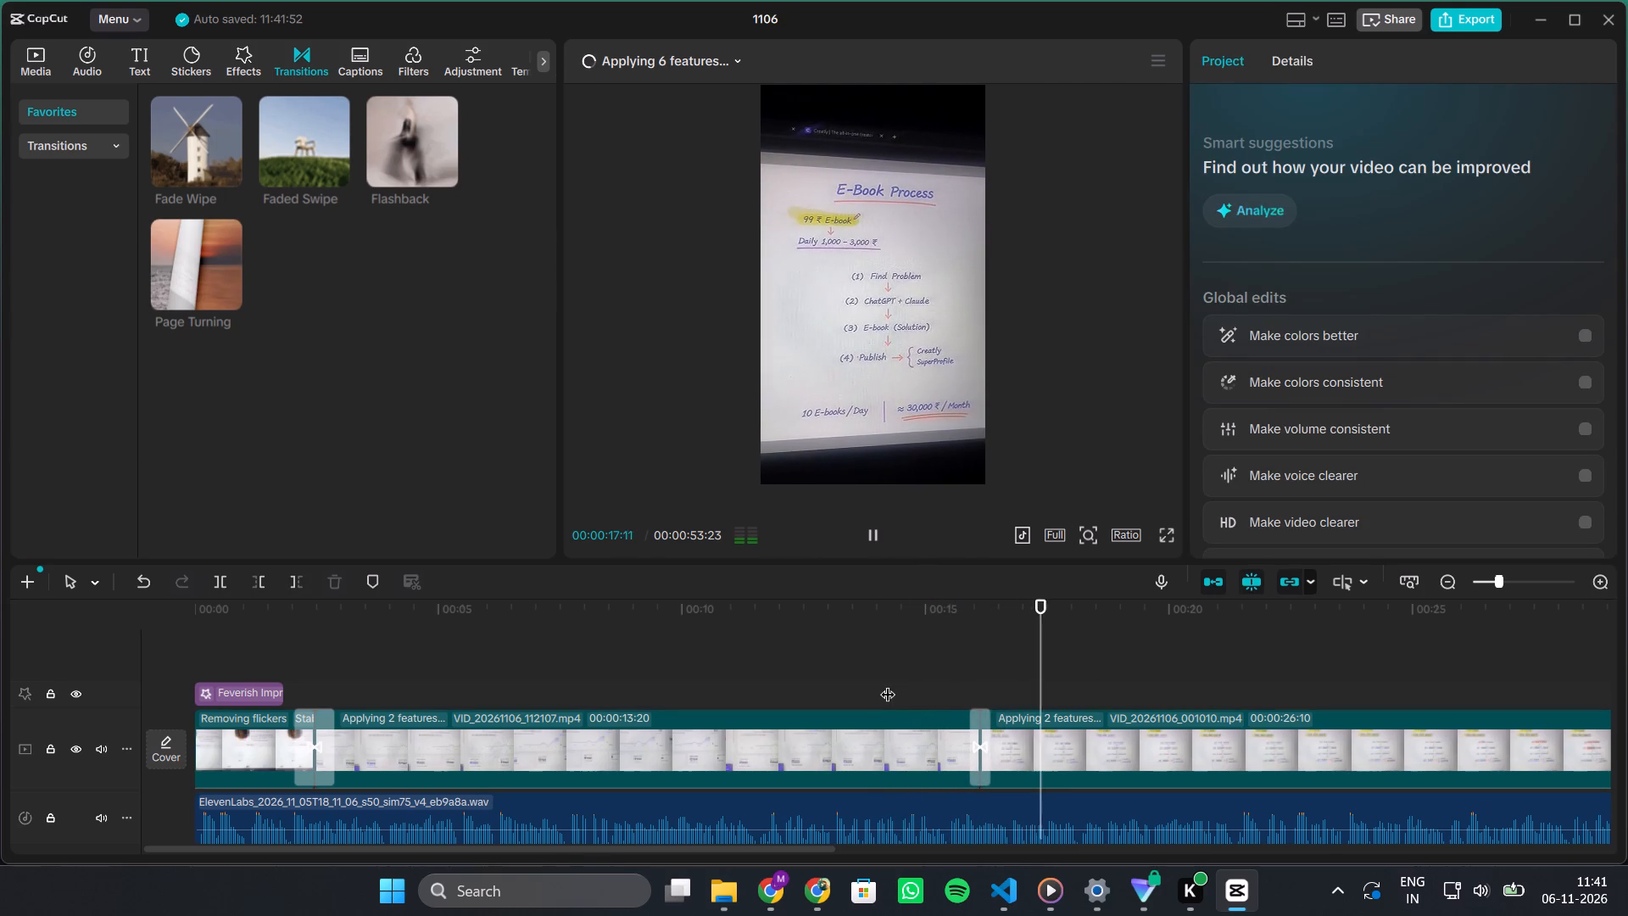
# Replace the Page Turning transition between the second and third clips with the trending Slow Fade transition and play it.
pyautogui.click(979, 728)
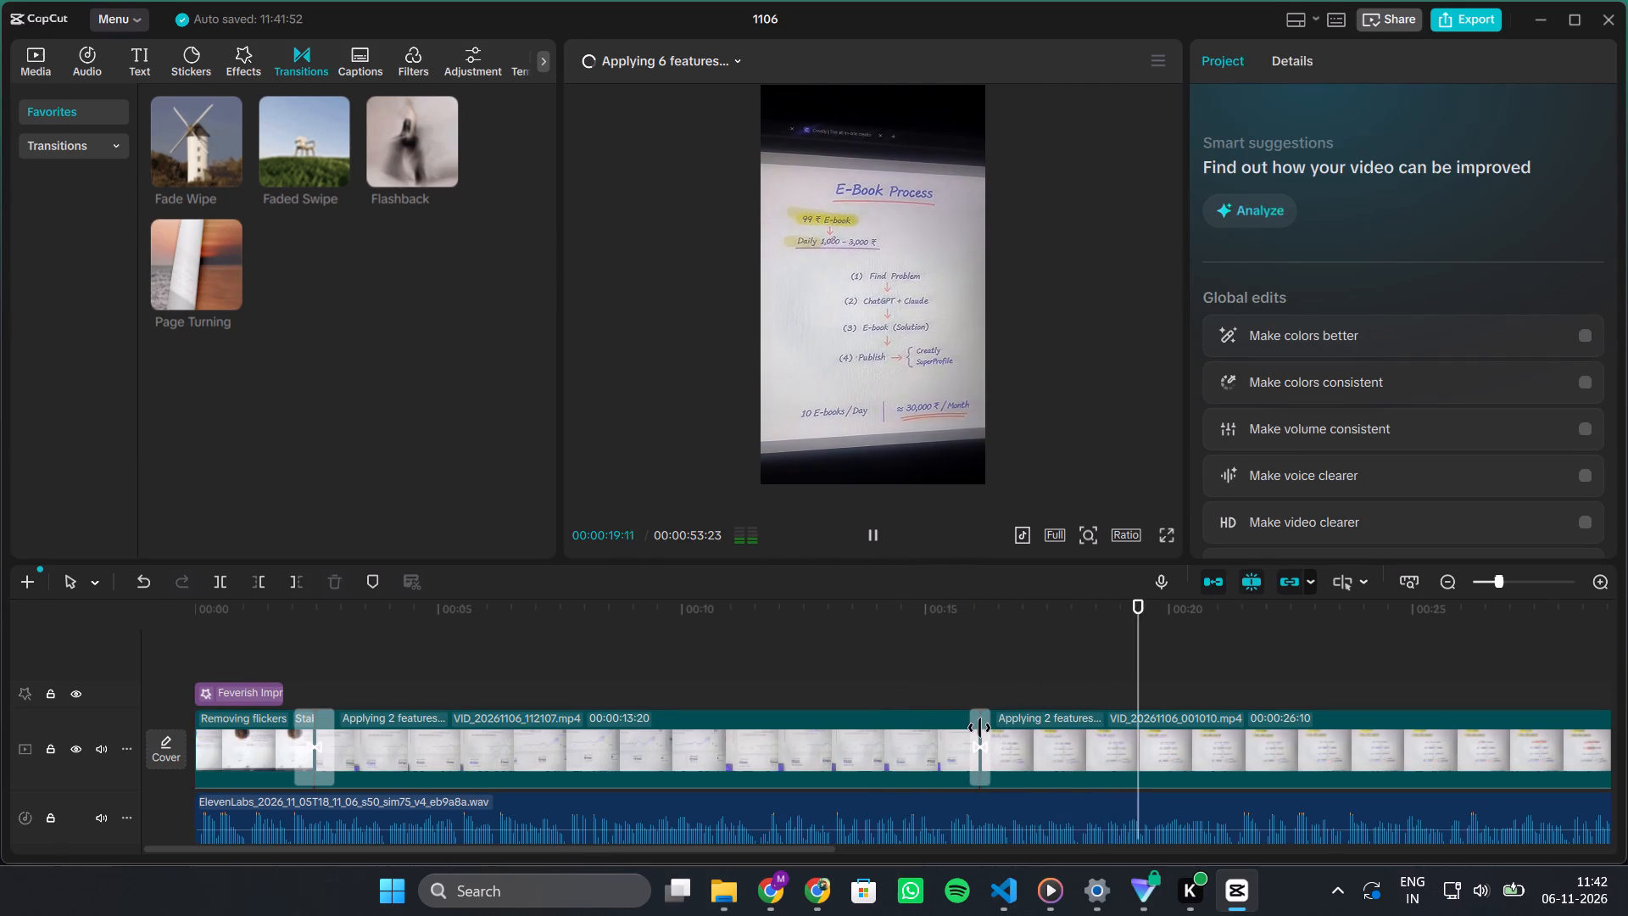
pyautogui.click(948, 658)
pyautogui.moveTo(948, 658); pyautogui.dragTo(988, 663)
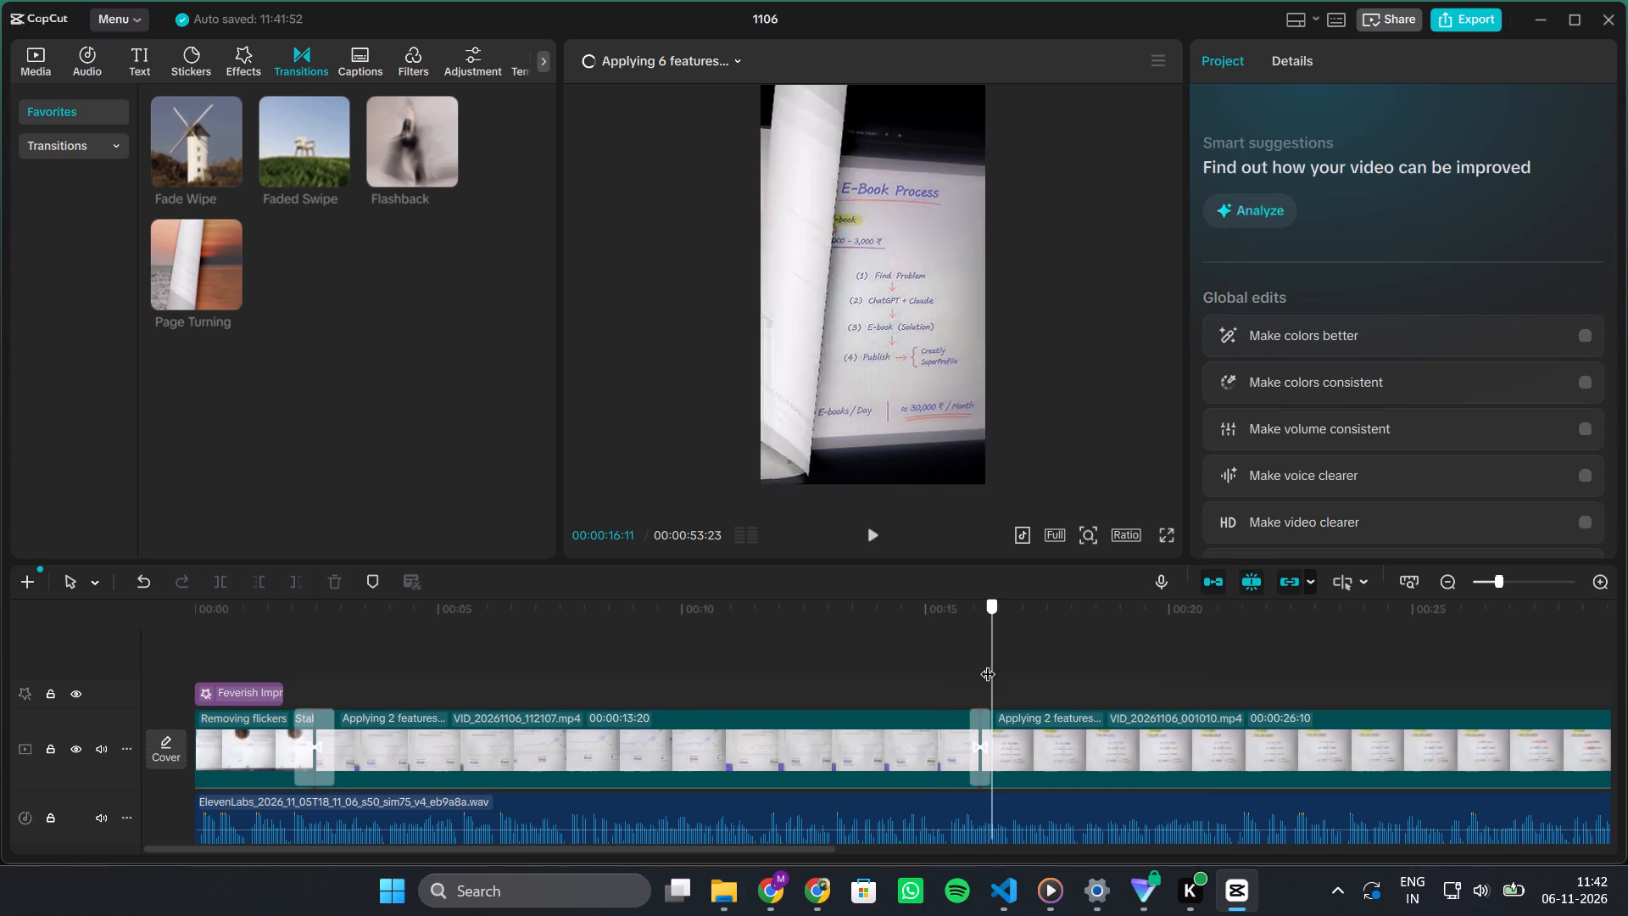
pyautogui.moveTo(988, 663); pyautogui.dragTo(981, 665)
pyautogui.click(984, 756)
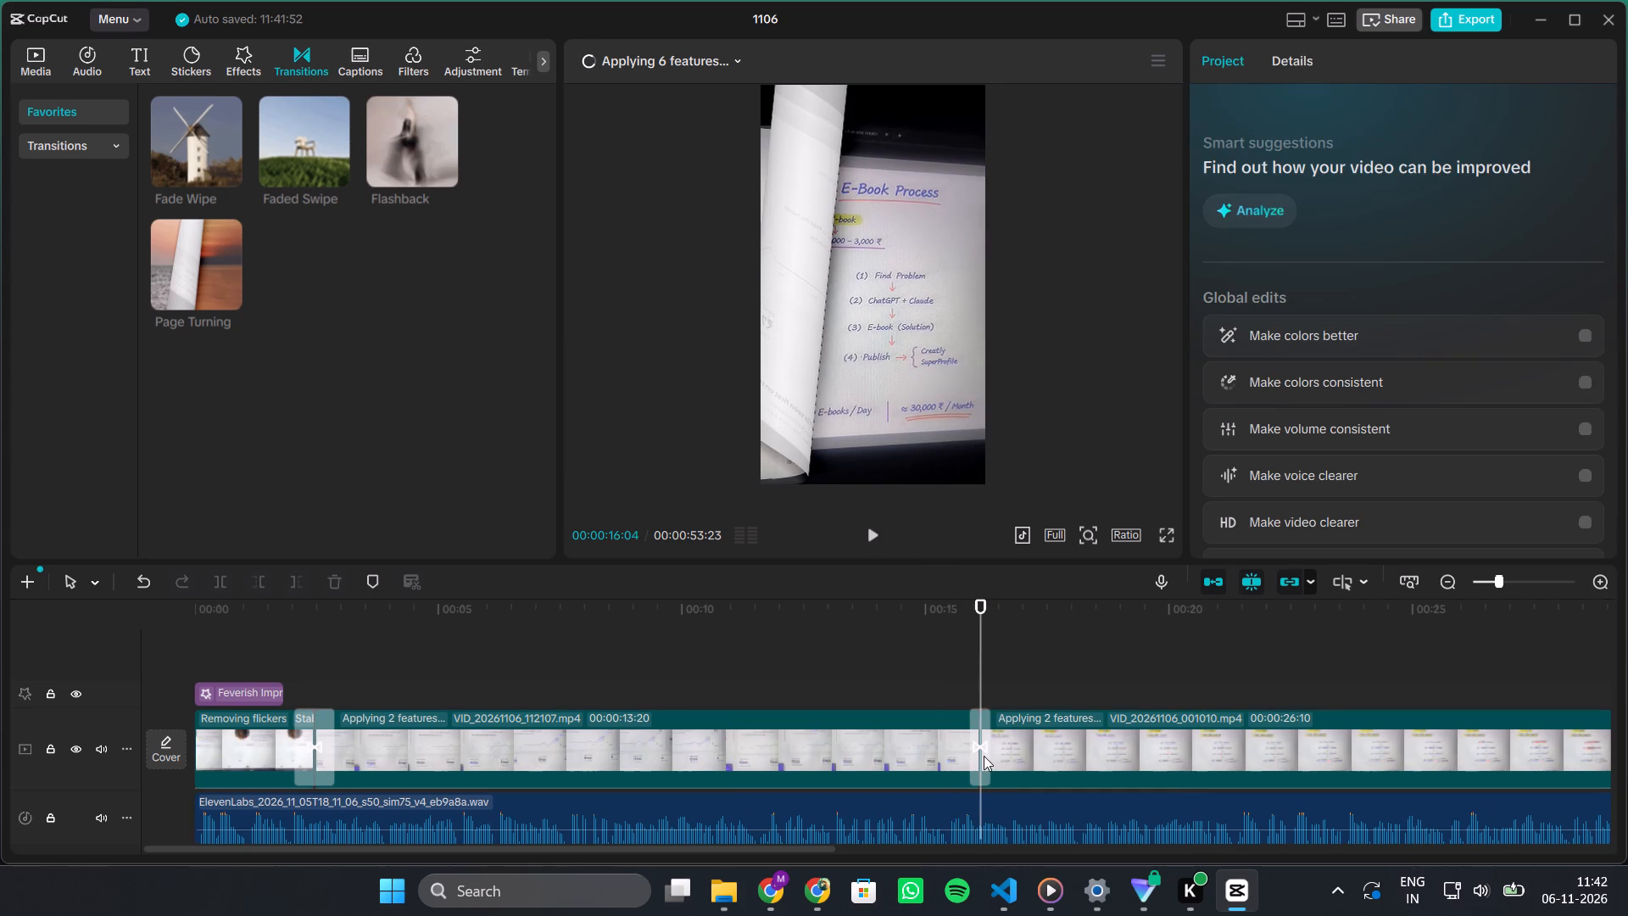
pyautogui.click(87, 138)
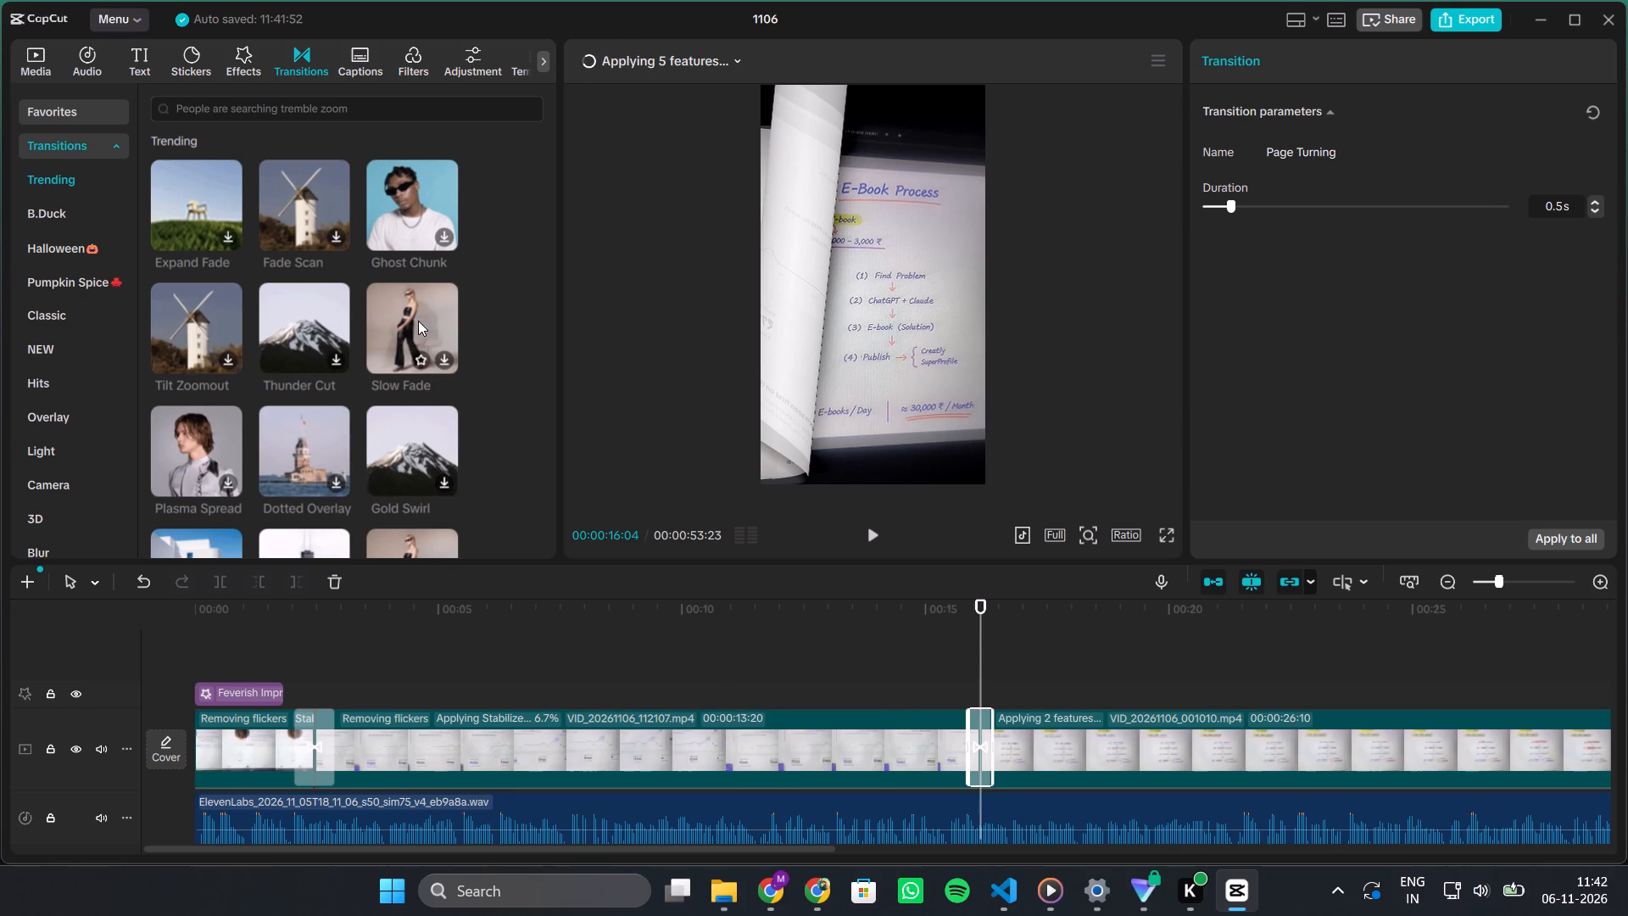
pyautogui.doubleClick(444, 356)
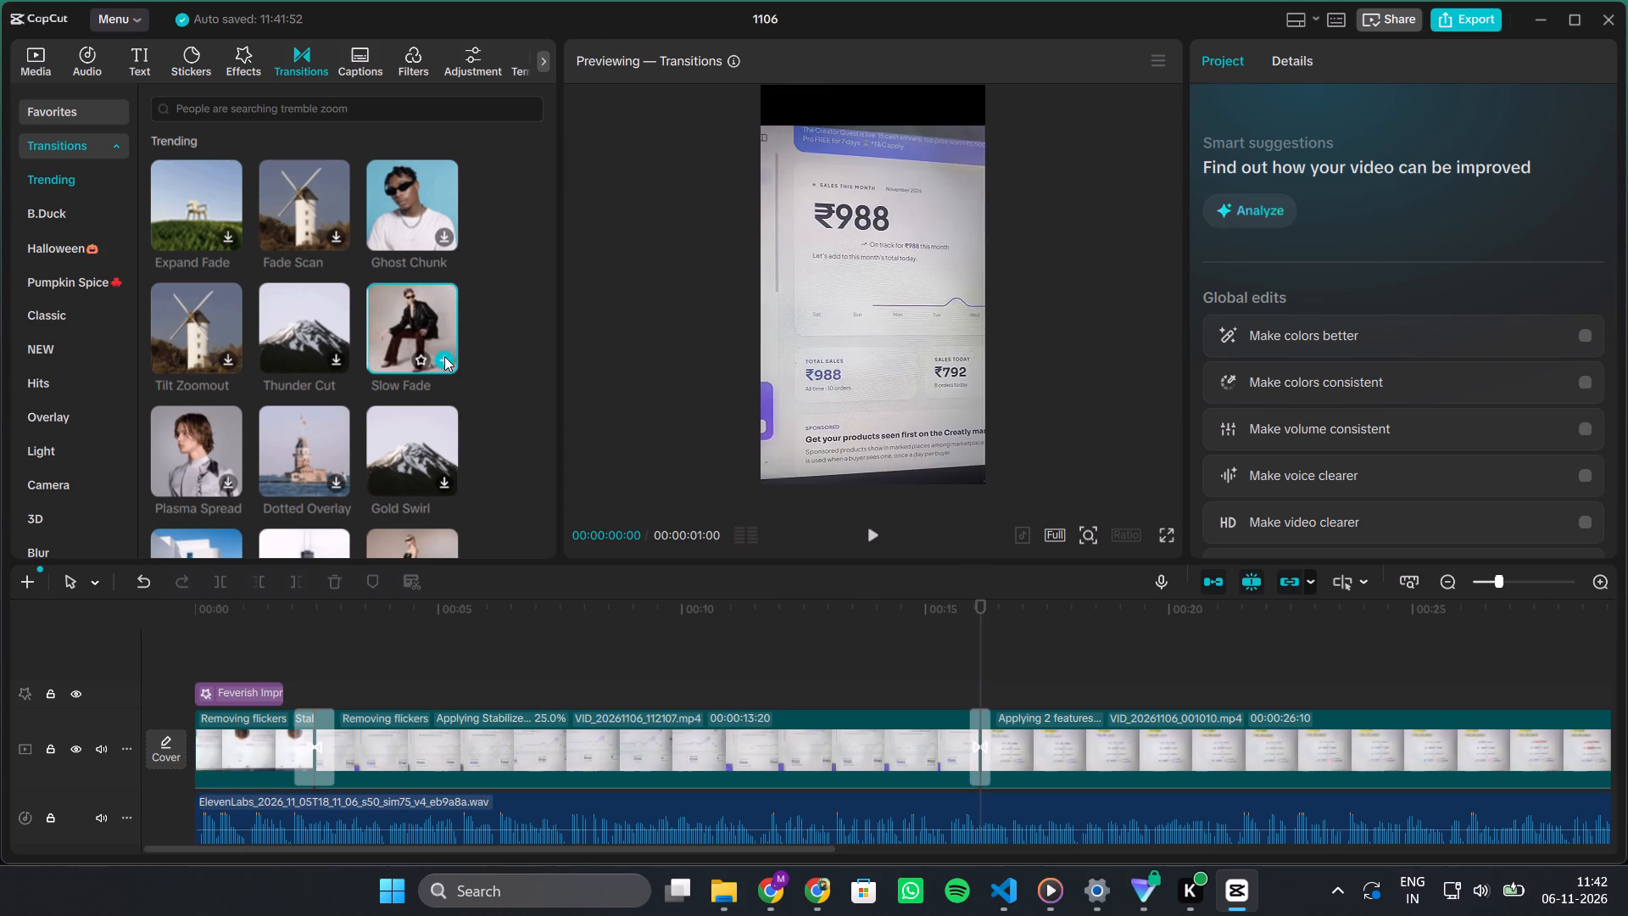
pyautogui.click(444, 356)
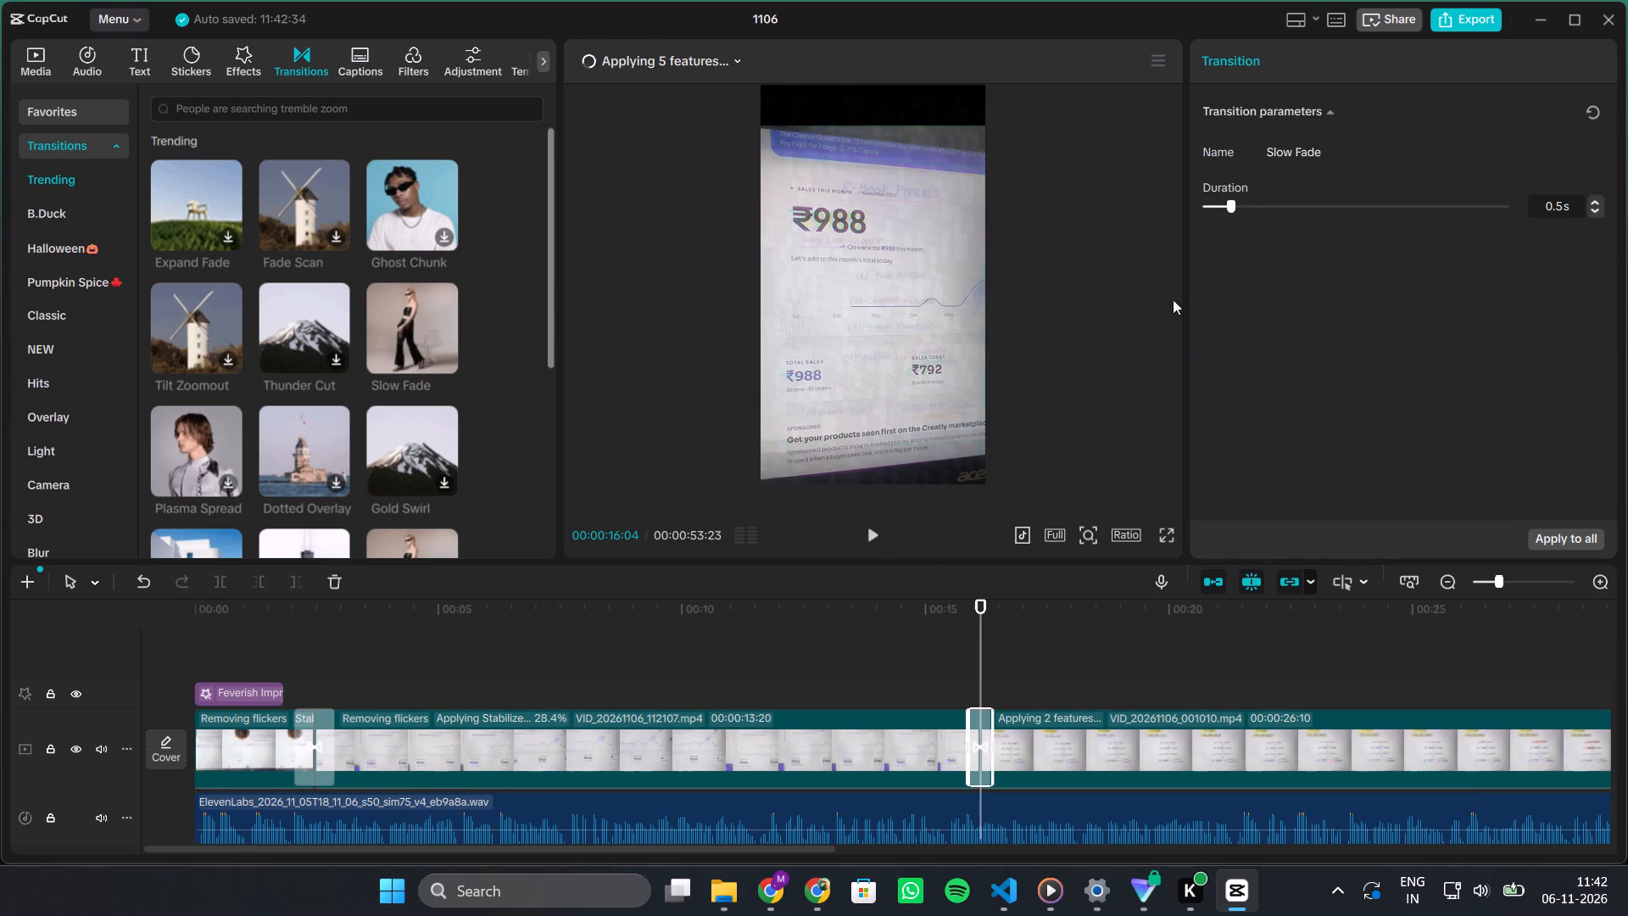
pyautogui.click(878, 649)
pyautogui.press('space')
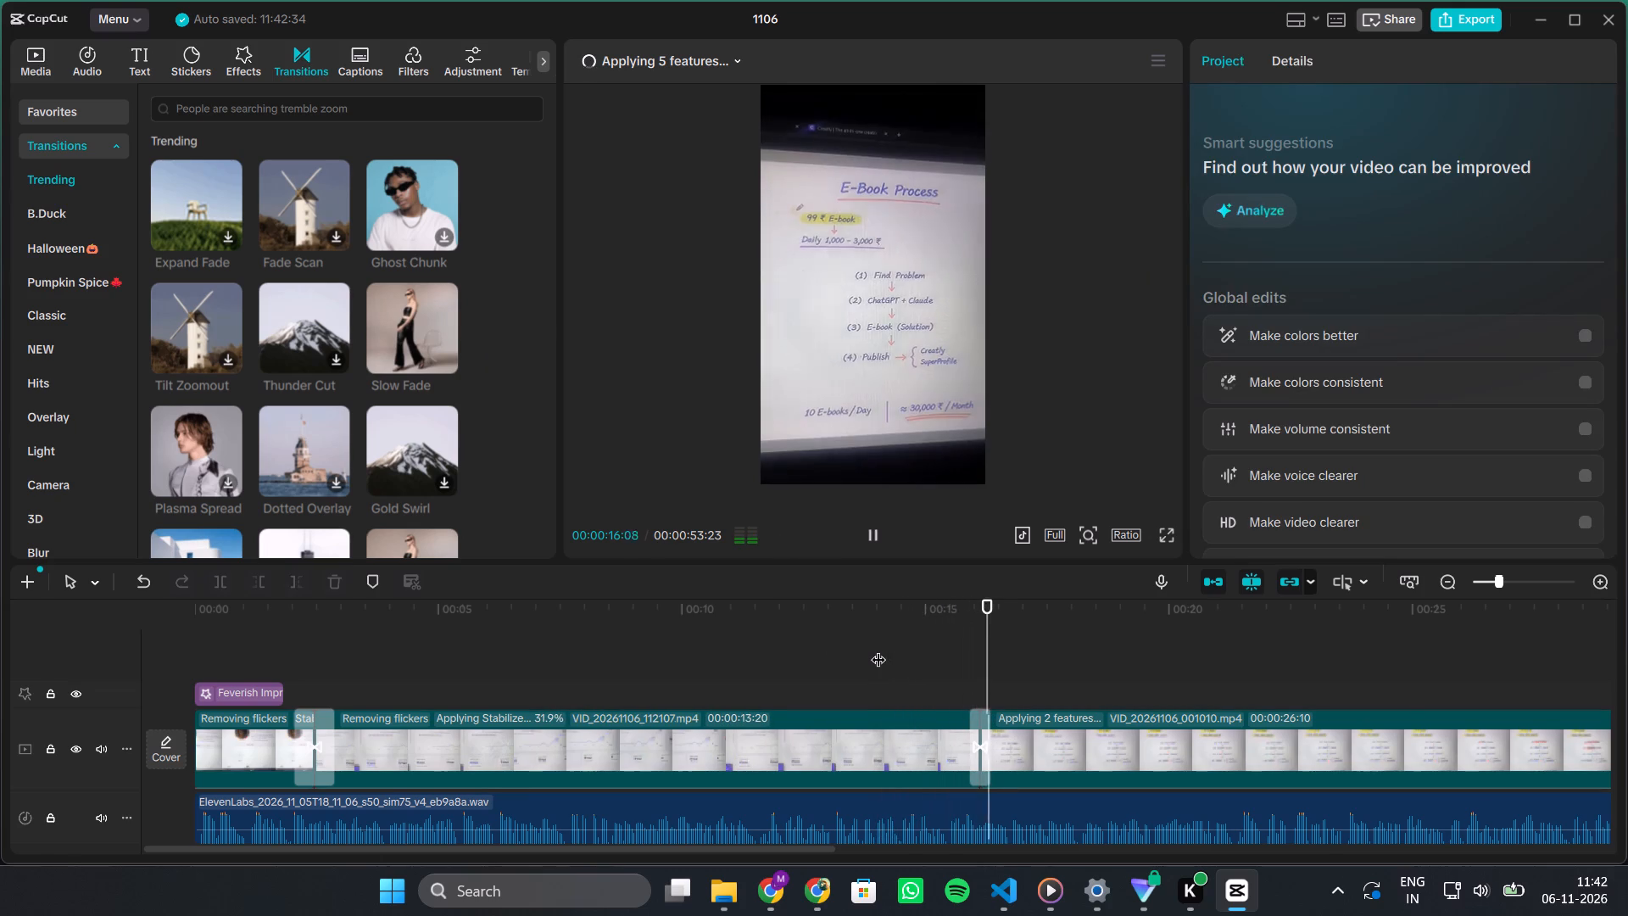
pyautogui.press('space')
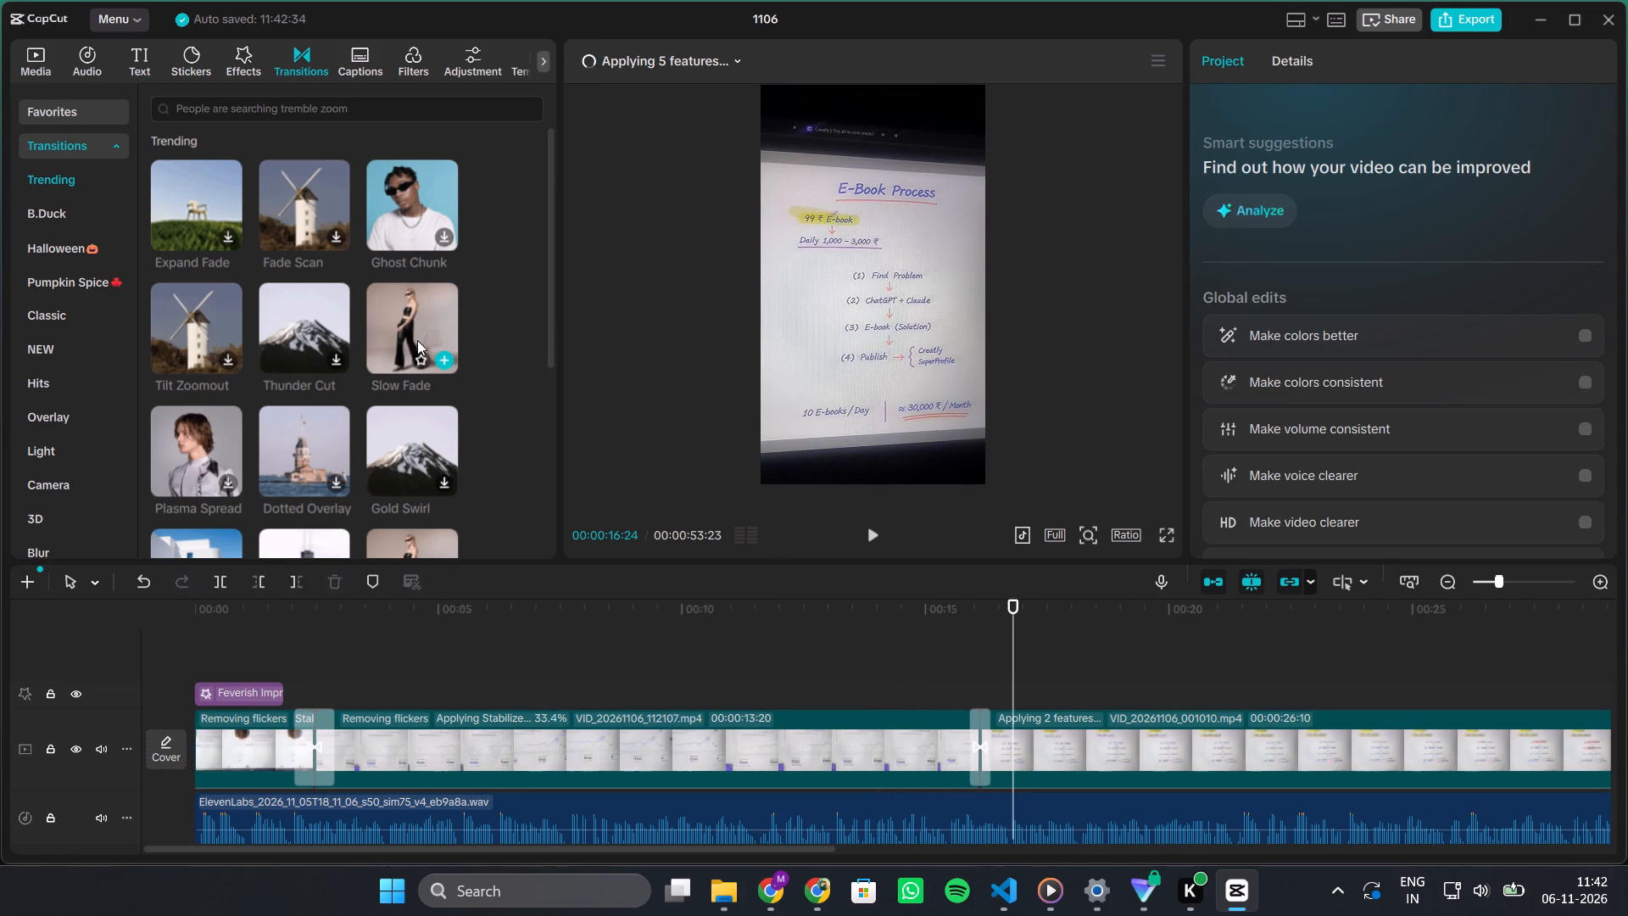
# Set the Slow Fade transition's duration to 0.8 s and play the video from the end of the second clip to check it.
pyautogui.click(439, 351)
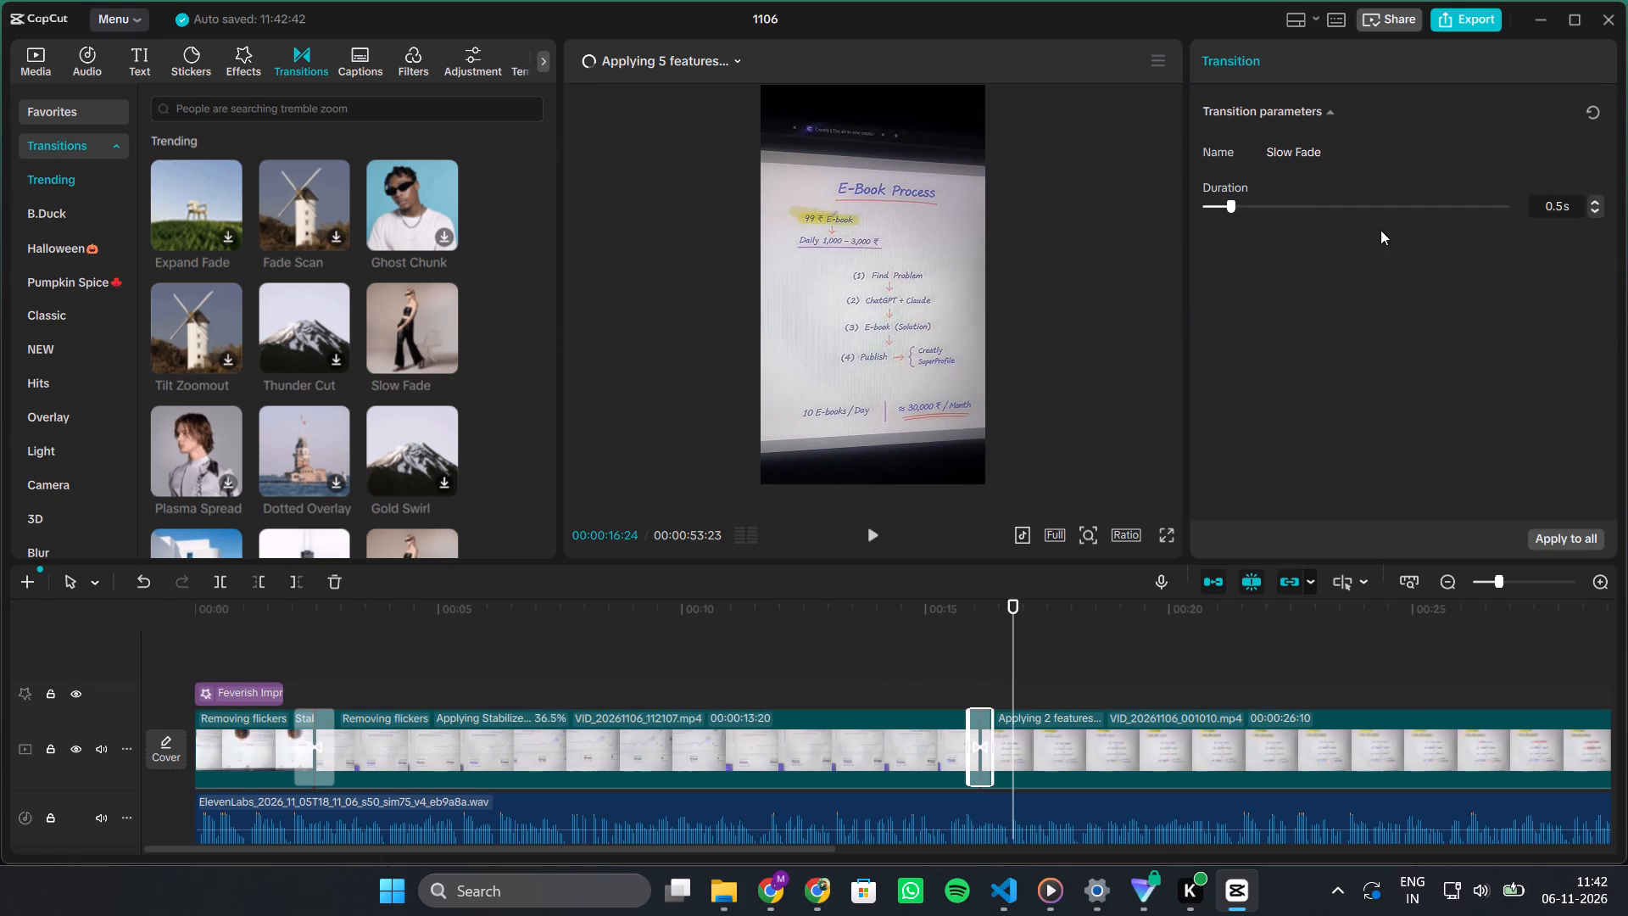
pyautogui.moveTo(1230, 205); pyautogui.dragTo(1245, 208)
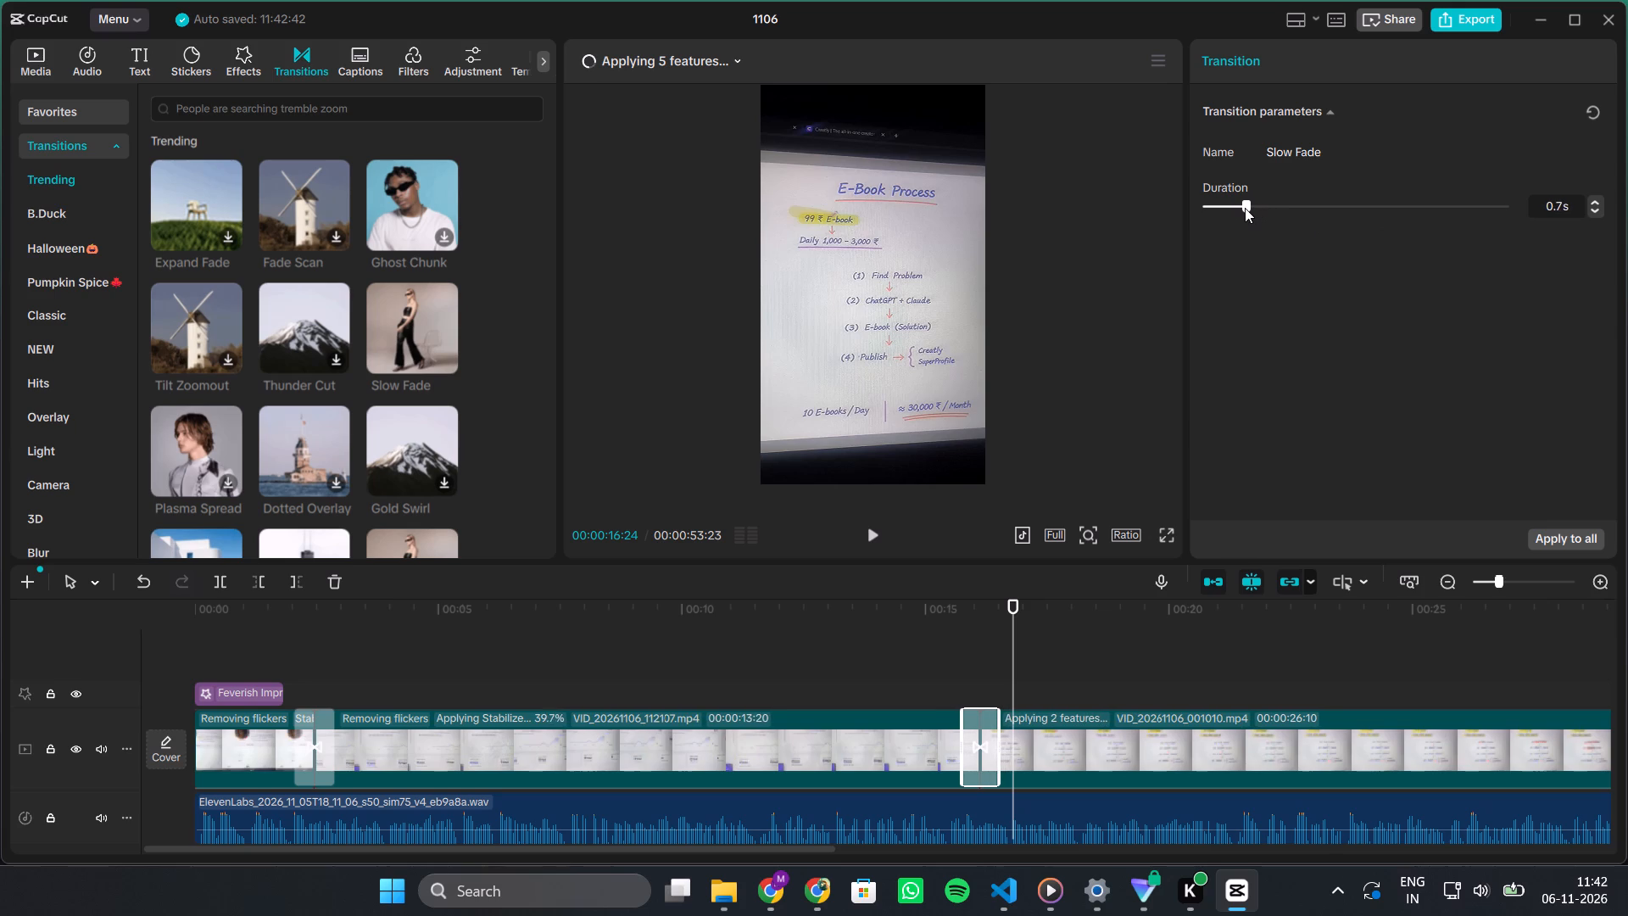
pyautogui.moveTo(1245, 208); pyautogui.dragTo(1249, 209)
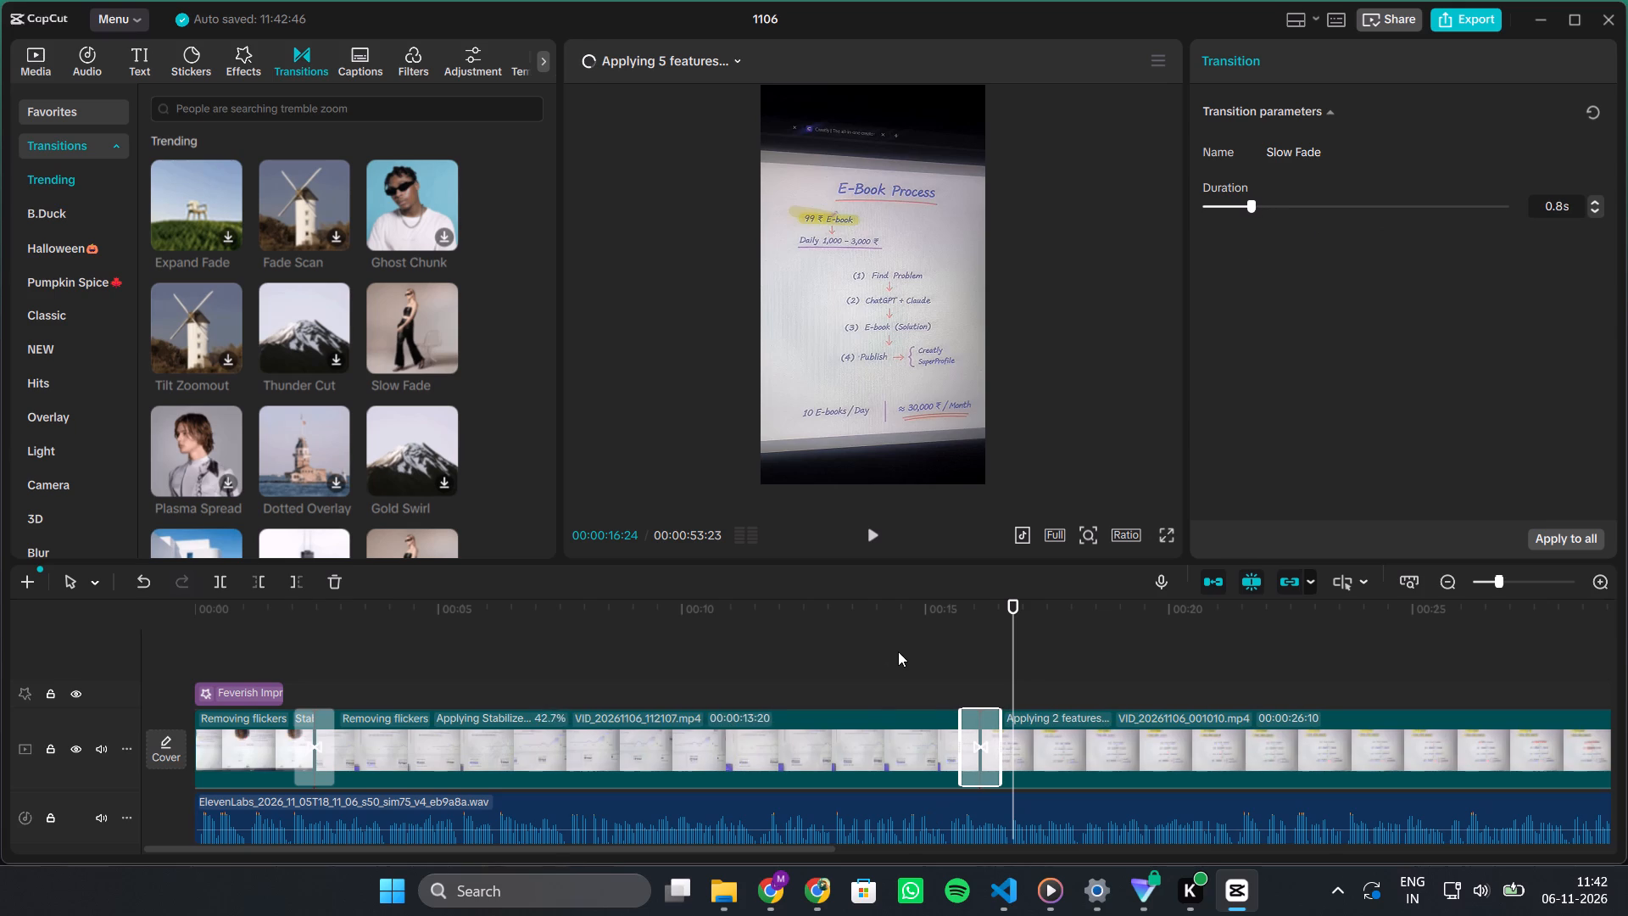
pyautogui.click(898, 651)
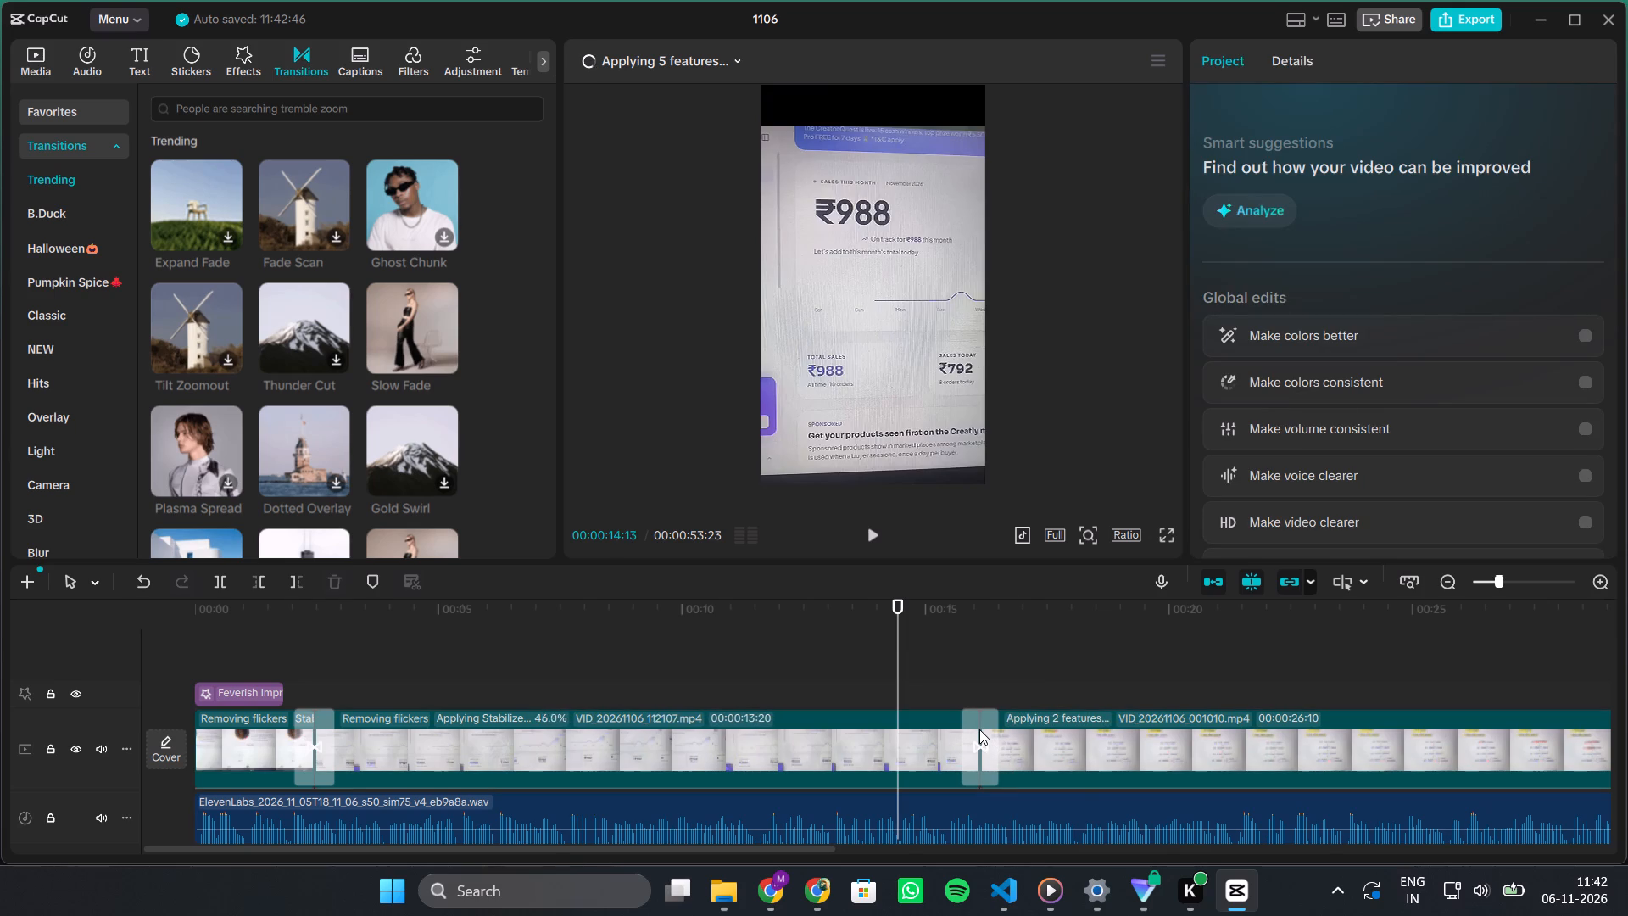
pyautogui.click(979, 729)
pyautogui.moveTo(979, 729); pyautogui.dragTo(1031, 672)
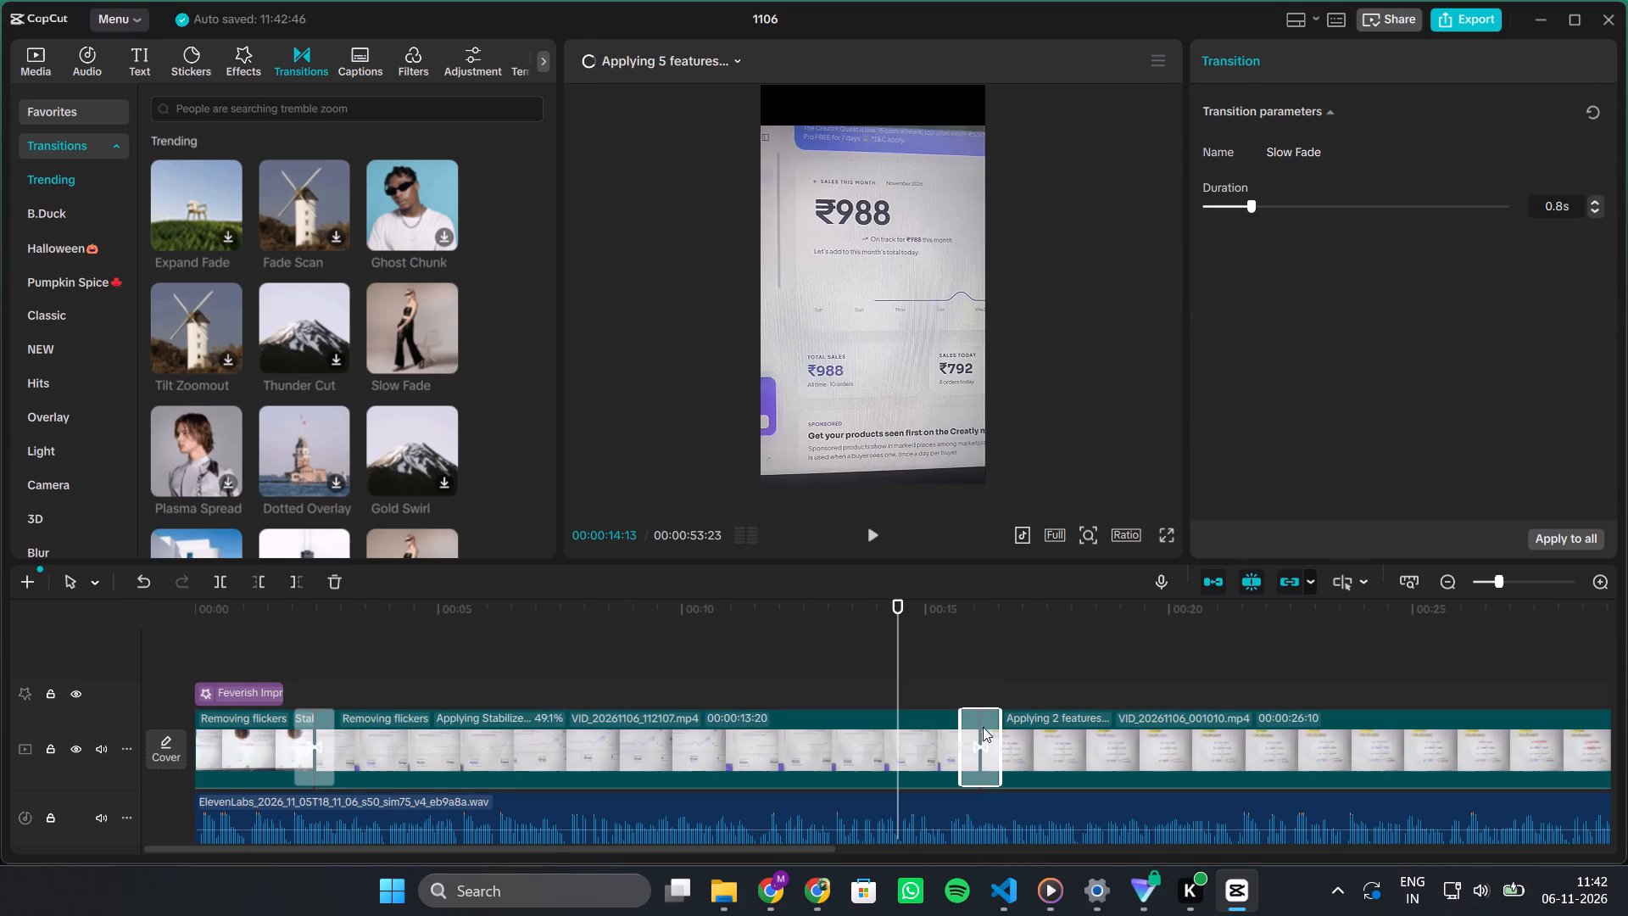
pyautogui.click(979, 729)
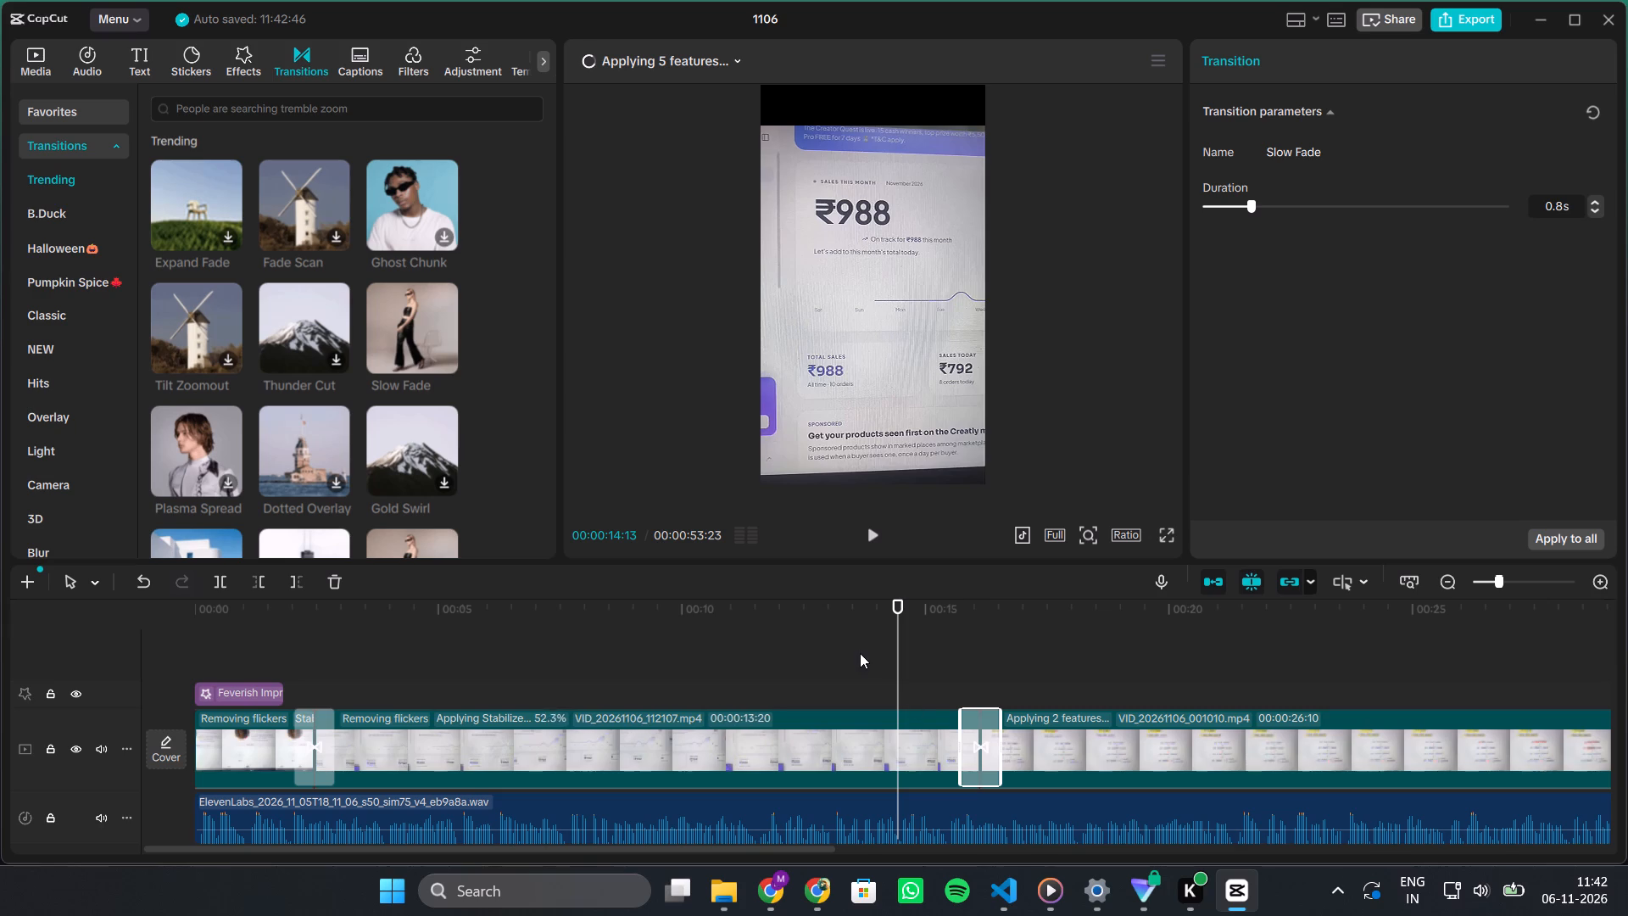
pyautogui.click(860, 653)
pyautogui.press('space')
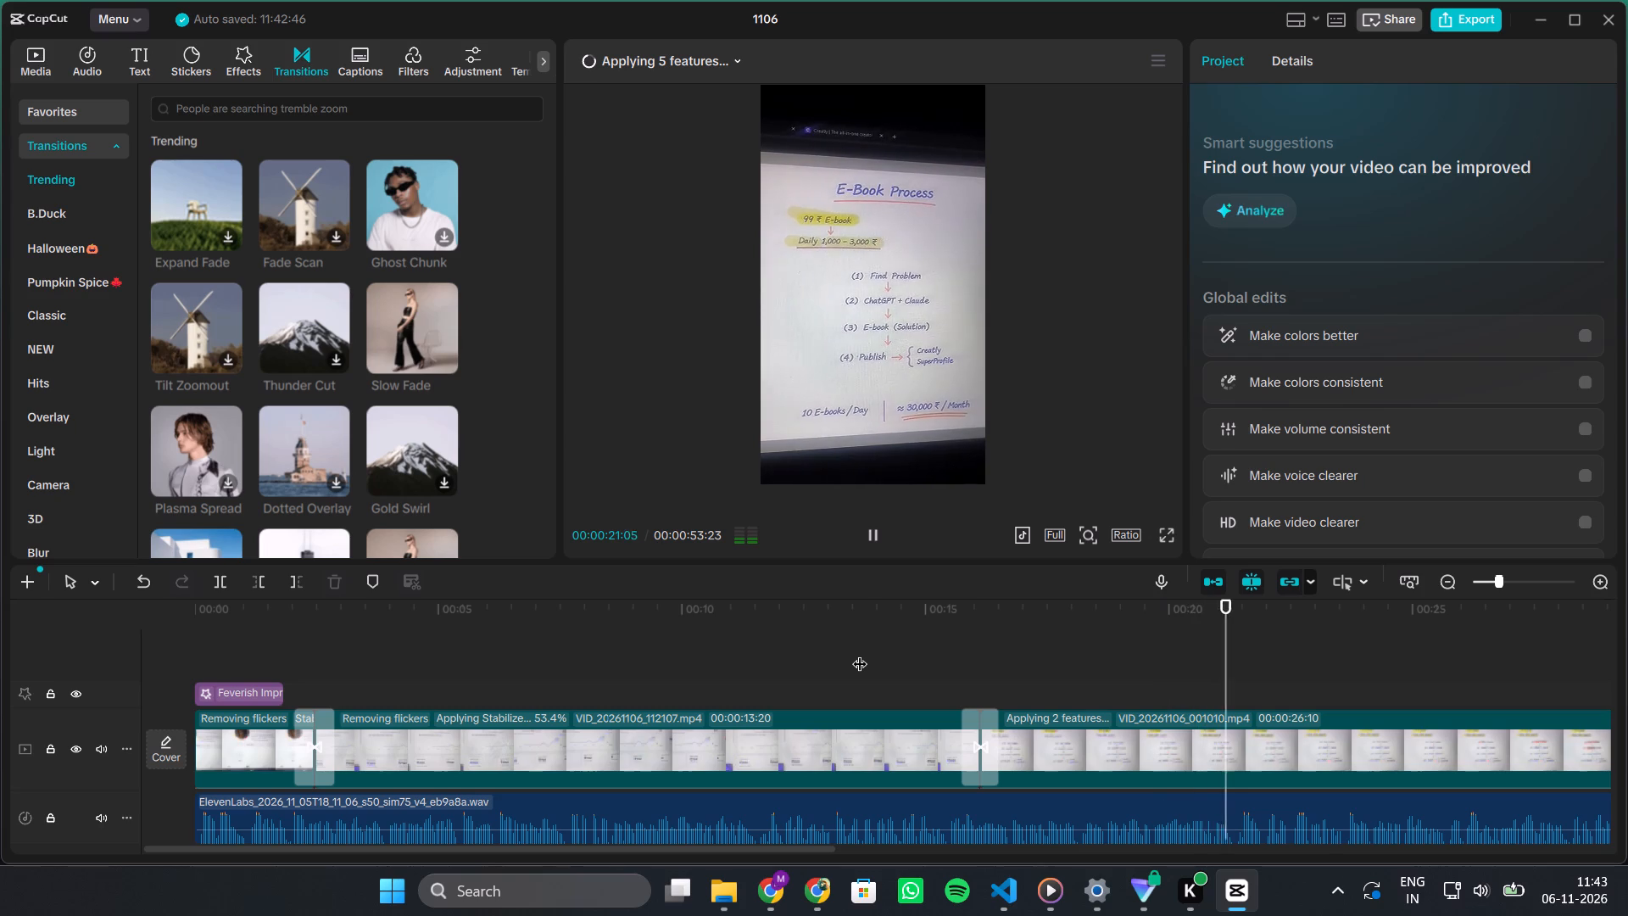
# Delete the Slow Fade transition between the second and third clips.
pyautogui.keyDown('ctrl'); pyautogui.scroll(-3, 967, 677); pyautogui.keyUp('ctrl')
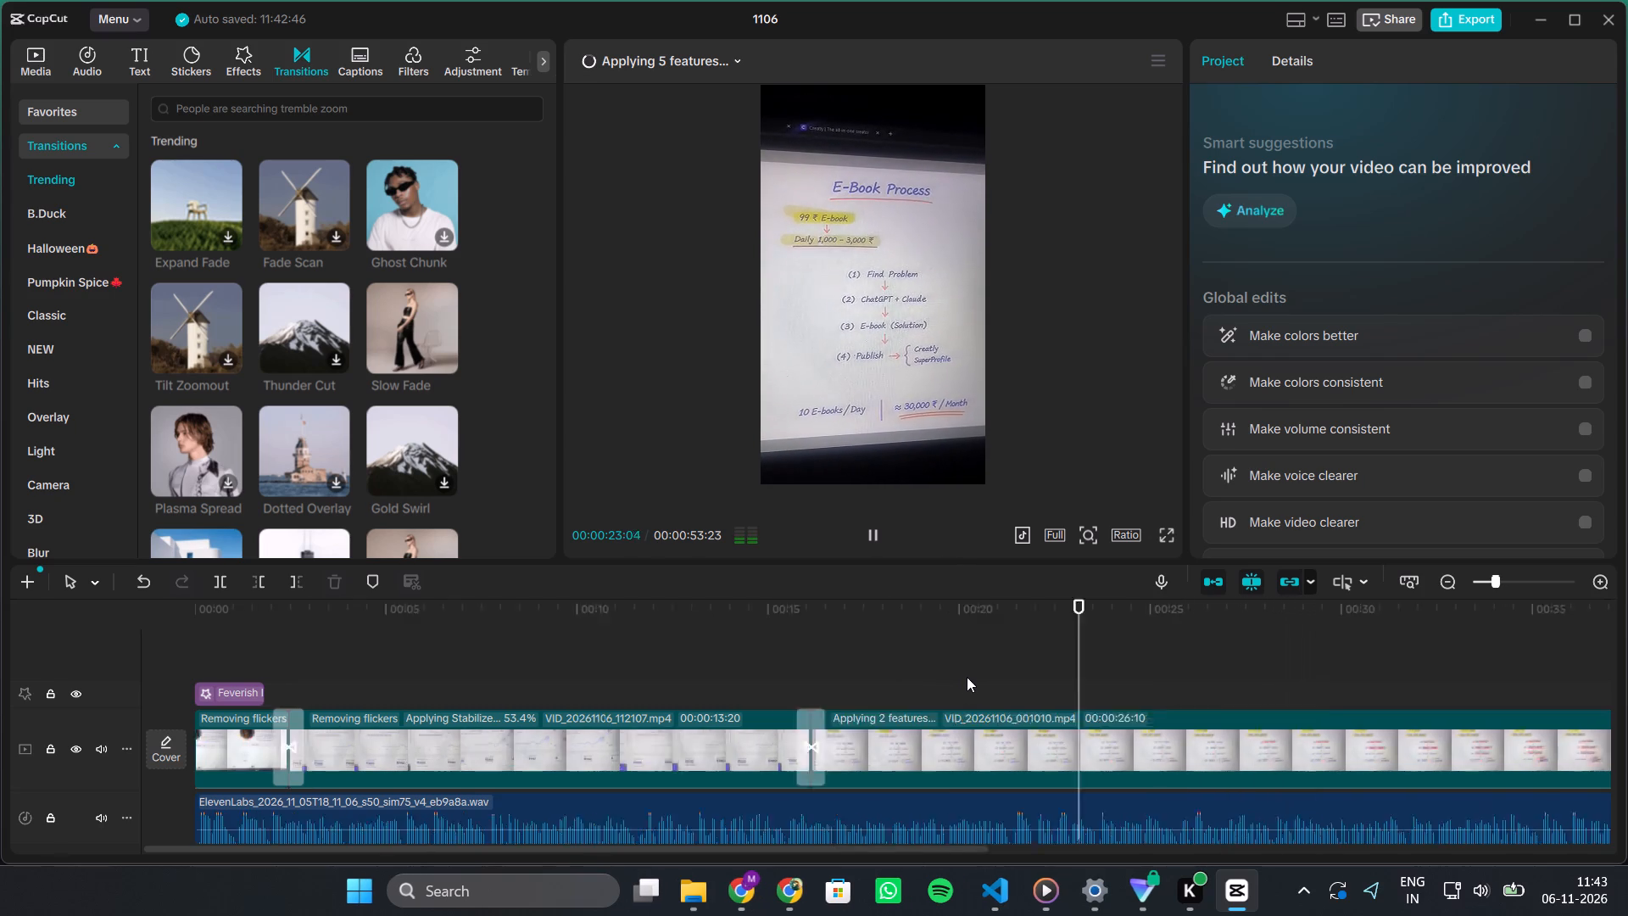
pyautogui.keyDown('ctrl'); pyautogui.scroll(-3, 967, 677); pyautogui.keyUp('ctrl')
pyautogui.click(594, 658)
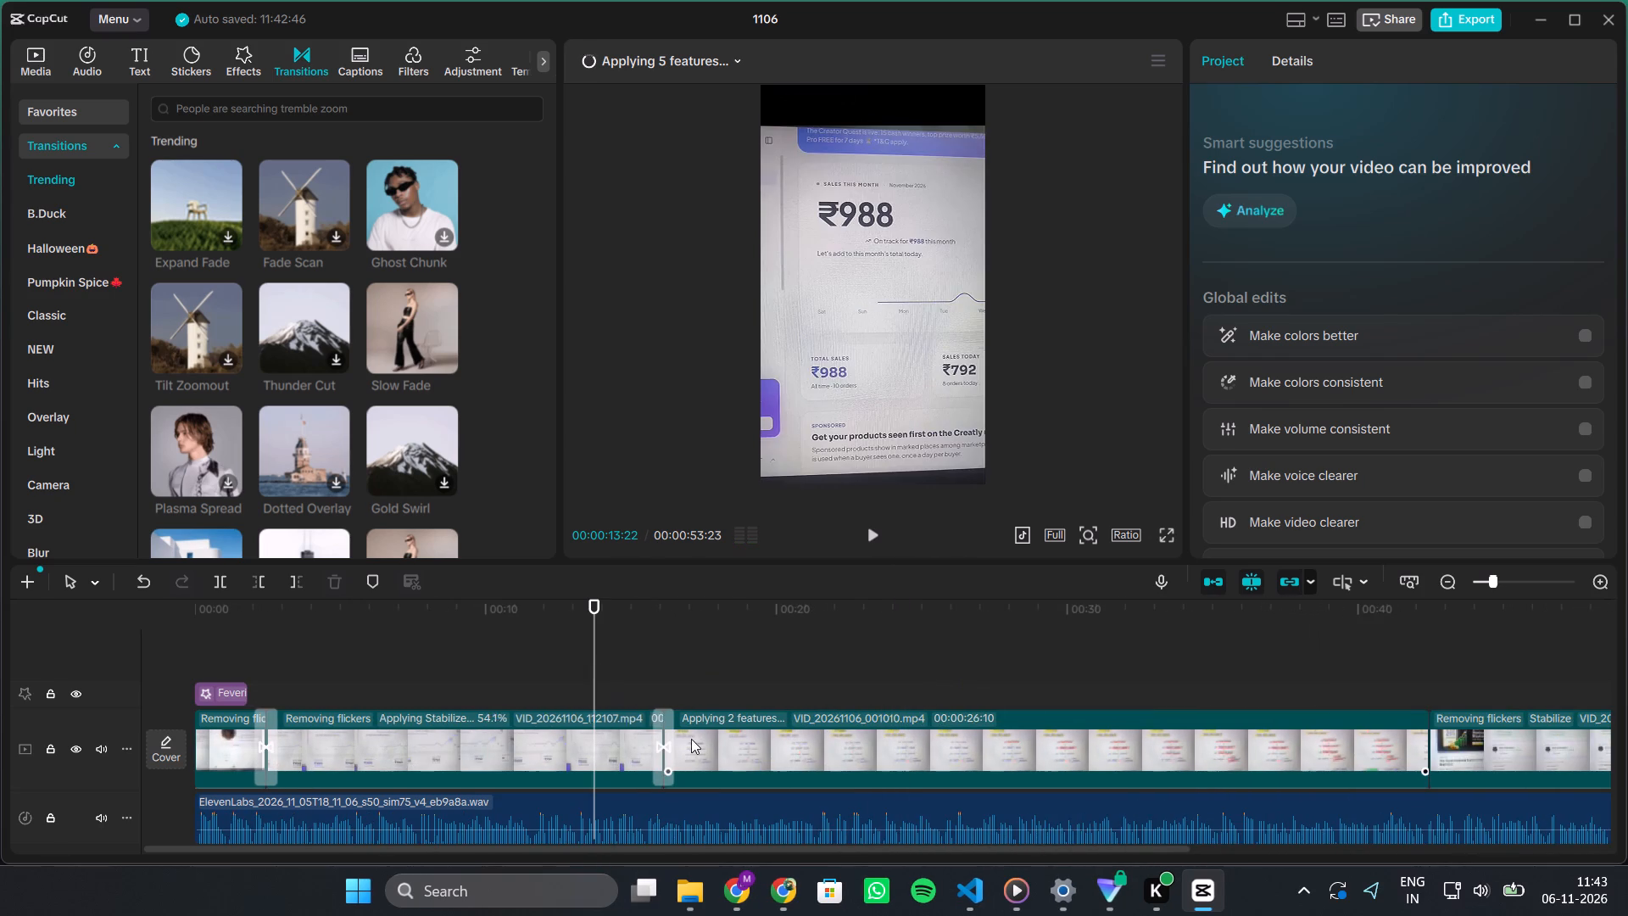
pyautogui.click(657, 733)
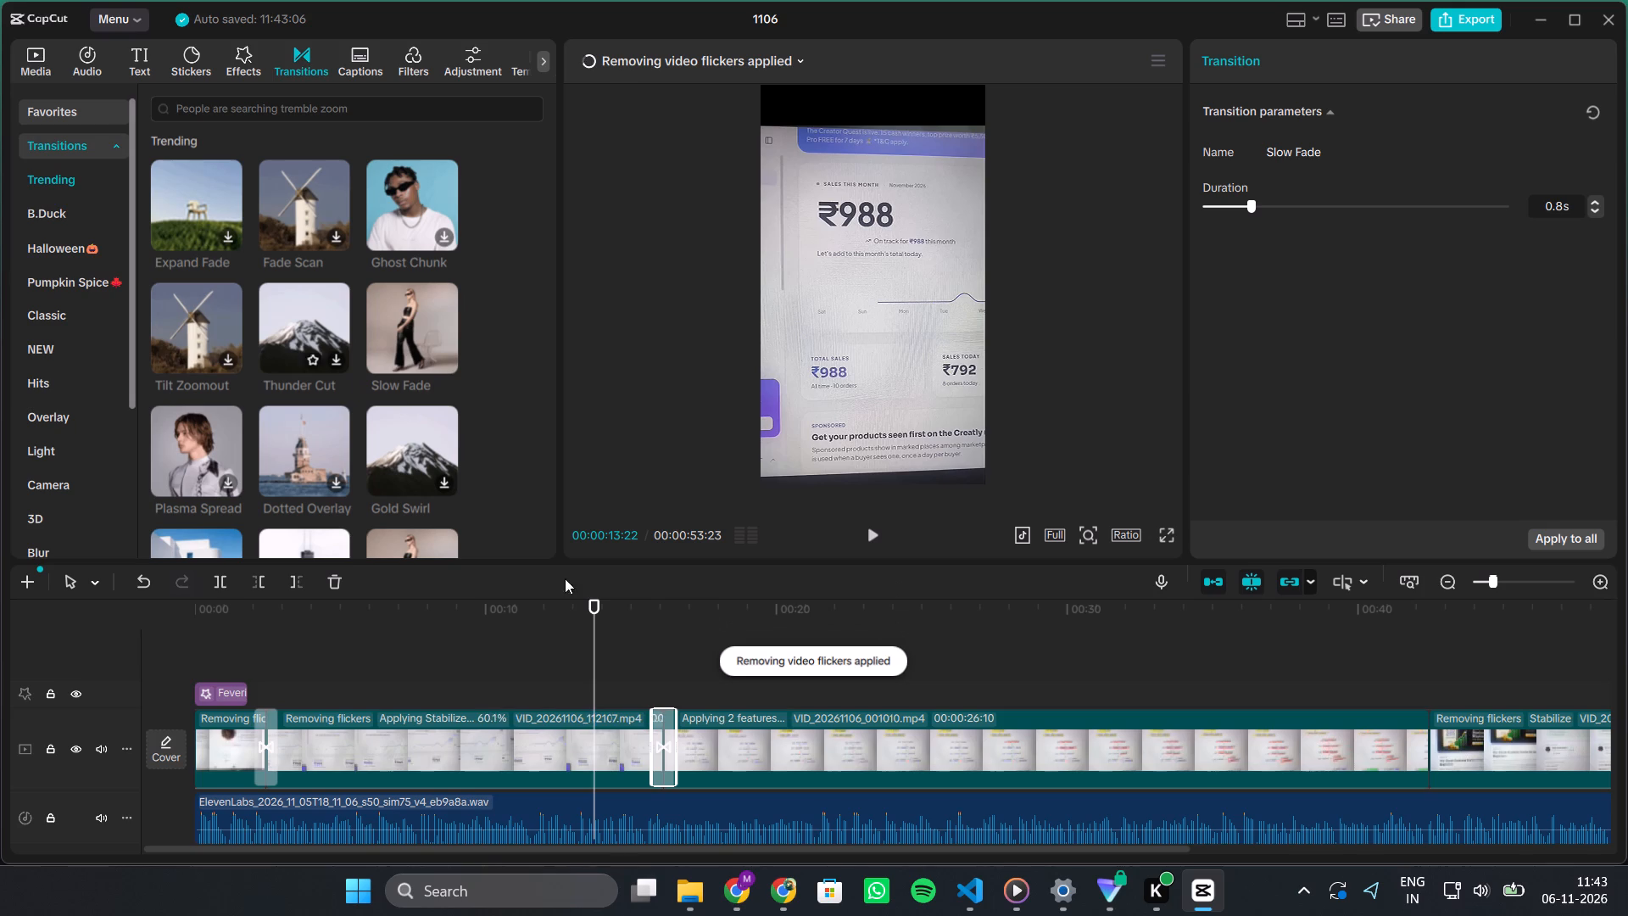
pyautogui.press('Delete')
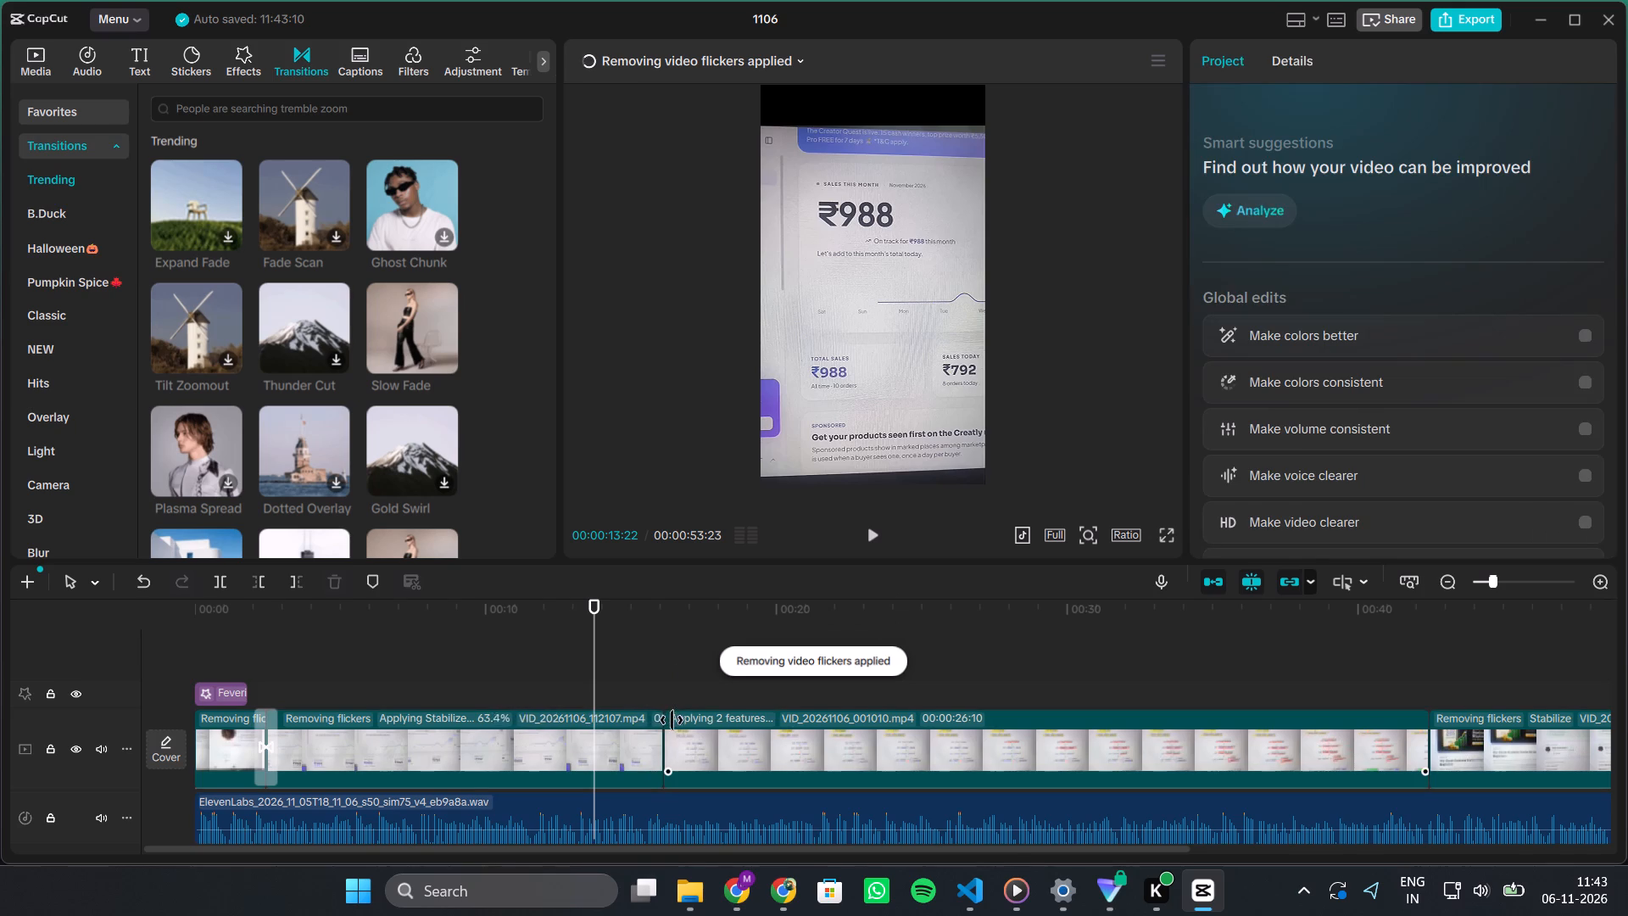
# Move the cut between the second and third clips earlier, extending the third clip's duration to 00:00:26:21.
pyautogui.moveTo(662, 732); pyautogui.dragTo(661, 732)
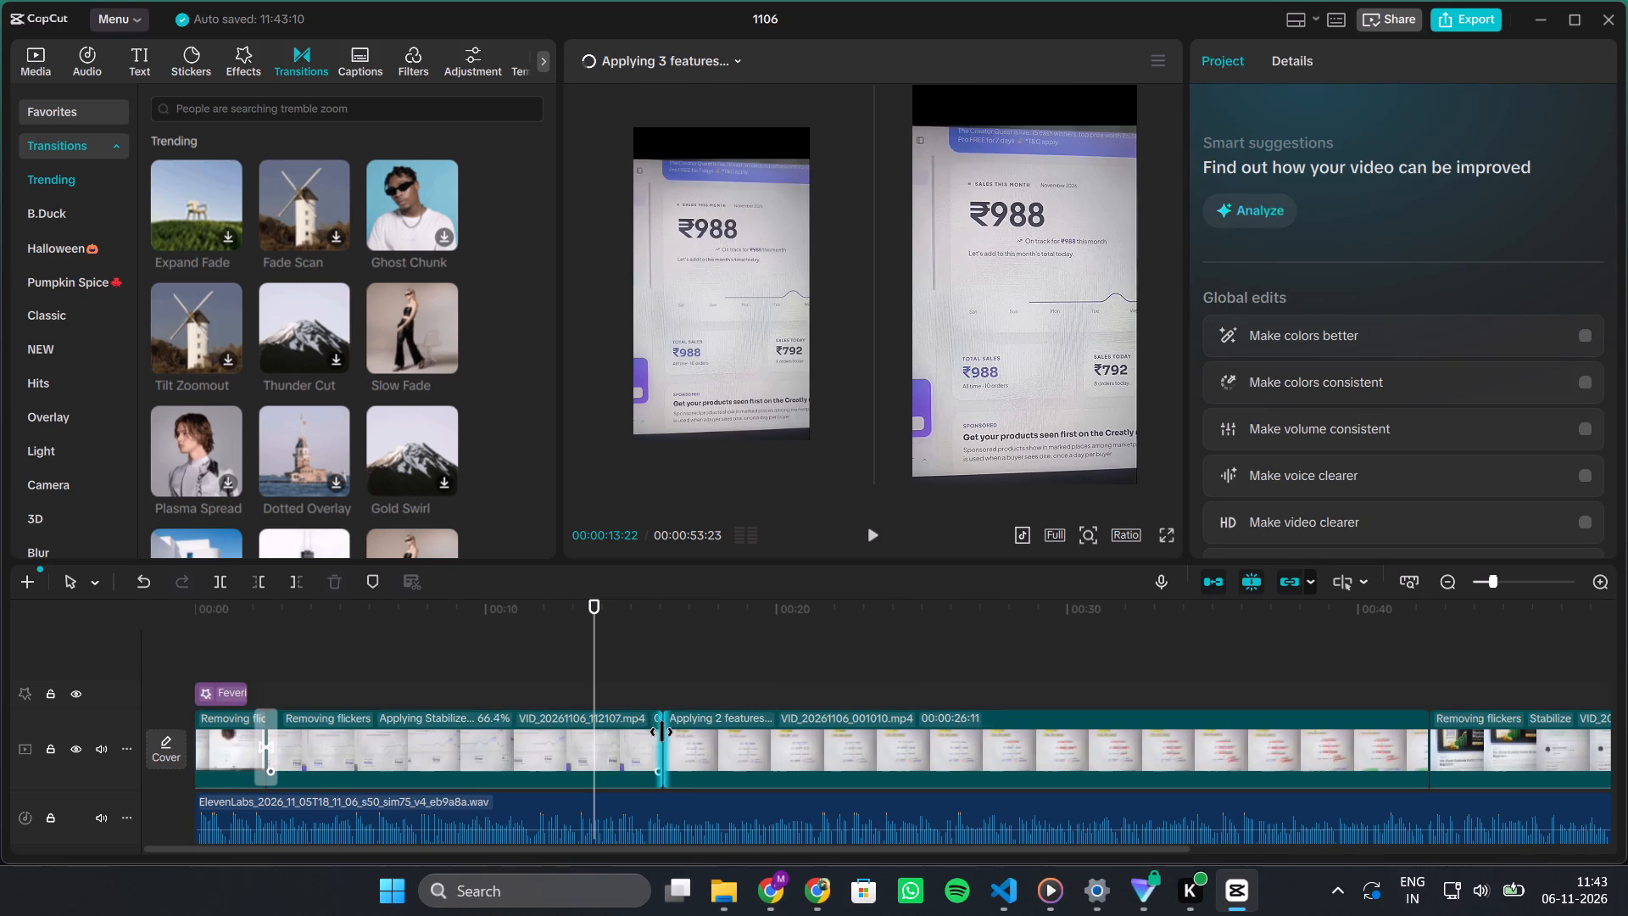
pyautogui.moveTo(661, 732); pyautogui.dragTo(651, 731)
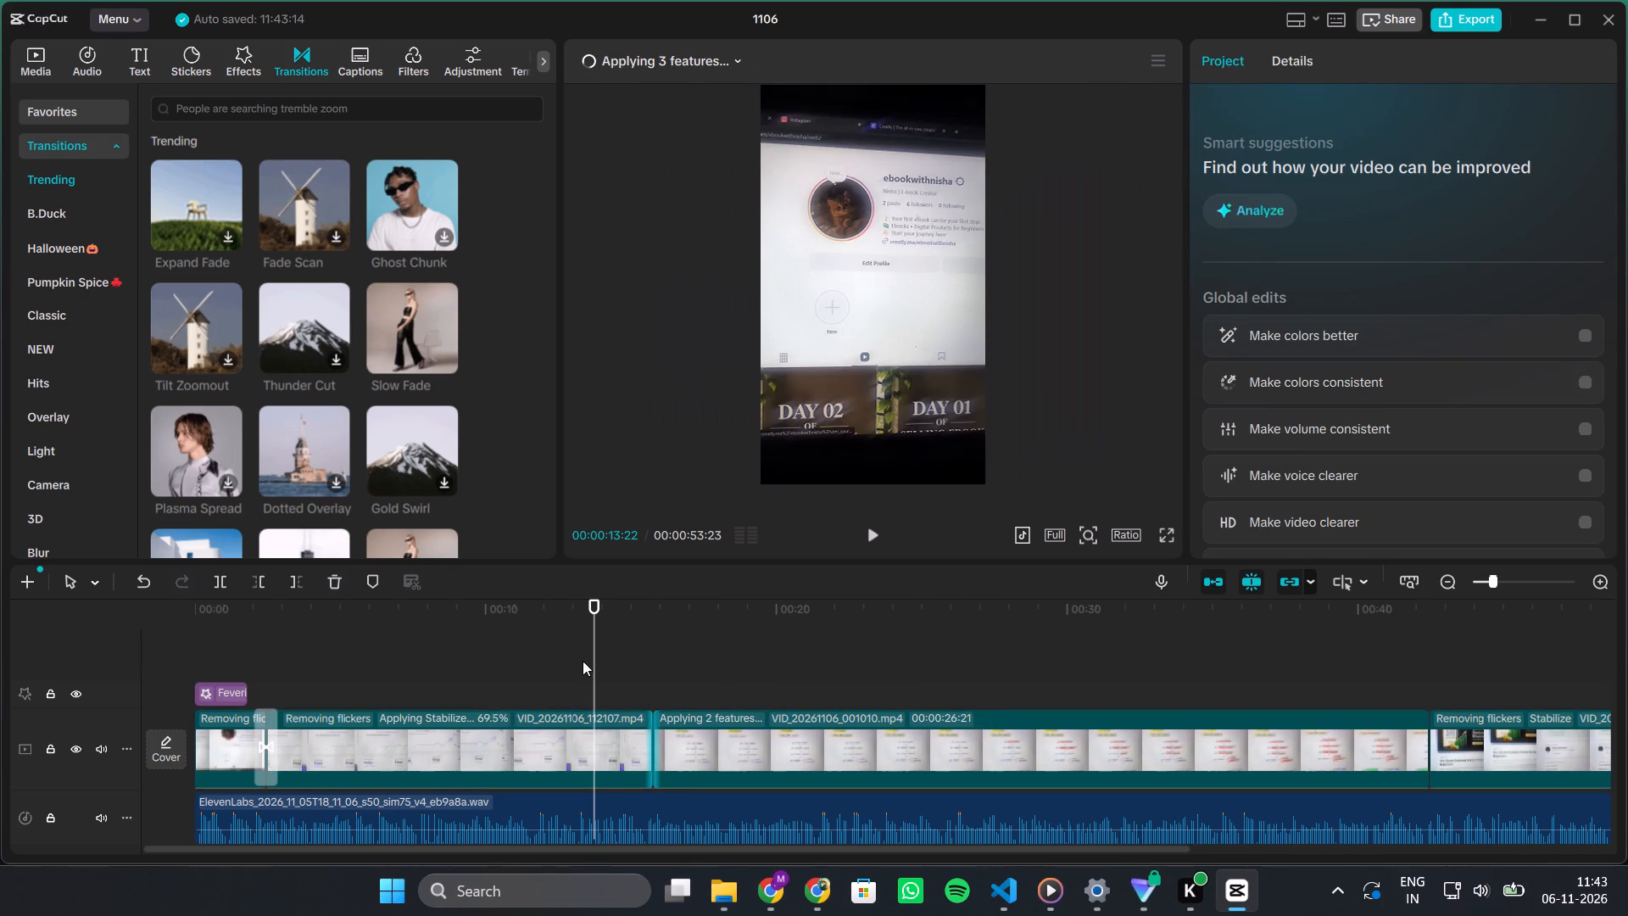
# Add the Slow Fade transition at the moved cut between the second and third clips, shorten its duration, and play the result.
pyautogui.moveTo(588, 665); pyautogui.dragTo(653, 666)
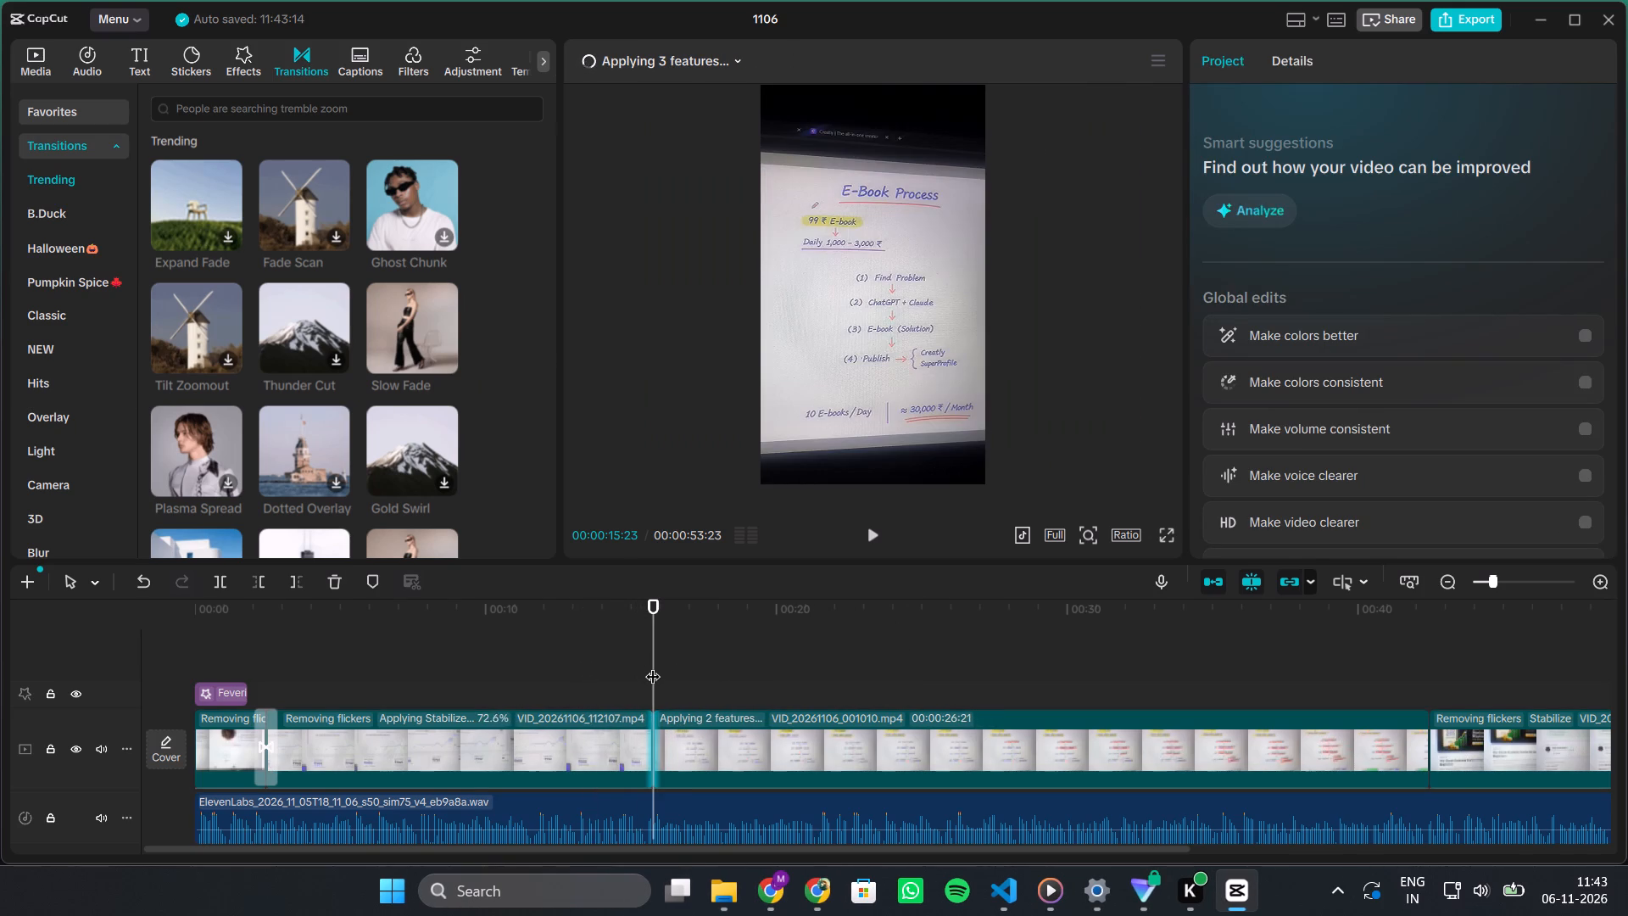
pyautogui.click(420, 358)
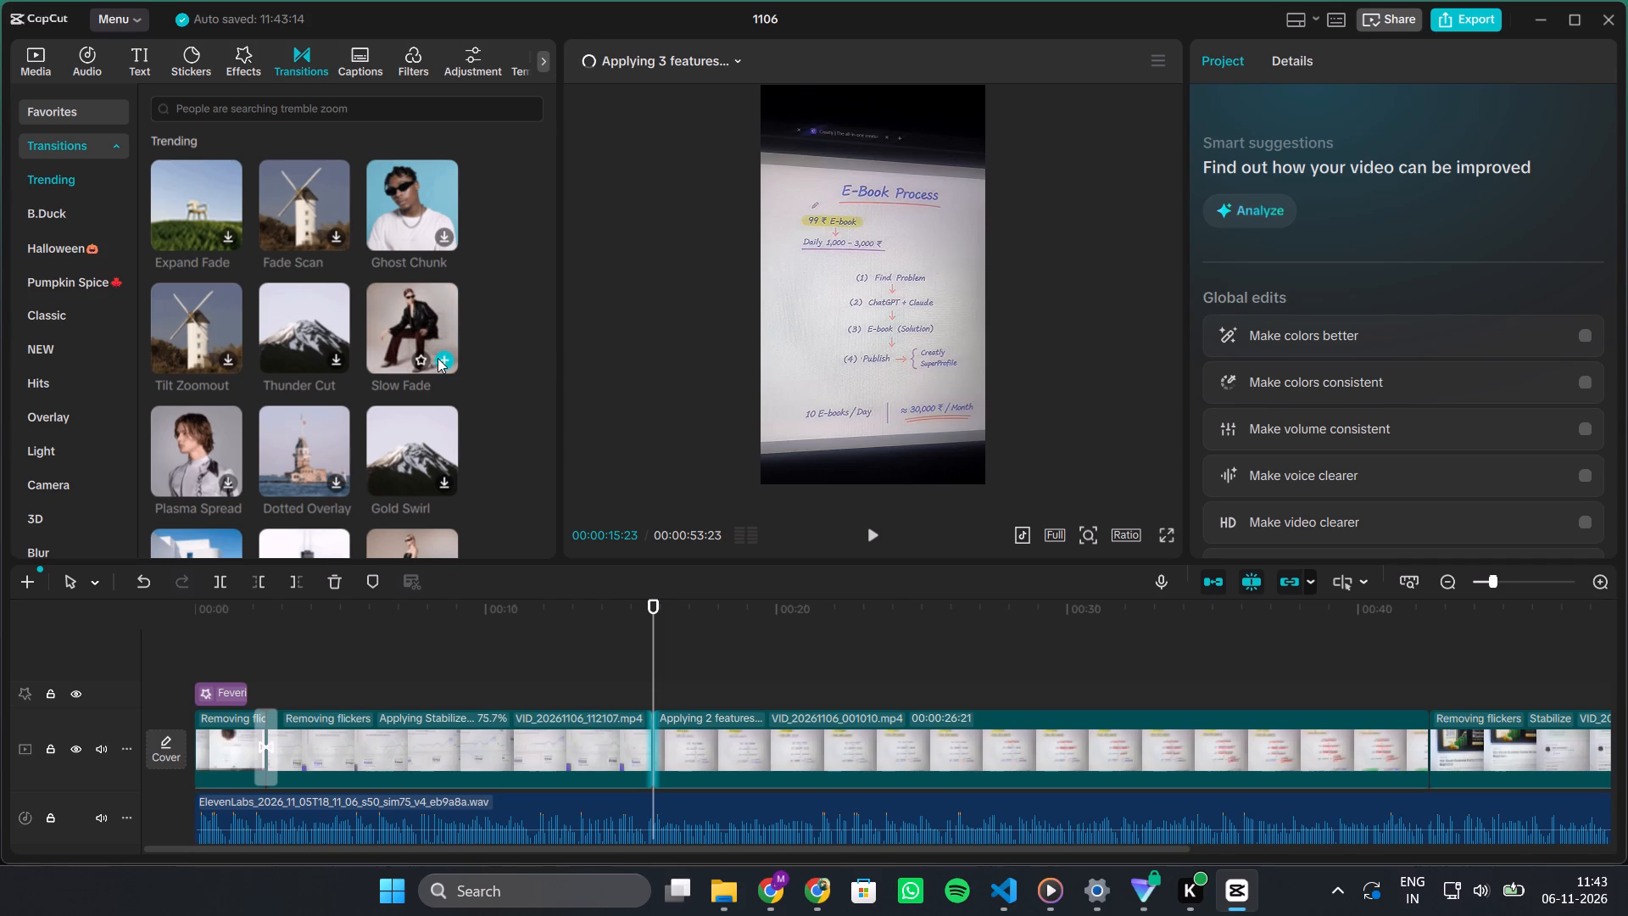
pyautogui.click(445, 356)
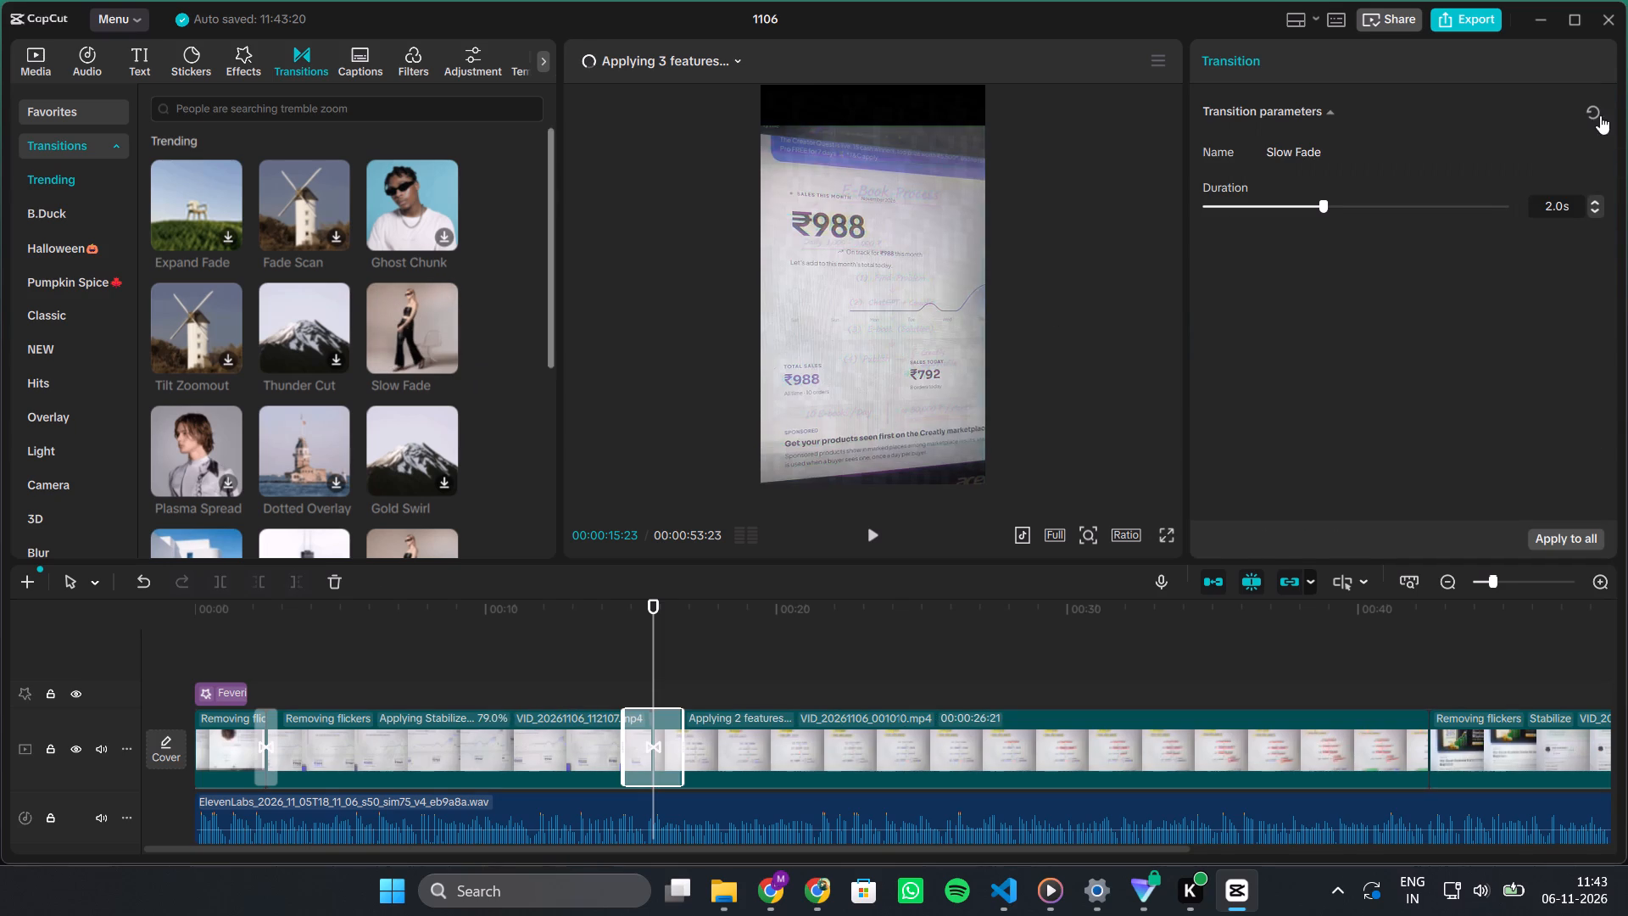
pyautogui.moveTo(1324, 204); pyautogui.dragTo(1276, 206)
pyautogui.click(569, 643)
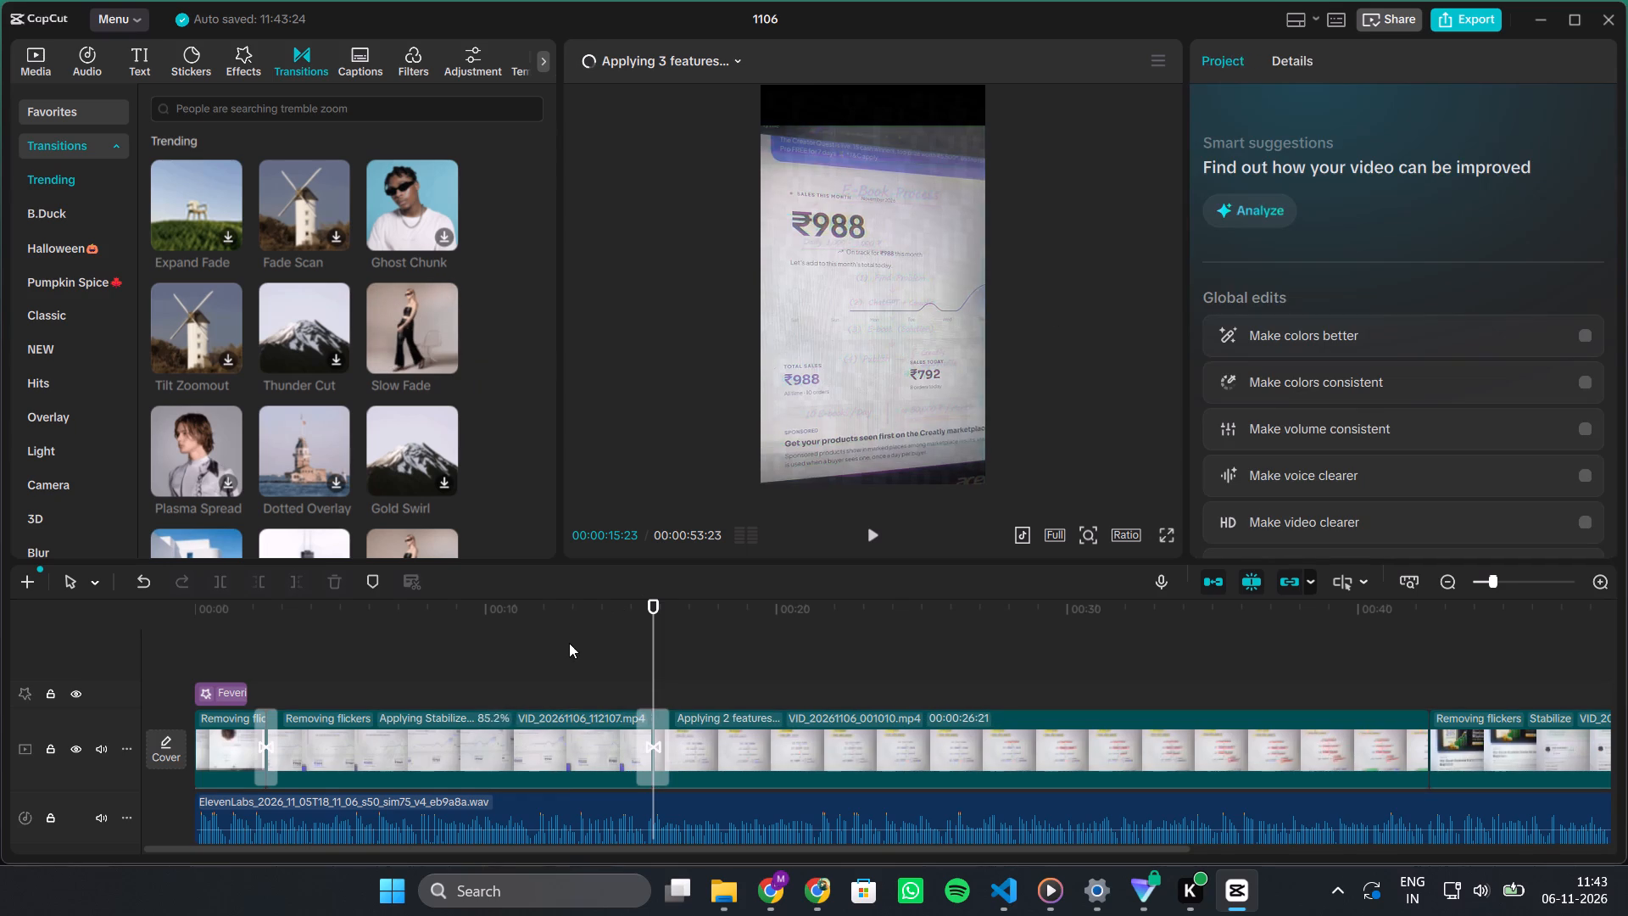
pyautogui.press('space')
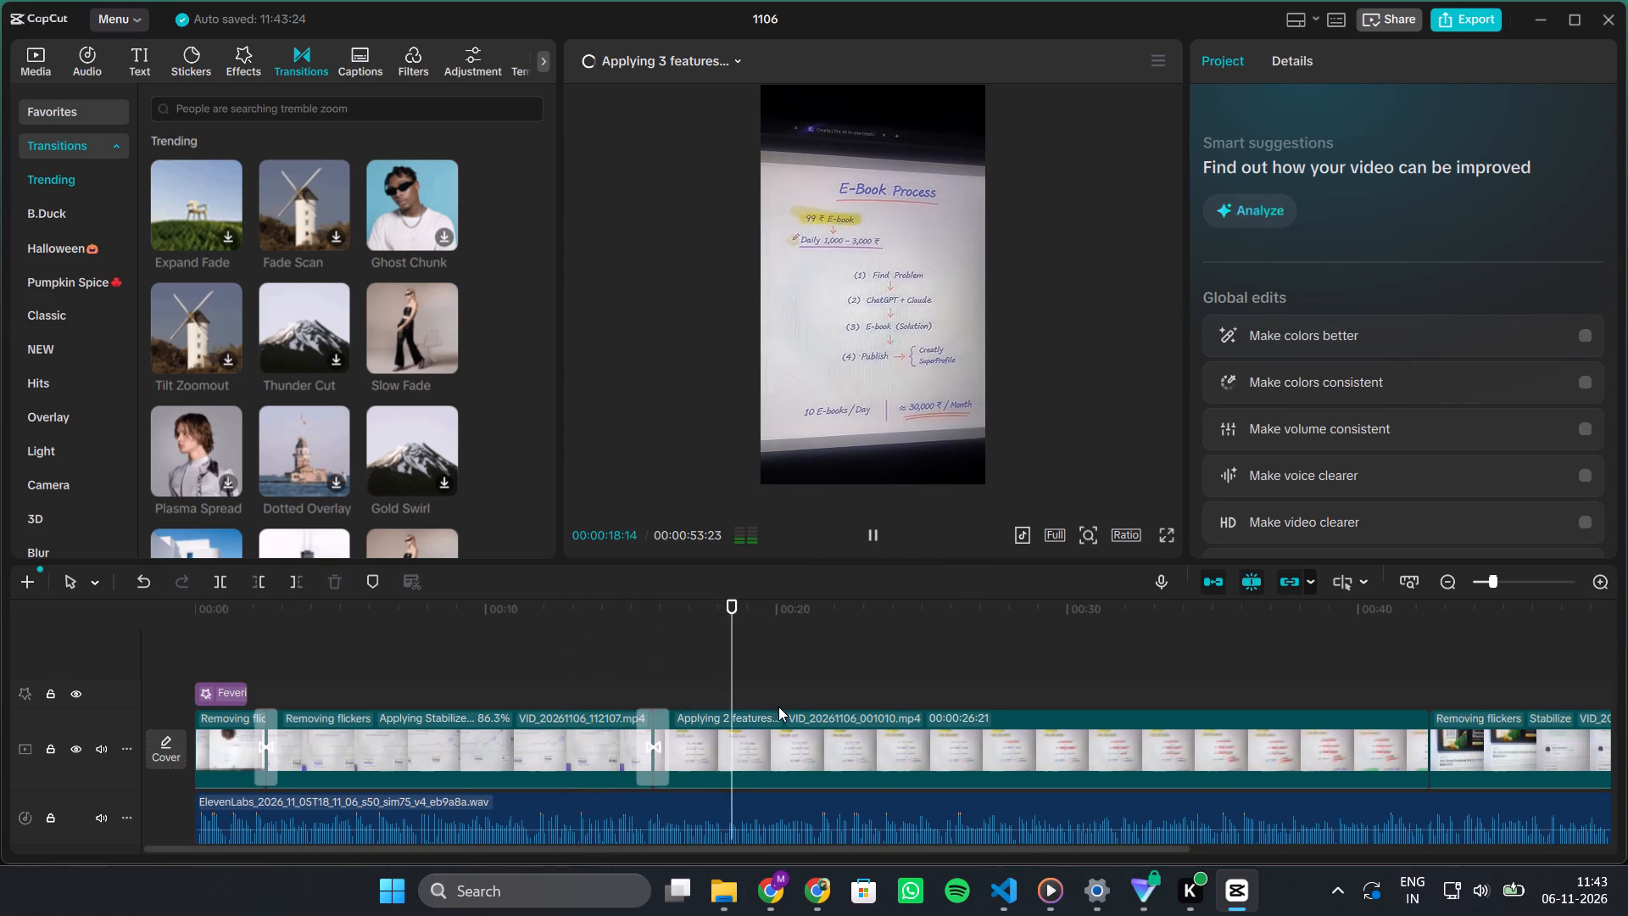
# Play the video across the cut between the third and fourth clips to check it.
pyautogui.keyDown('ctrl'); pyautogui.scroll(-3, 777, 704); pyautogui.keyUp('ctrl')
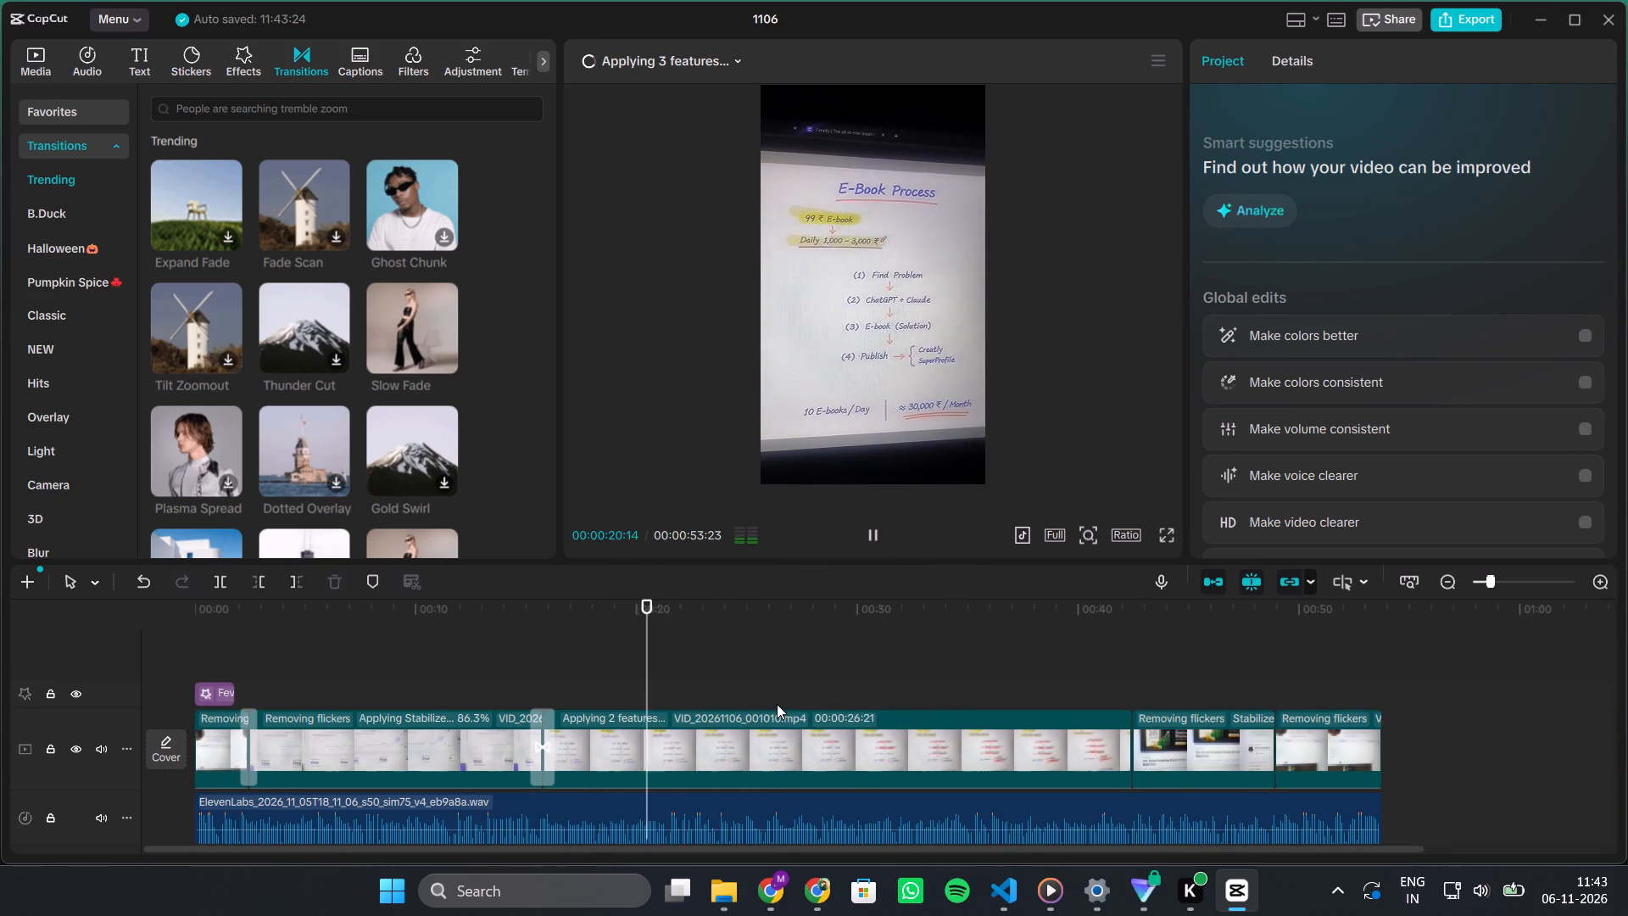
pyautogui.click(1131, 676)
pyautogui.moveTo(1131, 676); pyautogui.dragTo(1090, 688)
pyautogui.press('space')
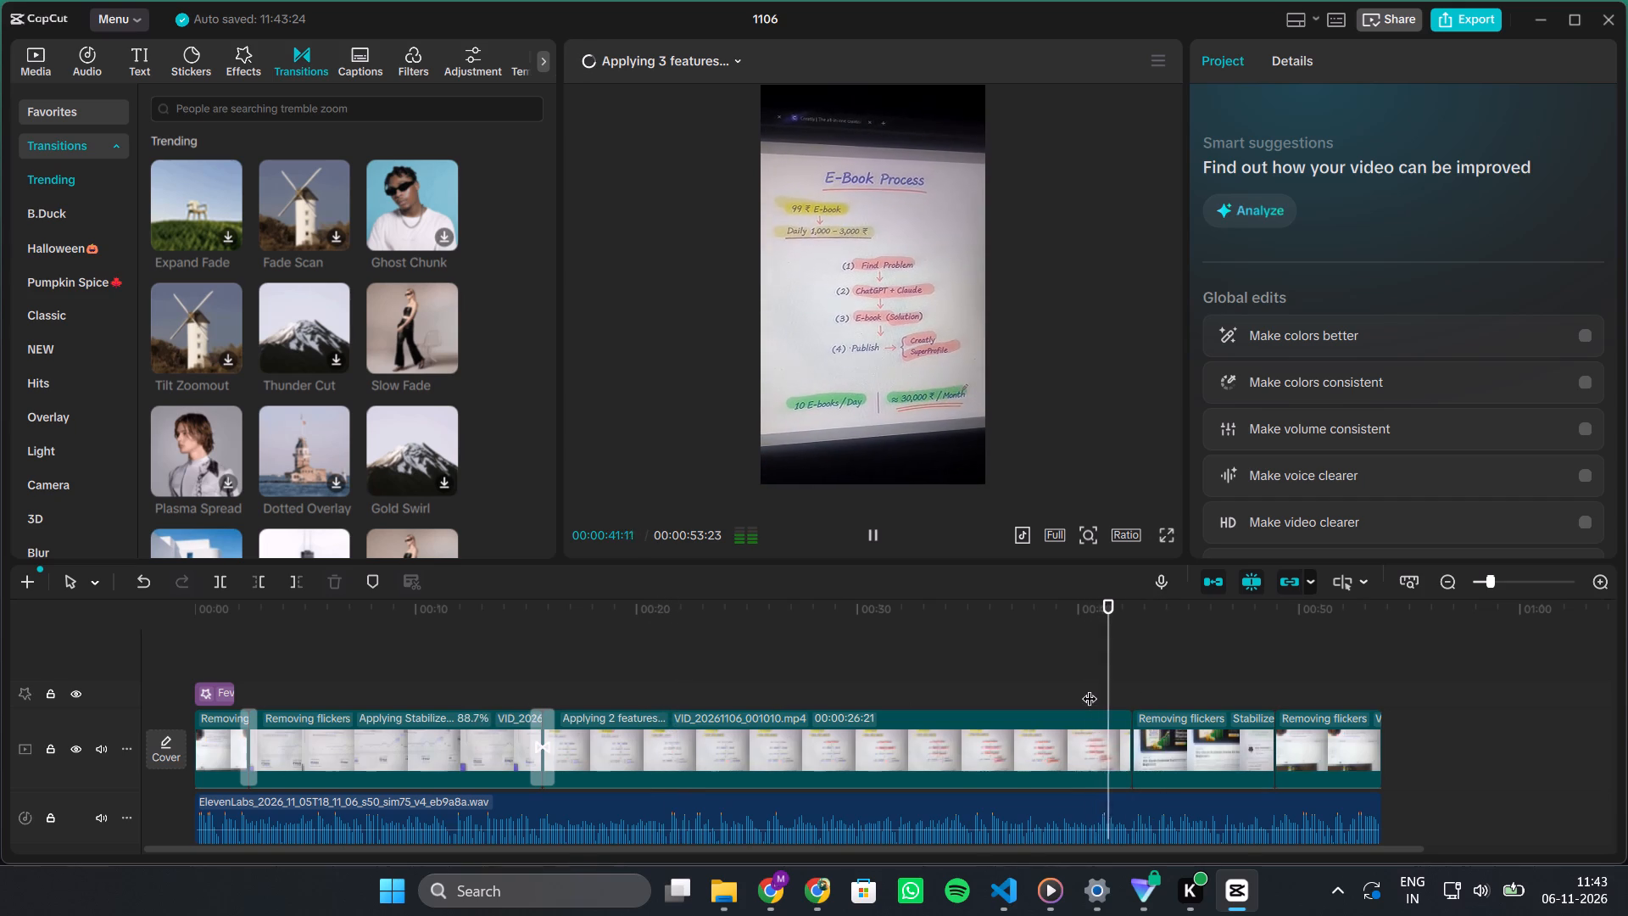
pyautogui.press('space')
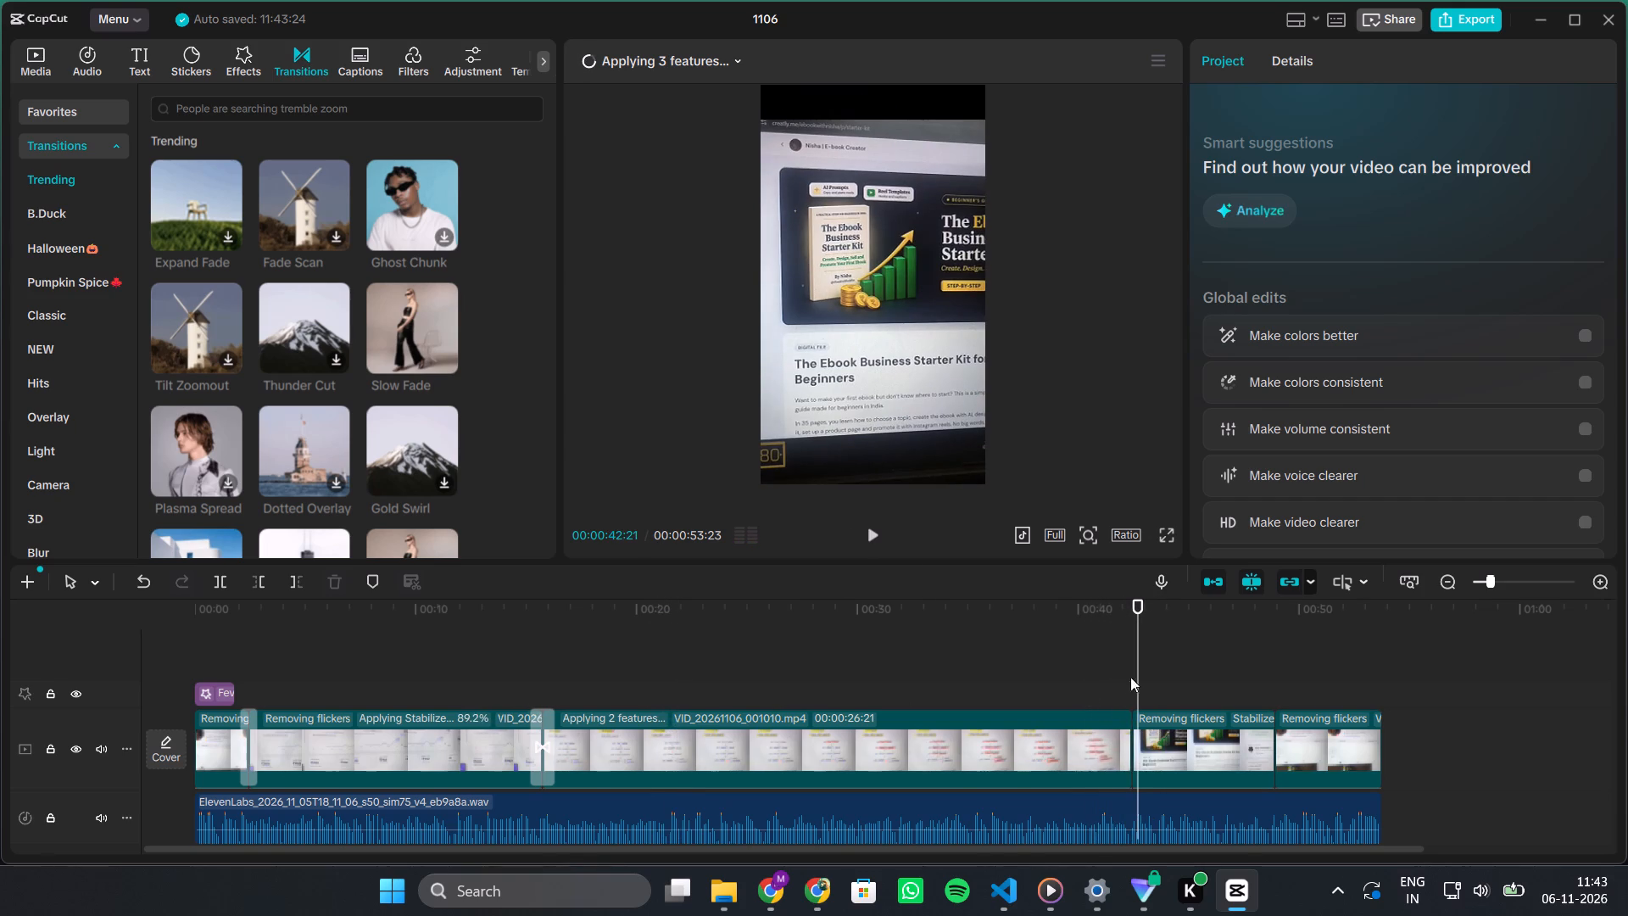
# Place the playhead at the cut between the third and fourth clips and browse the trending transitions for a suitable one.
pyautogui.moveTo(1145, 667); pyautogui.dragTo(1129, 671)
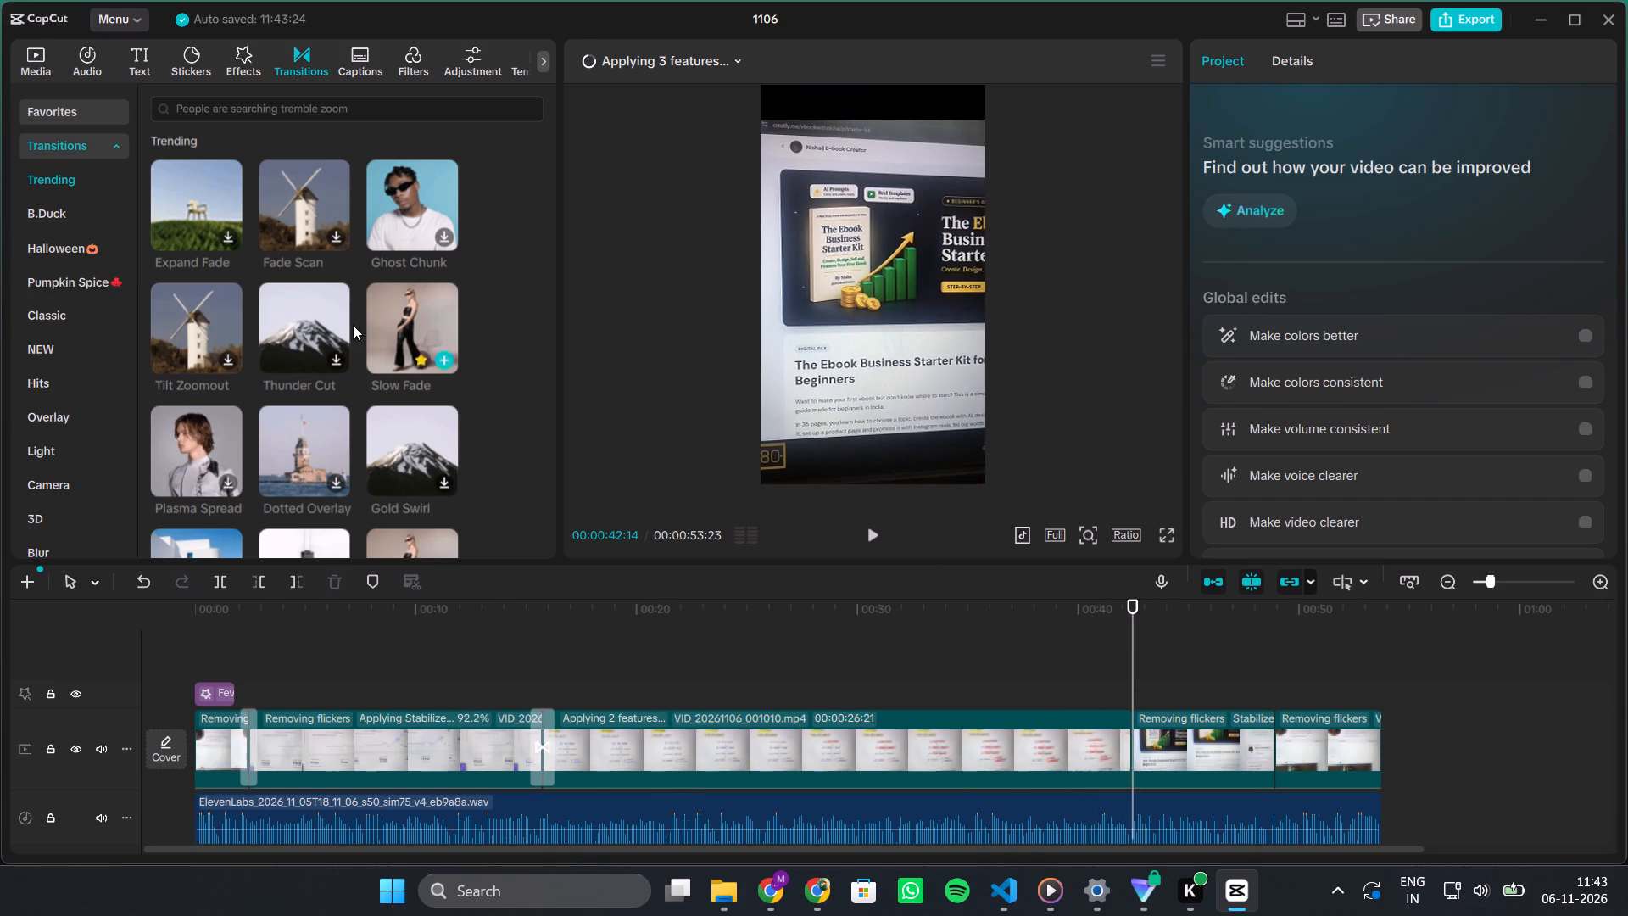
pyautogui.scroll(-1, 309, 460)
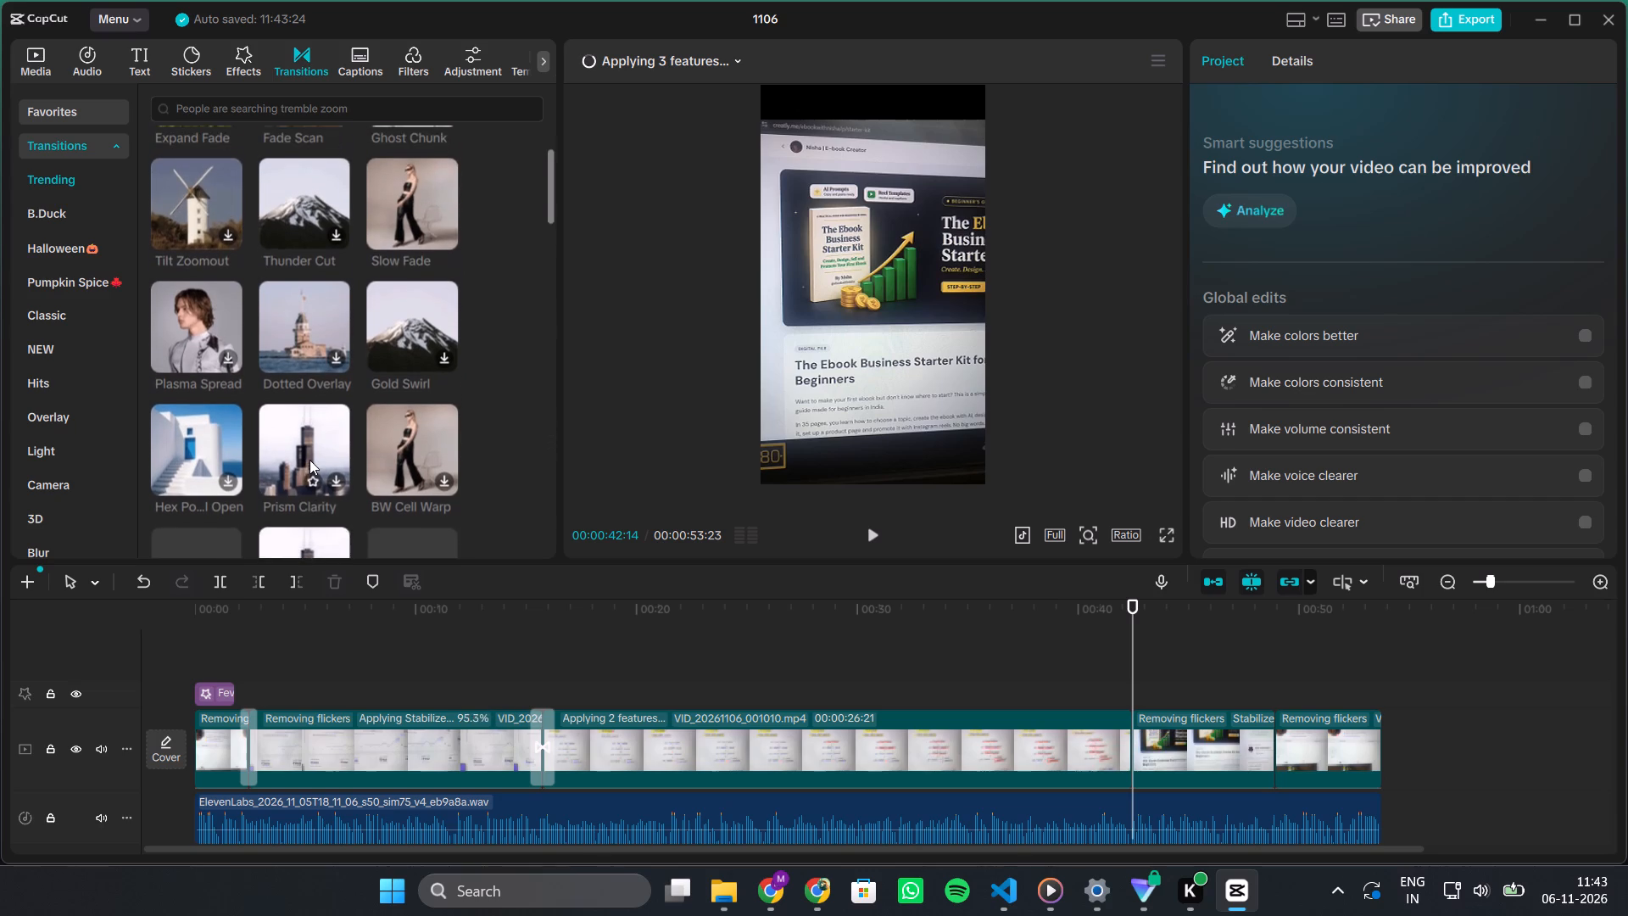
pyautogui.scroll(-1, 309, 460)
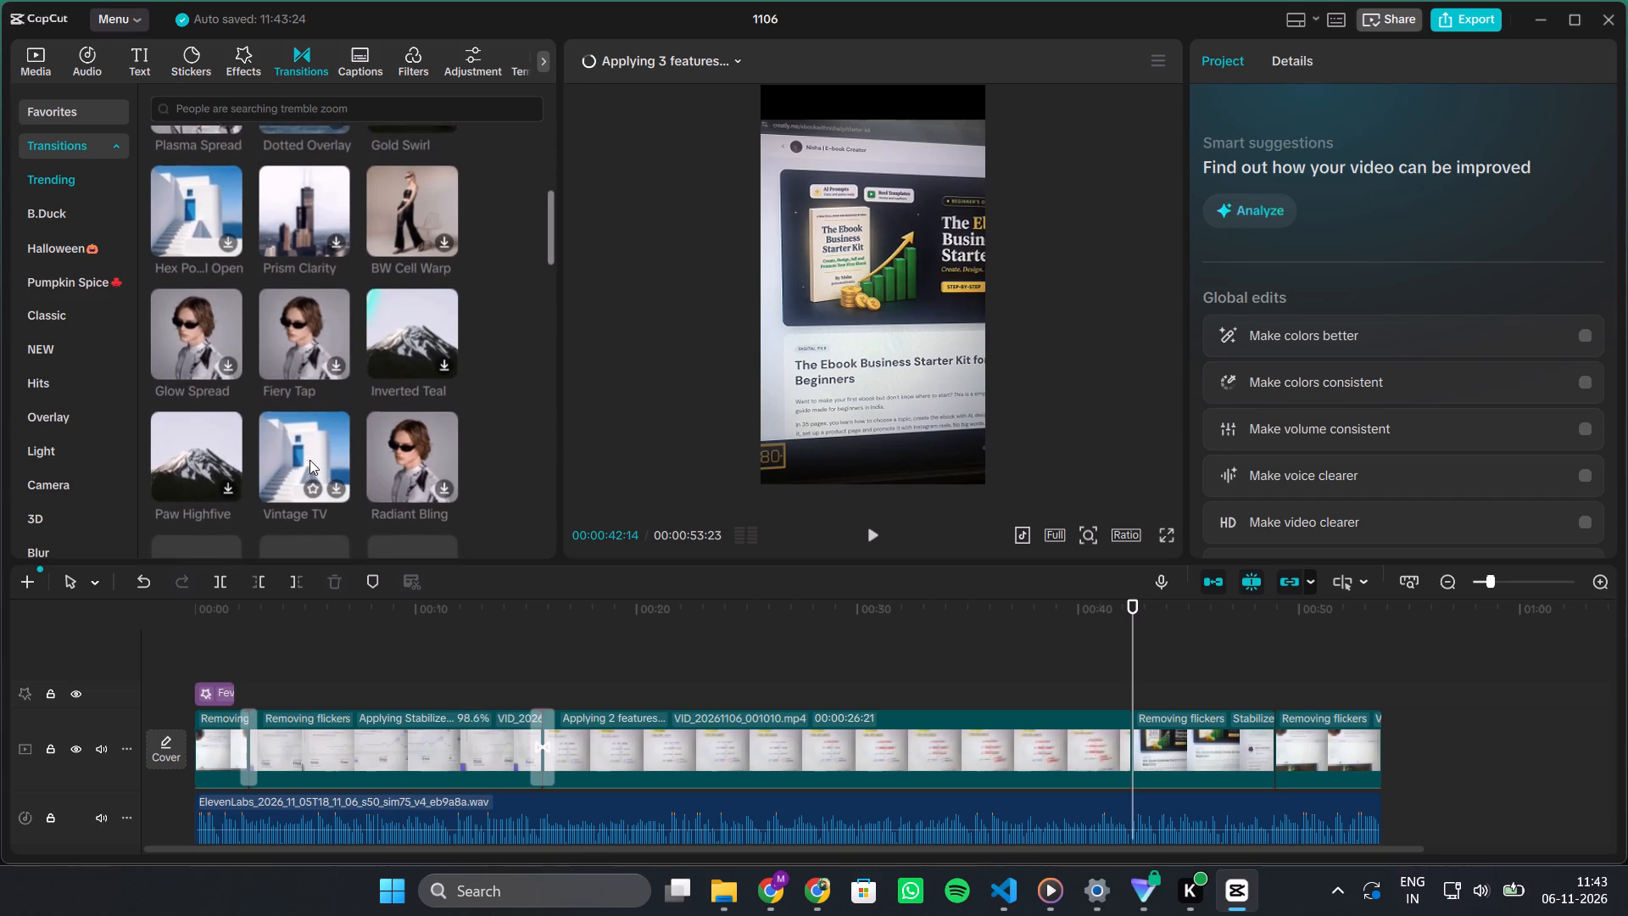
pyautogui.scroll(-1, 309, 460)
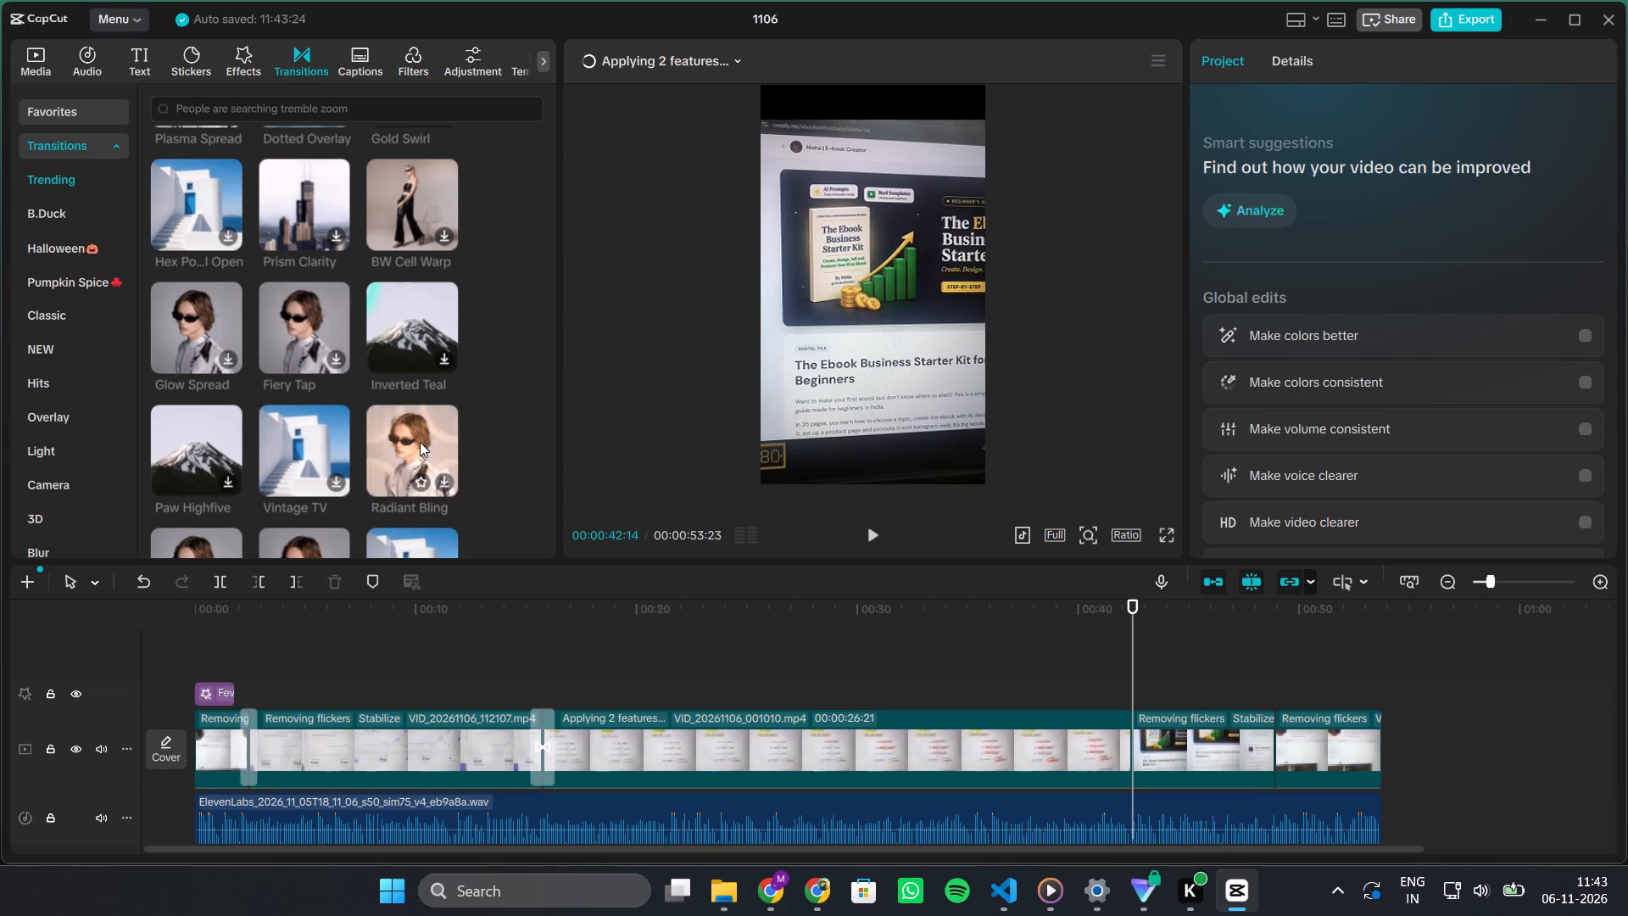
pyautogui.scroll(-1, 385, 462)
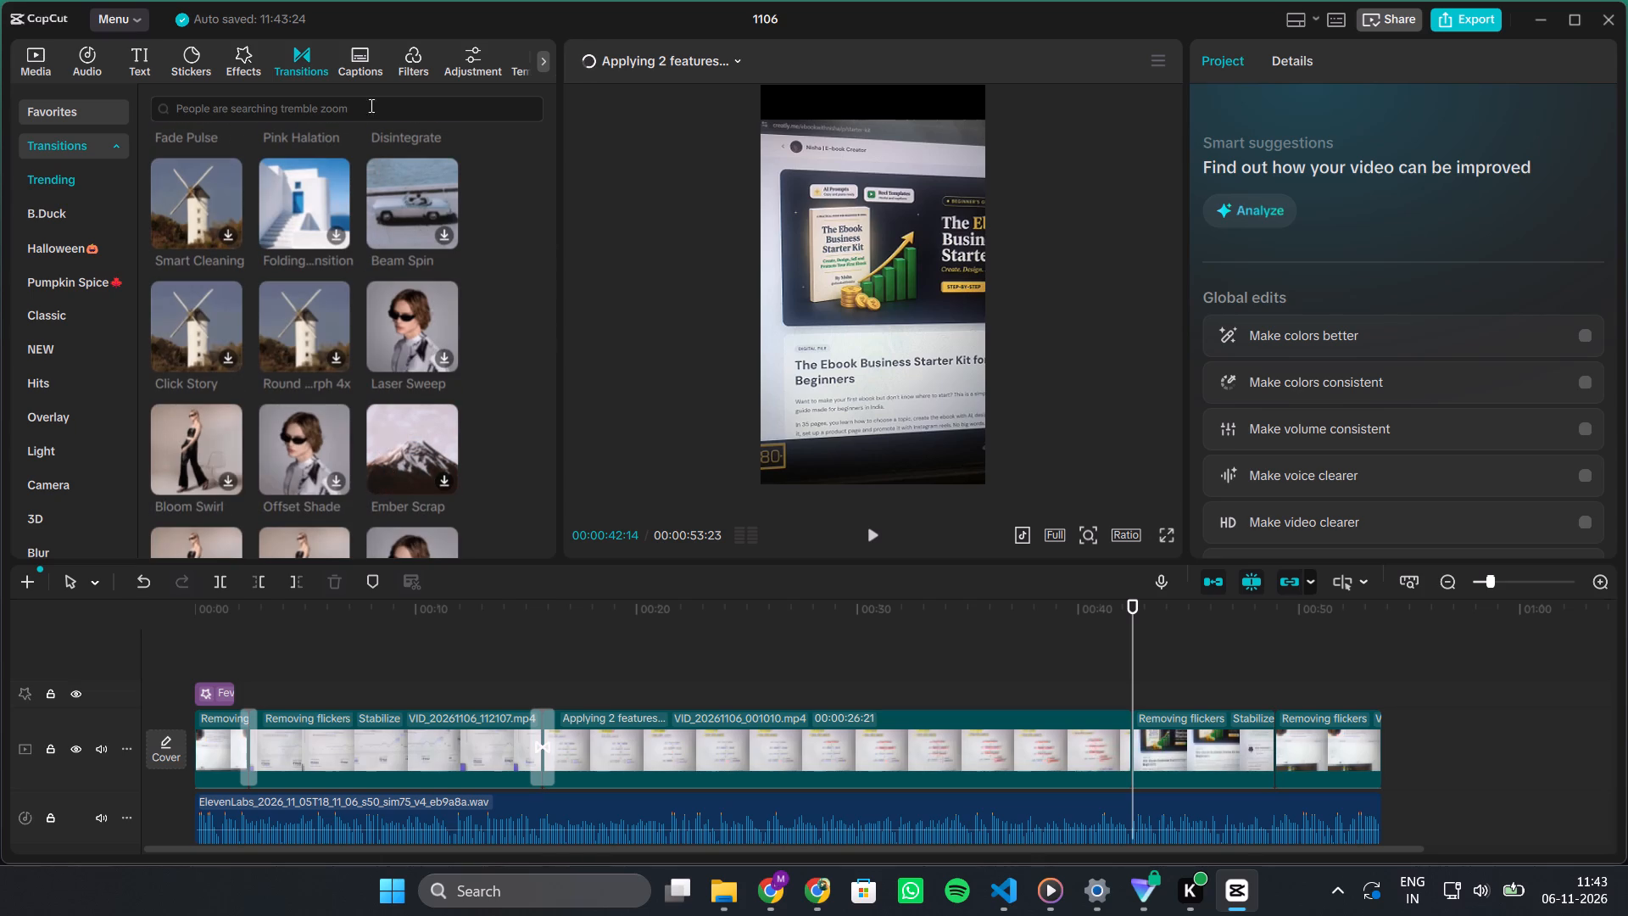
# Search the transitions for "swipe" and preview Cursor Swipe at the cut between the third and fourth clips.
pyautogui.click(338, 110)
pyautogui.write('swipe')
pyautogui.press('Return')
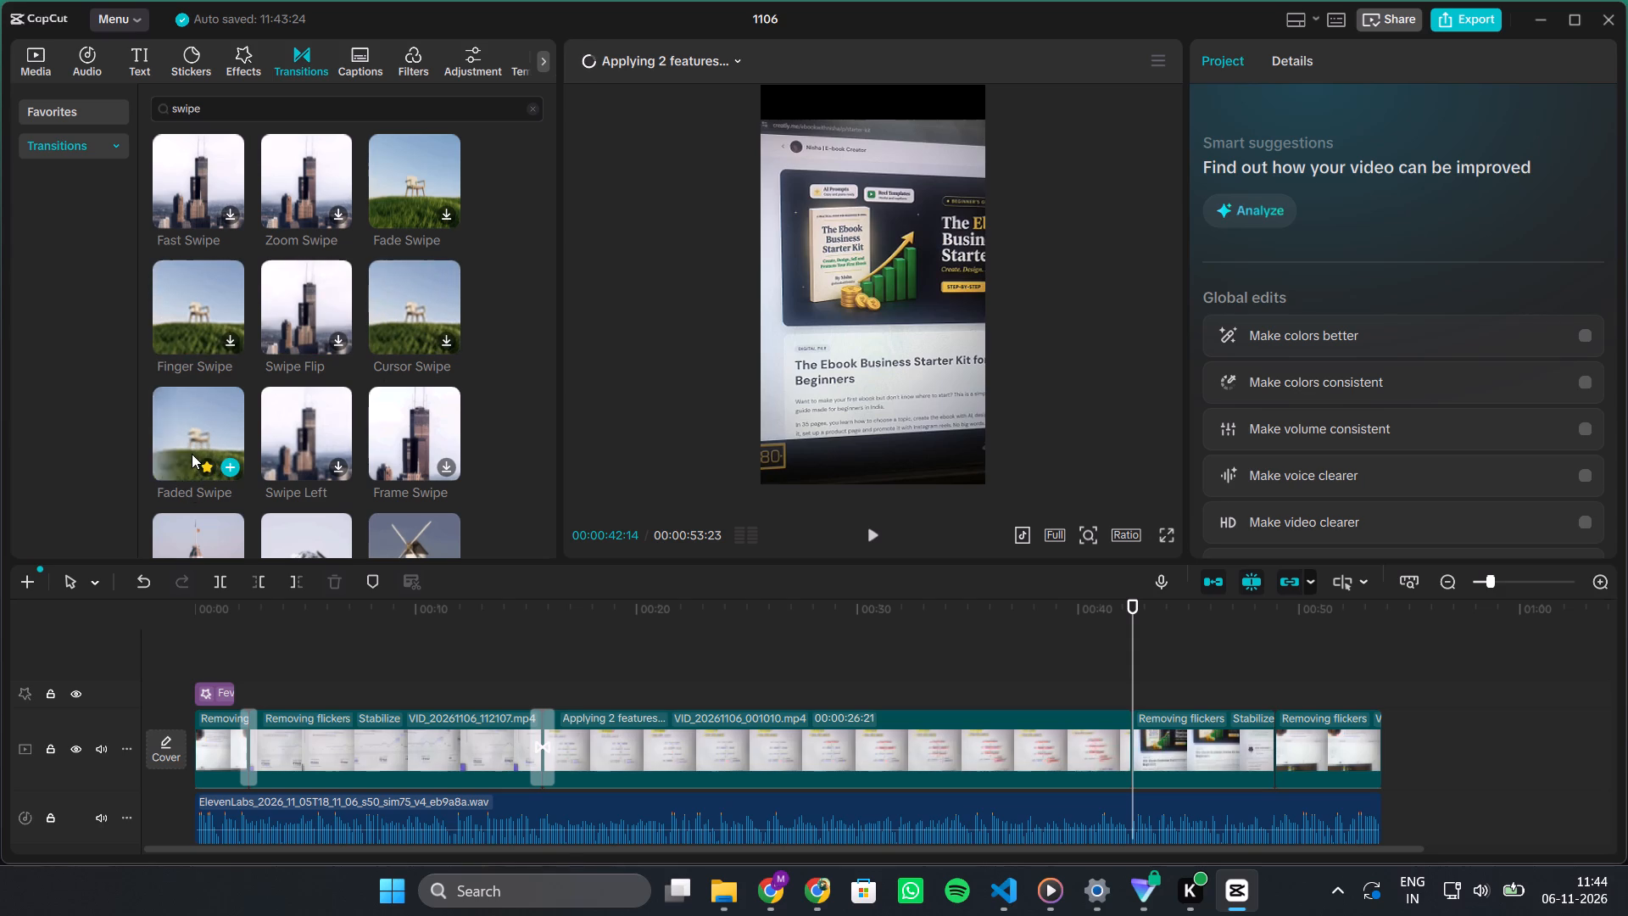
pyautogui.doubleClick(447, 333)
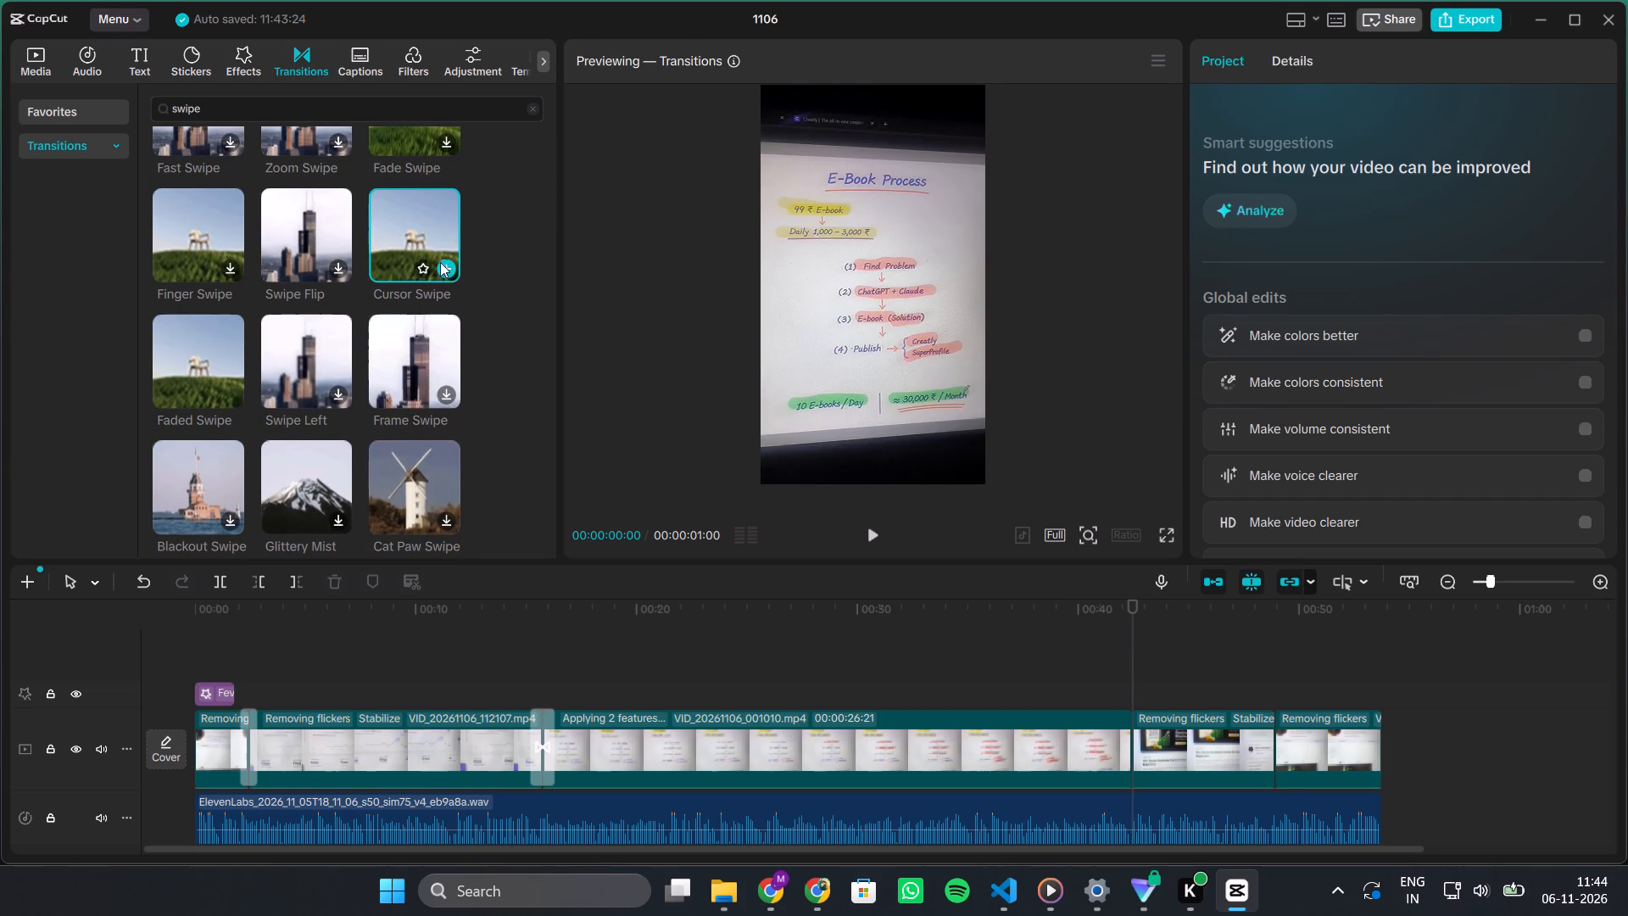
pyautogui.scroll(-1, 312, 433)
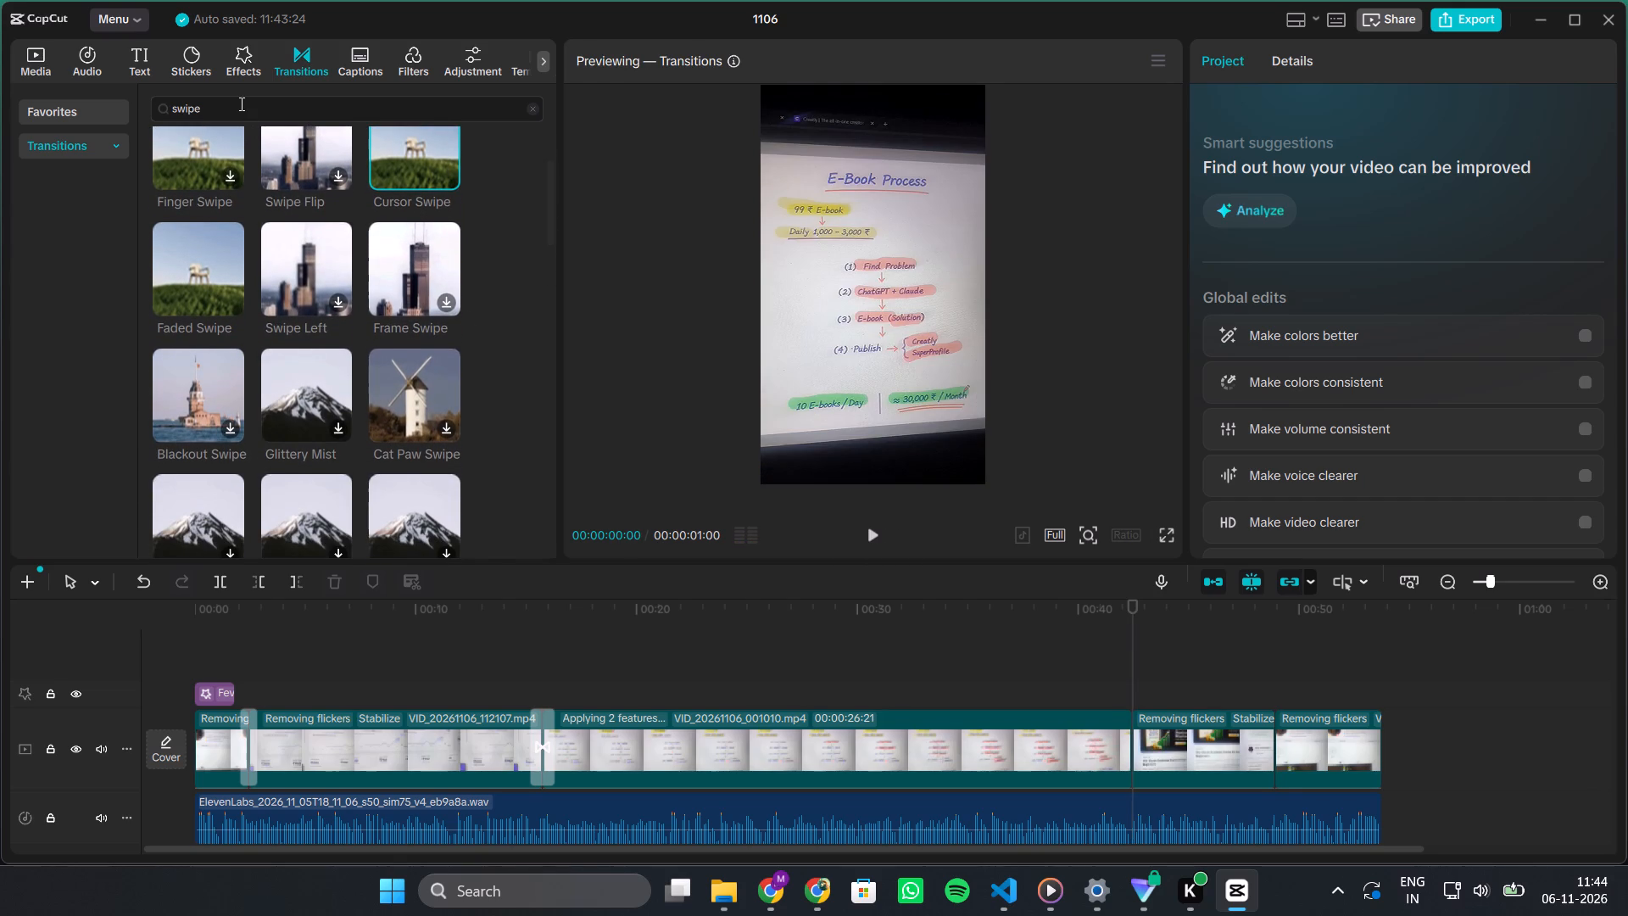
# Search the transitions for "swipe right".
pyautogui.click(240, 106)
pyautogui.press('space')
pyautogui.write('right')
pyautogui.press('Return')
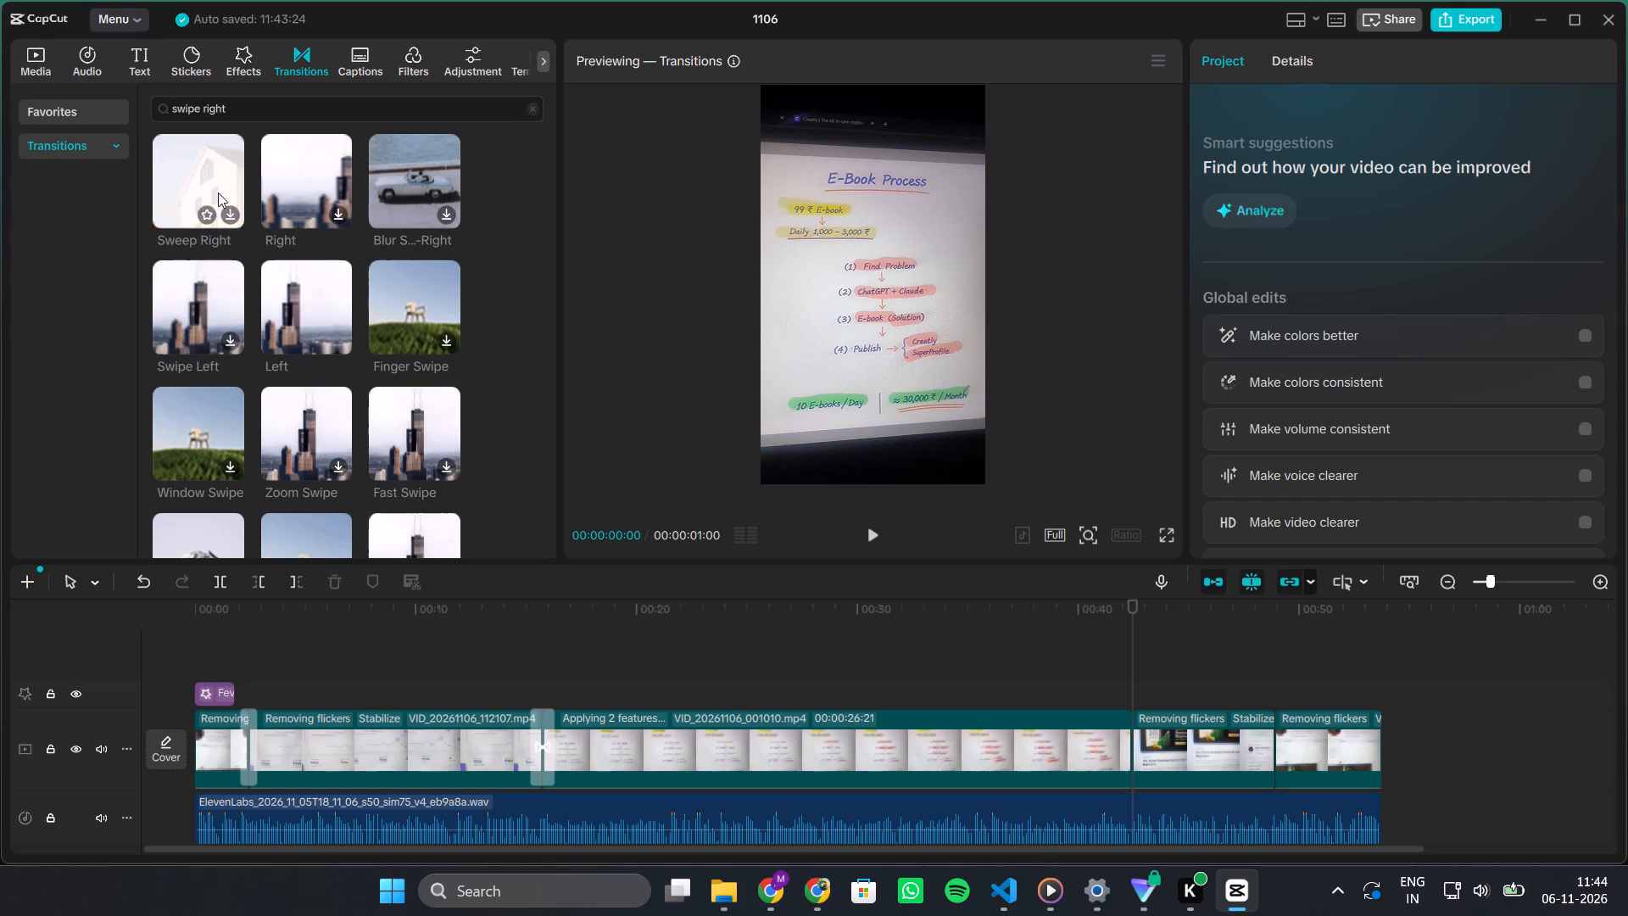
# Search the transitions for "swipe left" and look through the options for a leftward swipe.
pyautogui.click(251, 106)
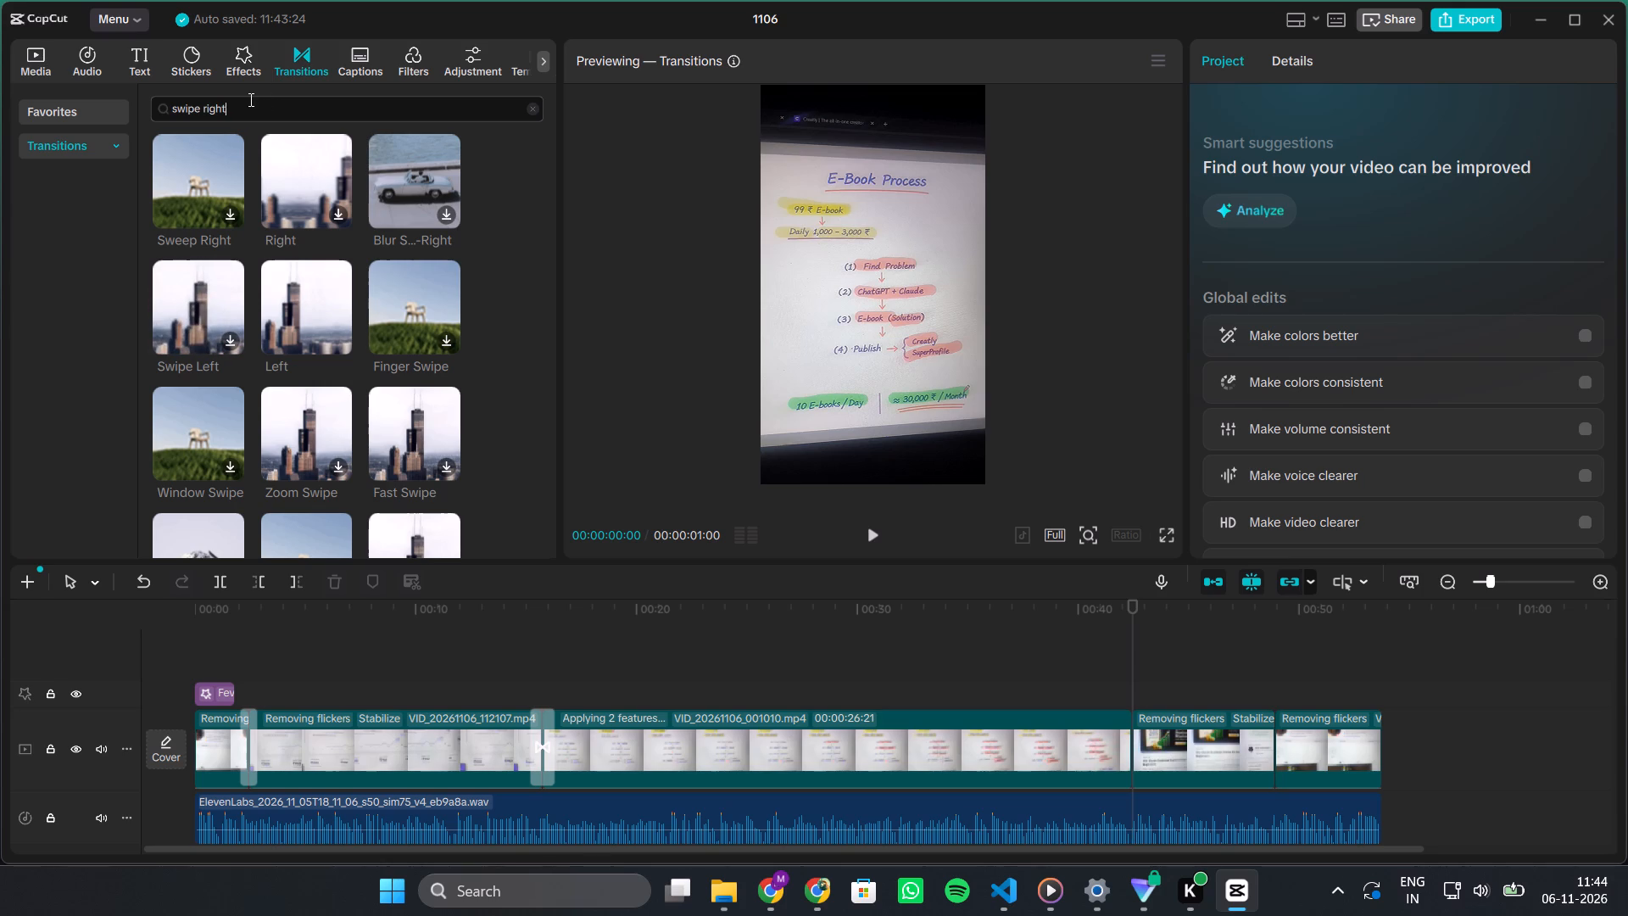
pyautogui.press('BackSpace')
pyautogui.press('BackSpace')
pyautogui.press('BackSpace')
pyautogui.press('BackSpace')
pyautogui.press('BackSpace')
pyautogui.write('left')
pyautogui.press('Return')
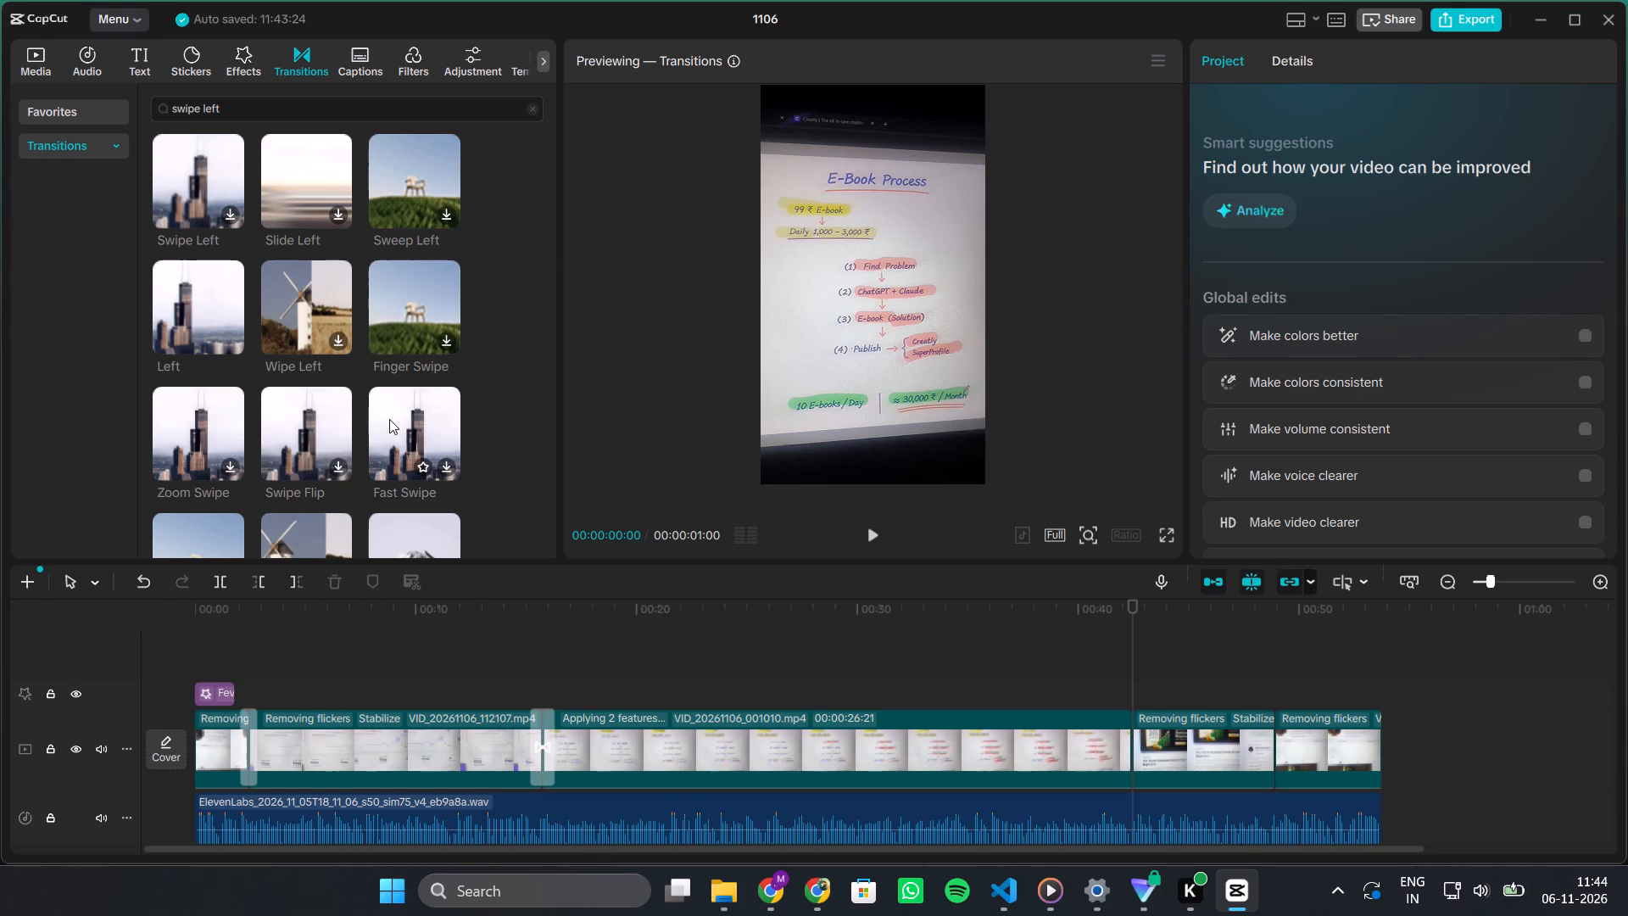
pyautogui.scroll(-1, 389, 419)
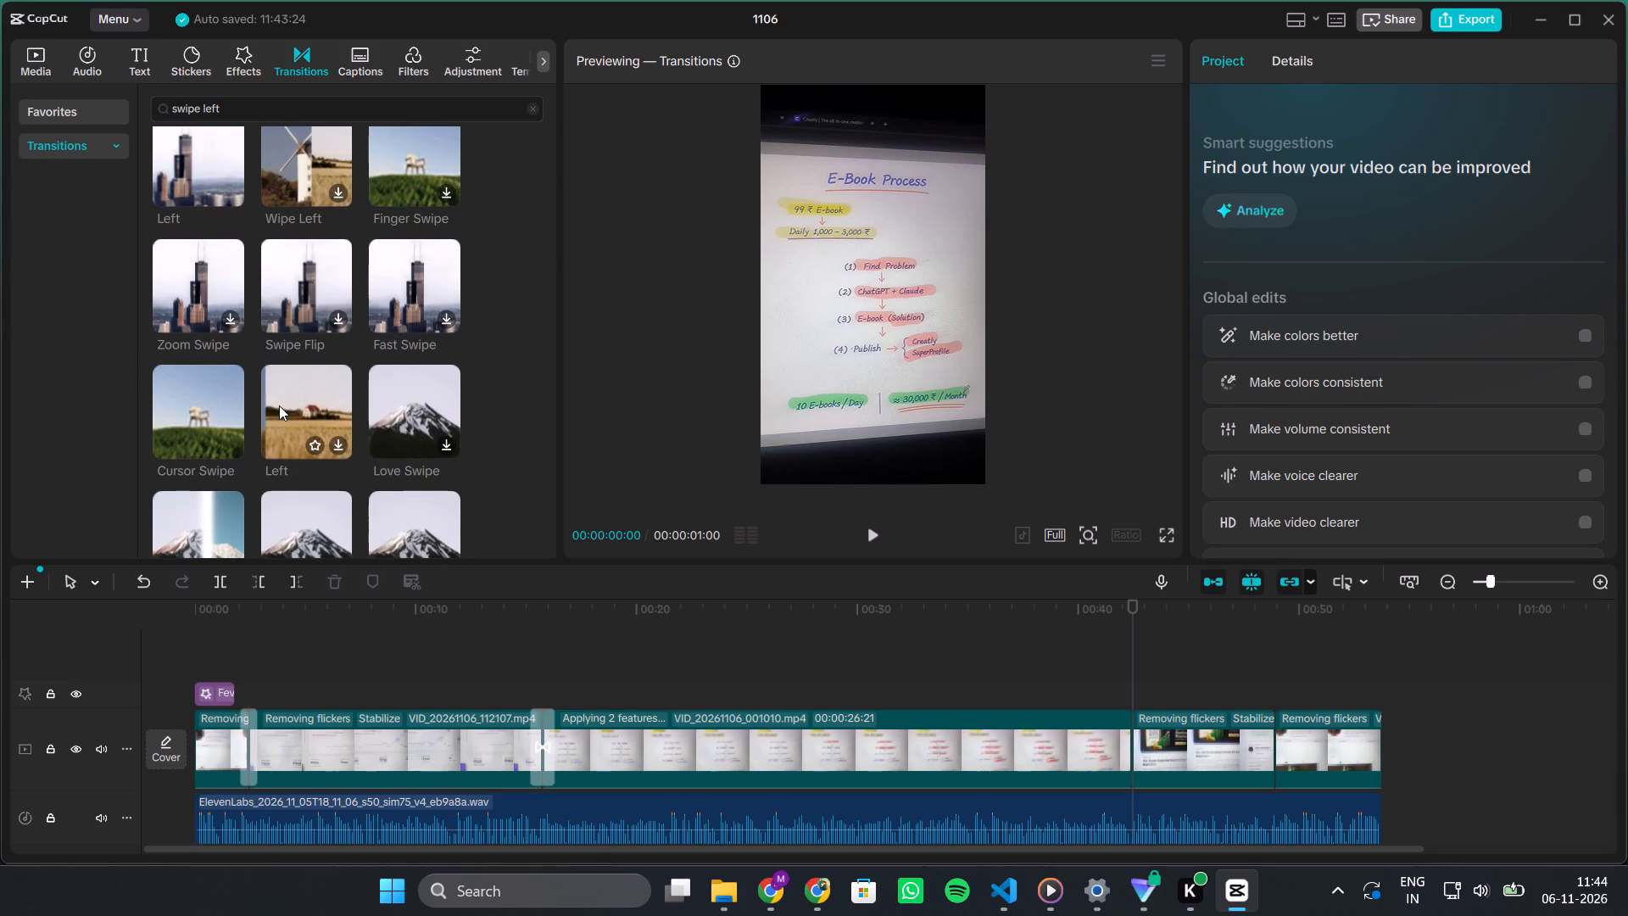
pyautogui.scroll(-1, 314, 450)
pyautogui.scroll(1, 317, 330)
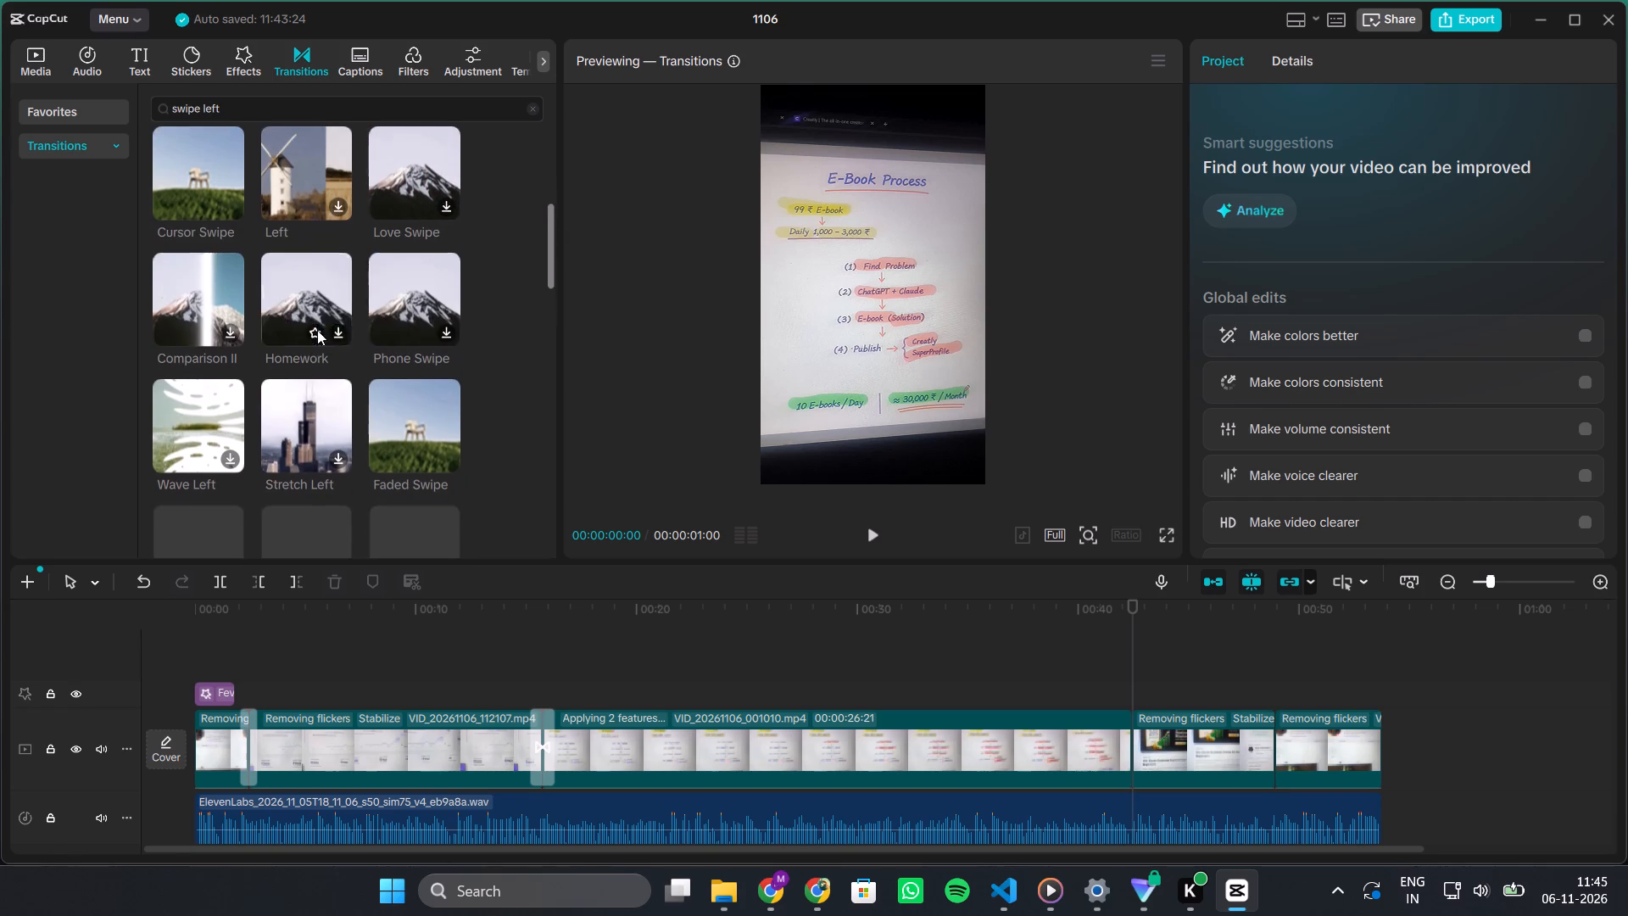
pyautogui.scroll(1, 317, 330)
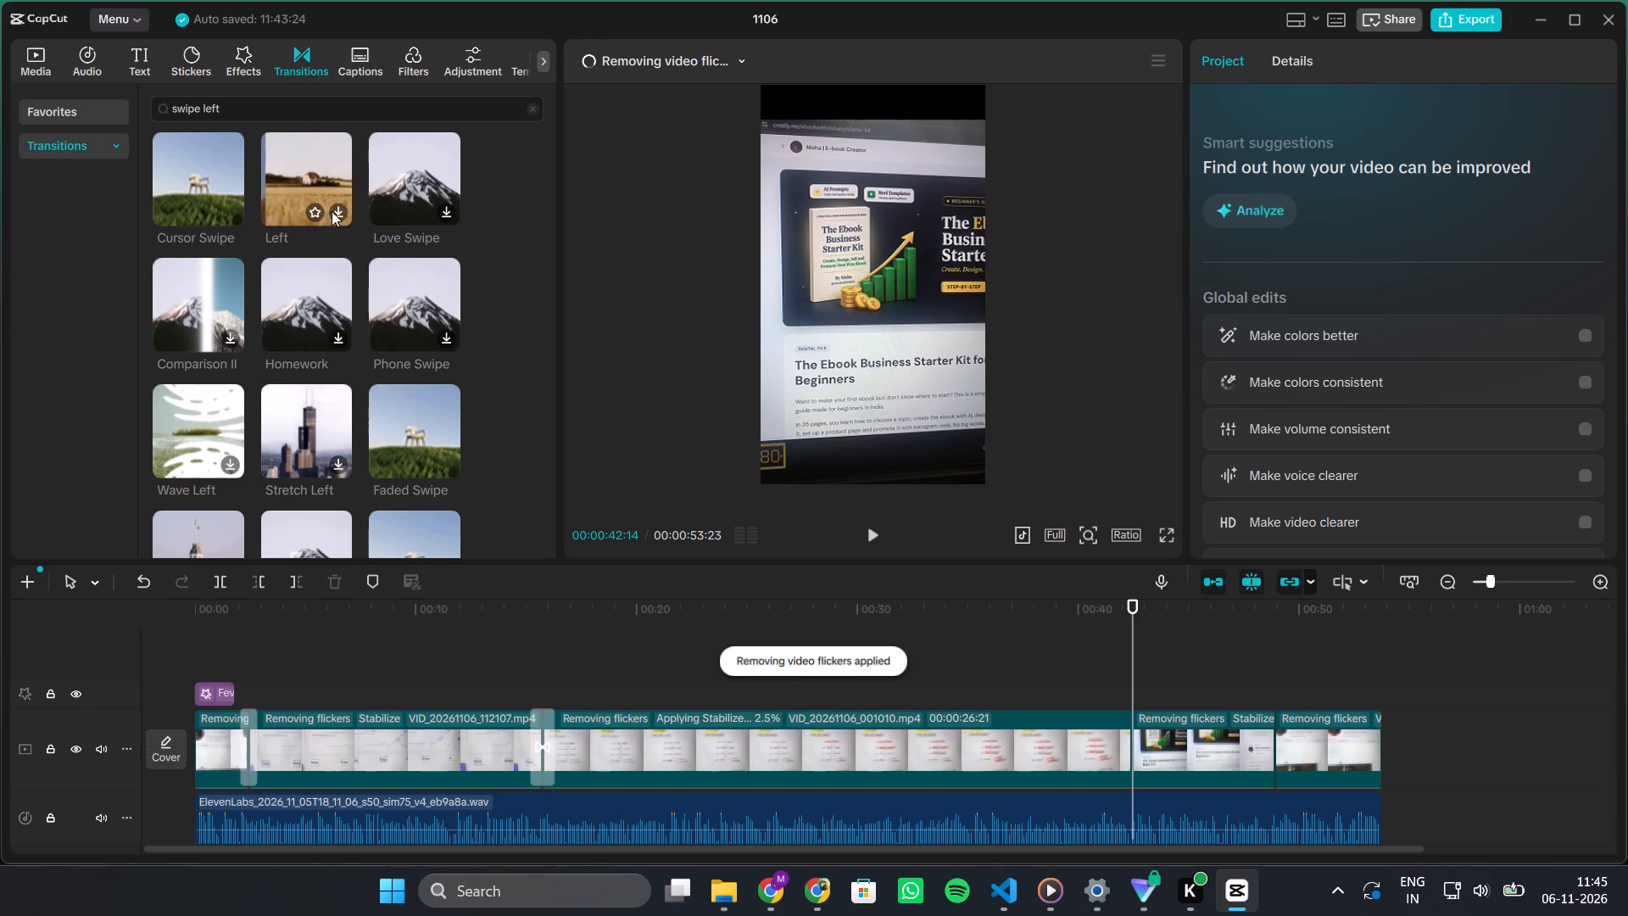
pyautogui.scroll(1, 332, 211)
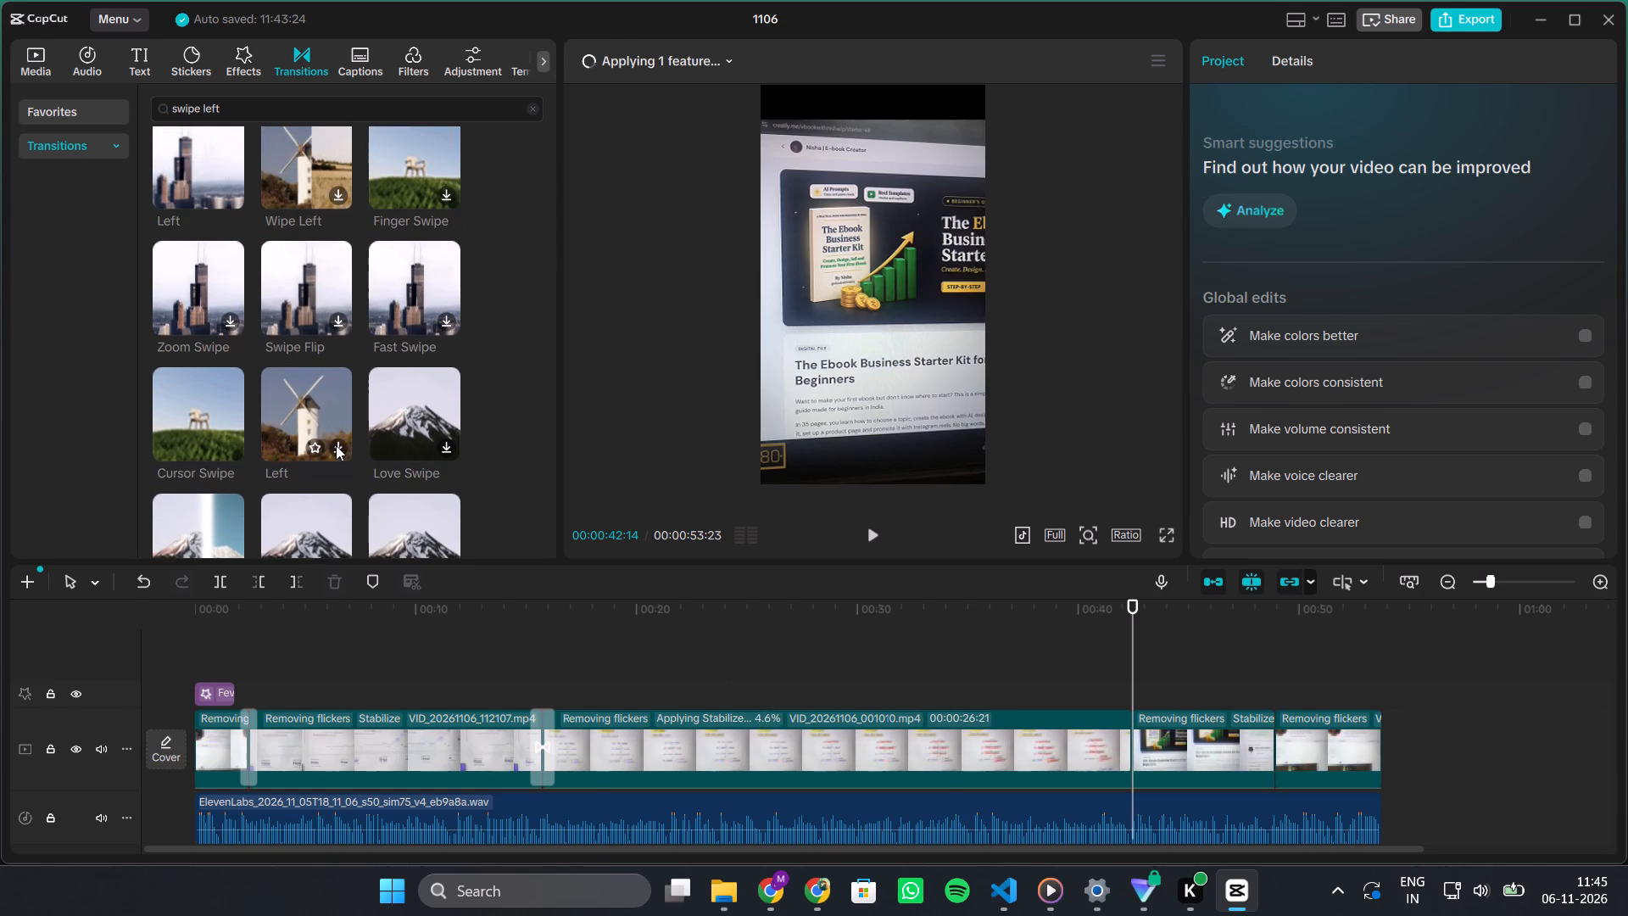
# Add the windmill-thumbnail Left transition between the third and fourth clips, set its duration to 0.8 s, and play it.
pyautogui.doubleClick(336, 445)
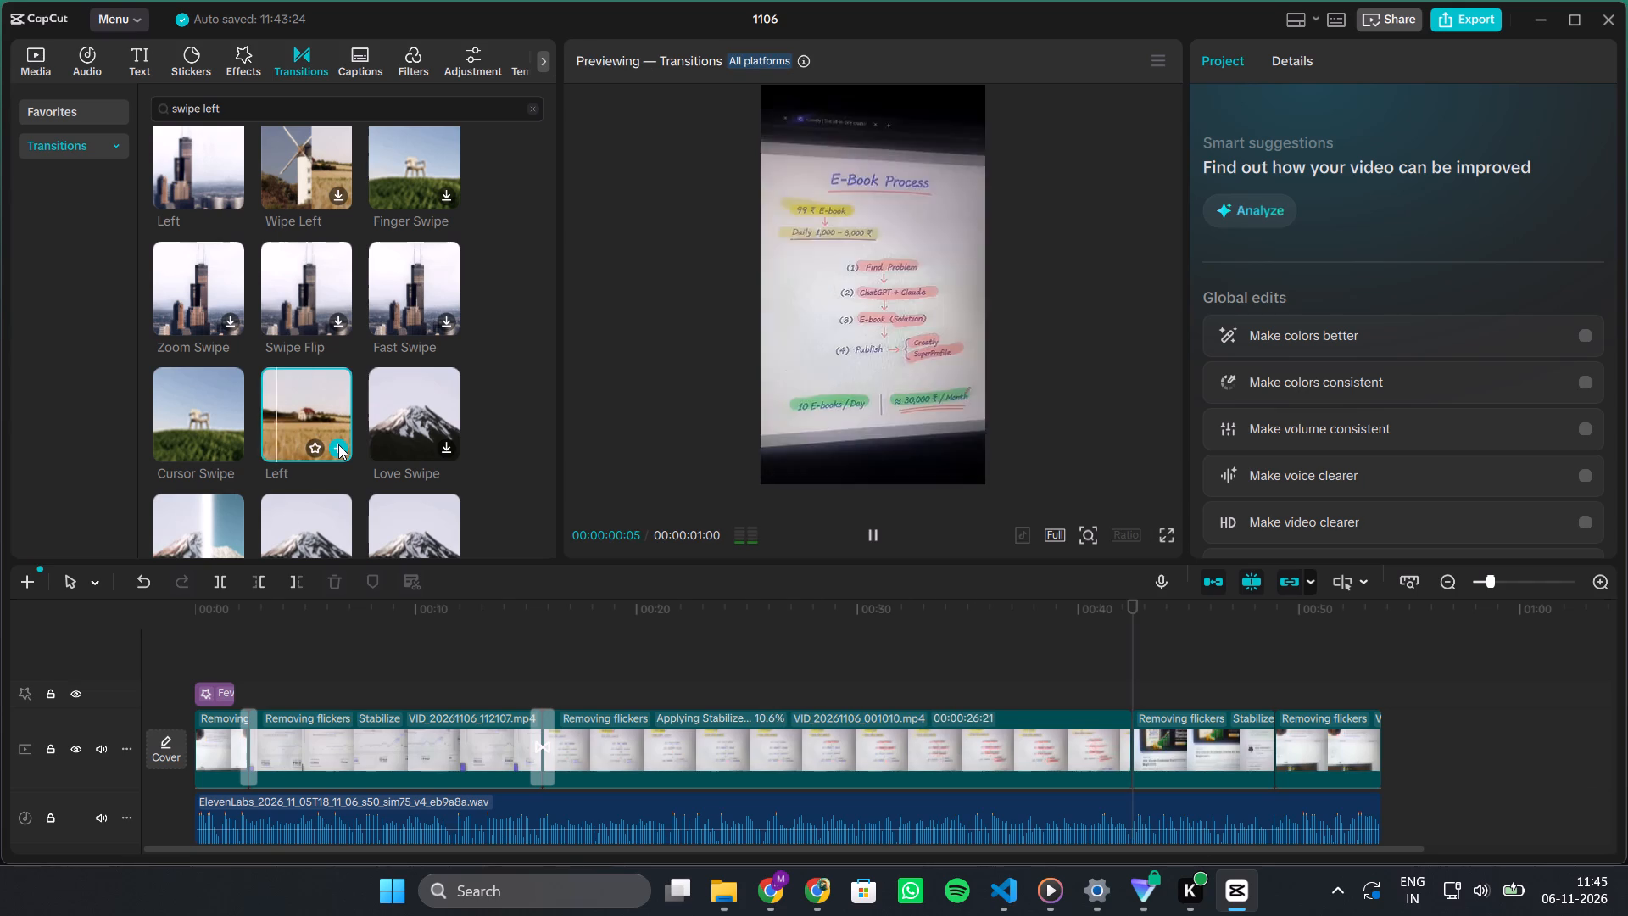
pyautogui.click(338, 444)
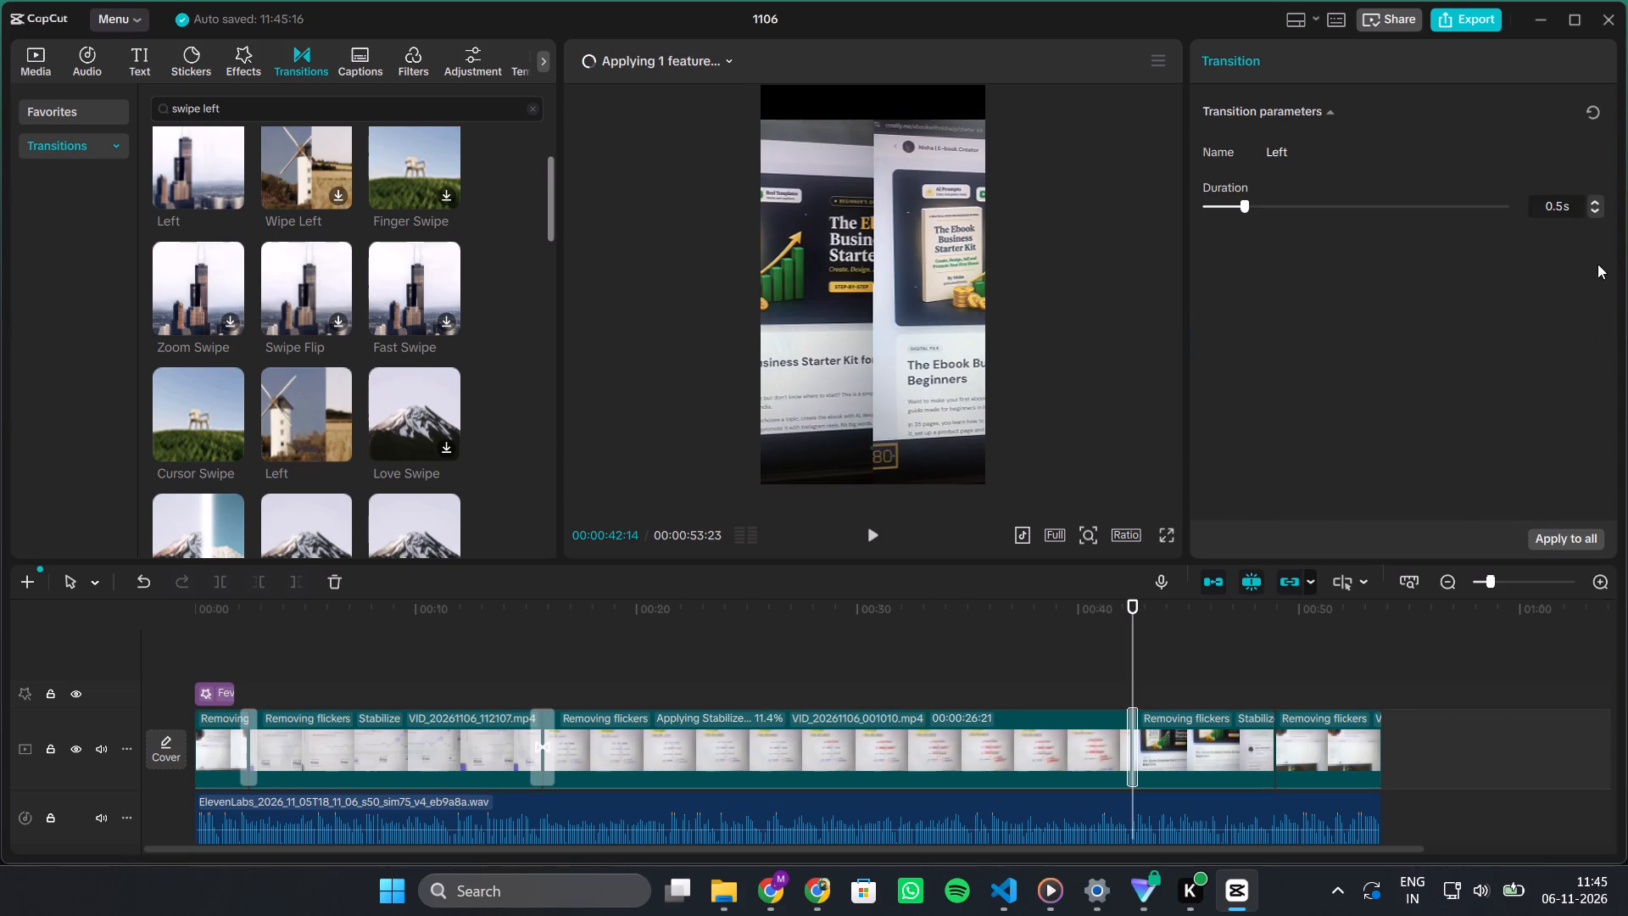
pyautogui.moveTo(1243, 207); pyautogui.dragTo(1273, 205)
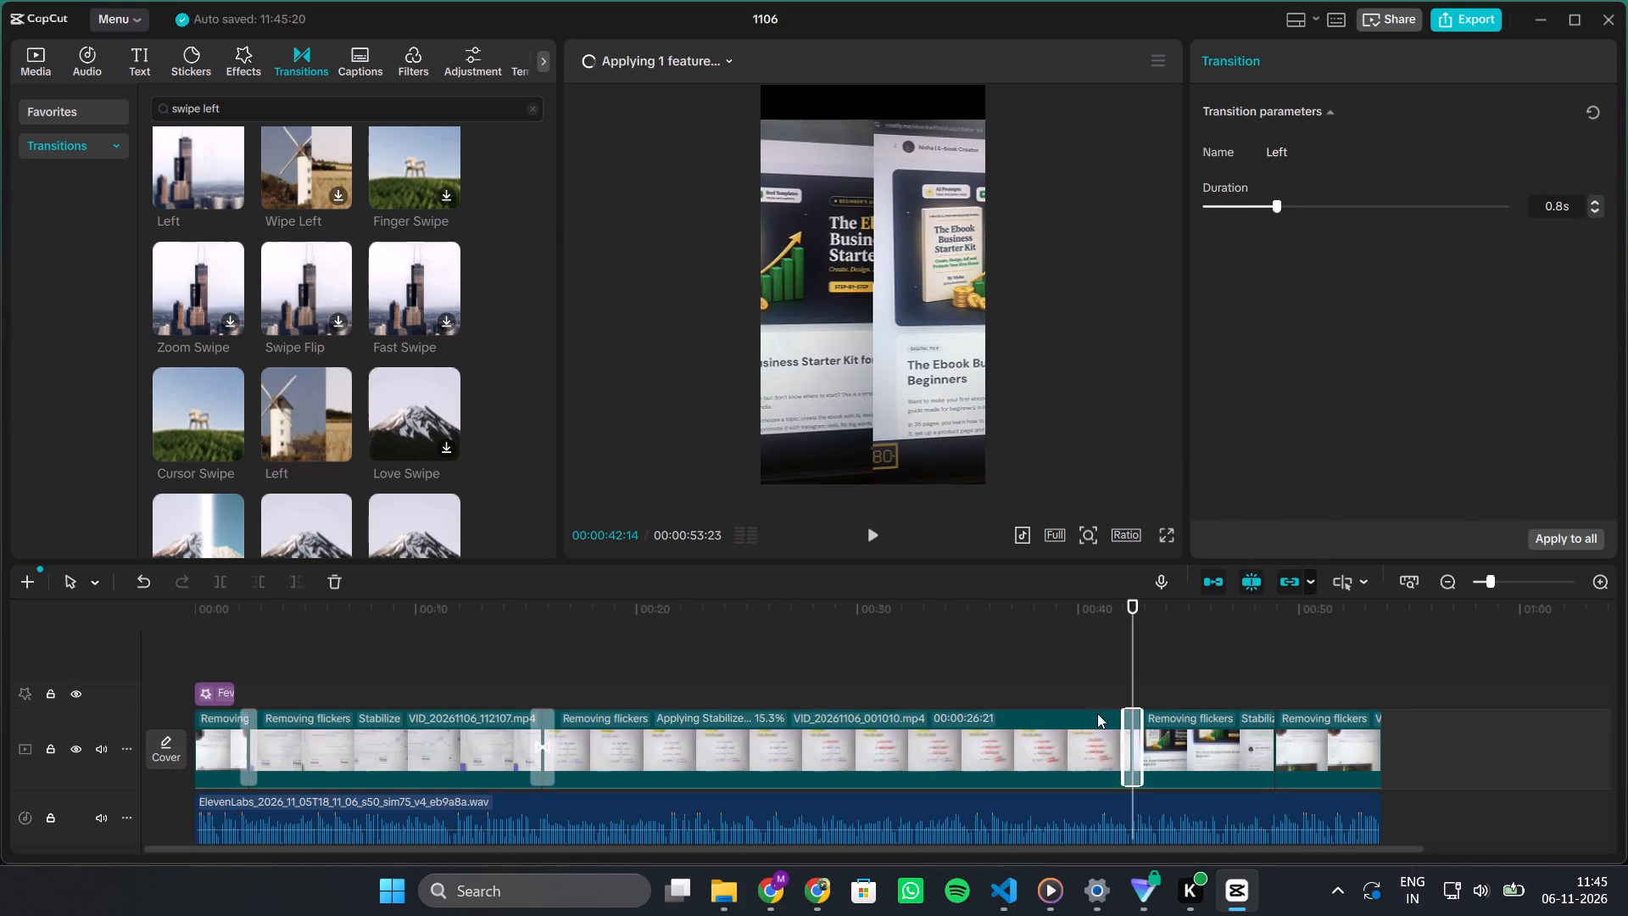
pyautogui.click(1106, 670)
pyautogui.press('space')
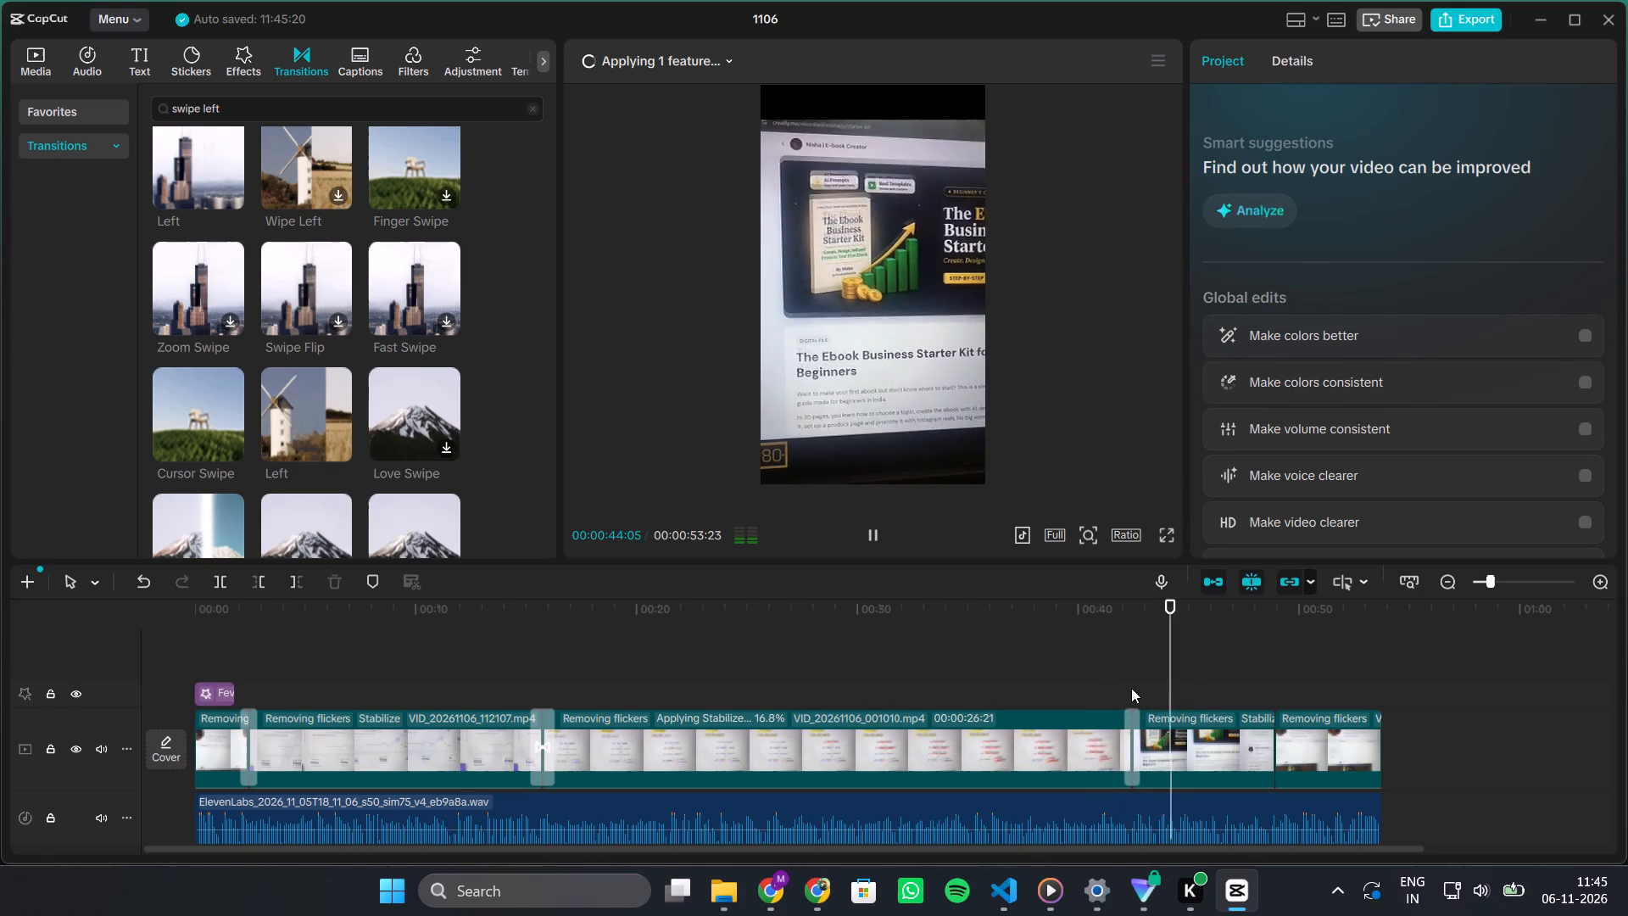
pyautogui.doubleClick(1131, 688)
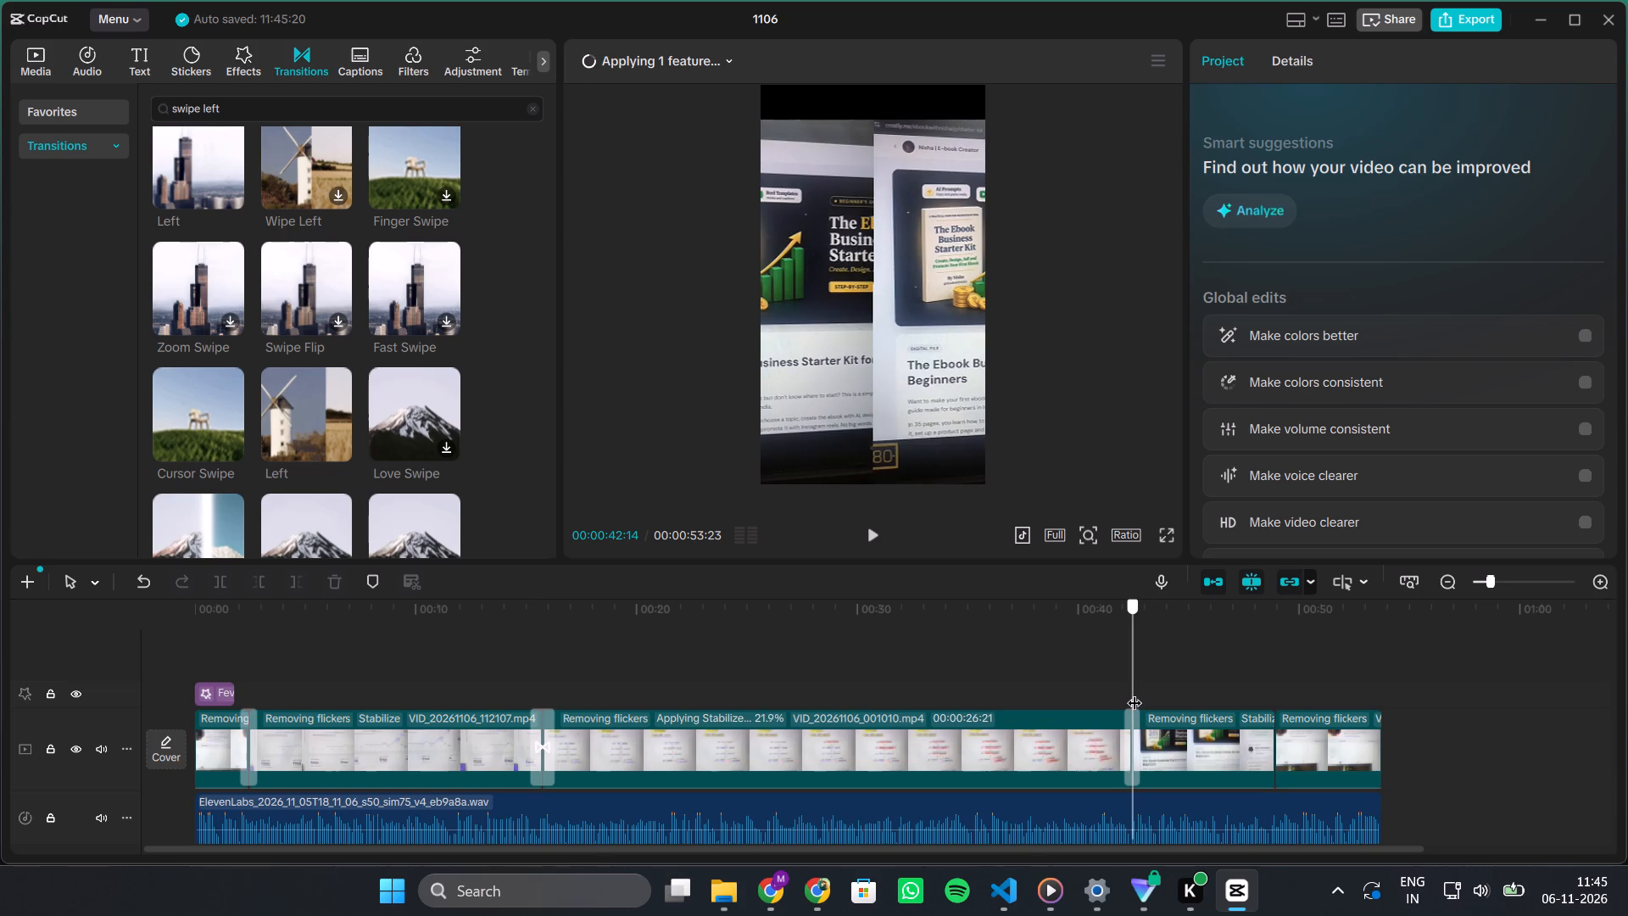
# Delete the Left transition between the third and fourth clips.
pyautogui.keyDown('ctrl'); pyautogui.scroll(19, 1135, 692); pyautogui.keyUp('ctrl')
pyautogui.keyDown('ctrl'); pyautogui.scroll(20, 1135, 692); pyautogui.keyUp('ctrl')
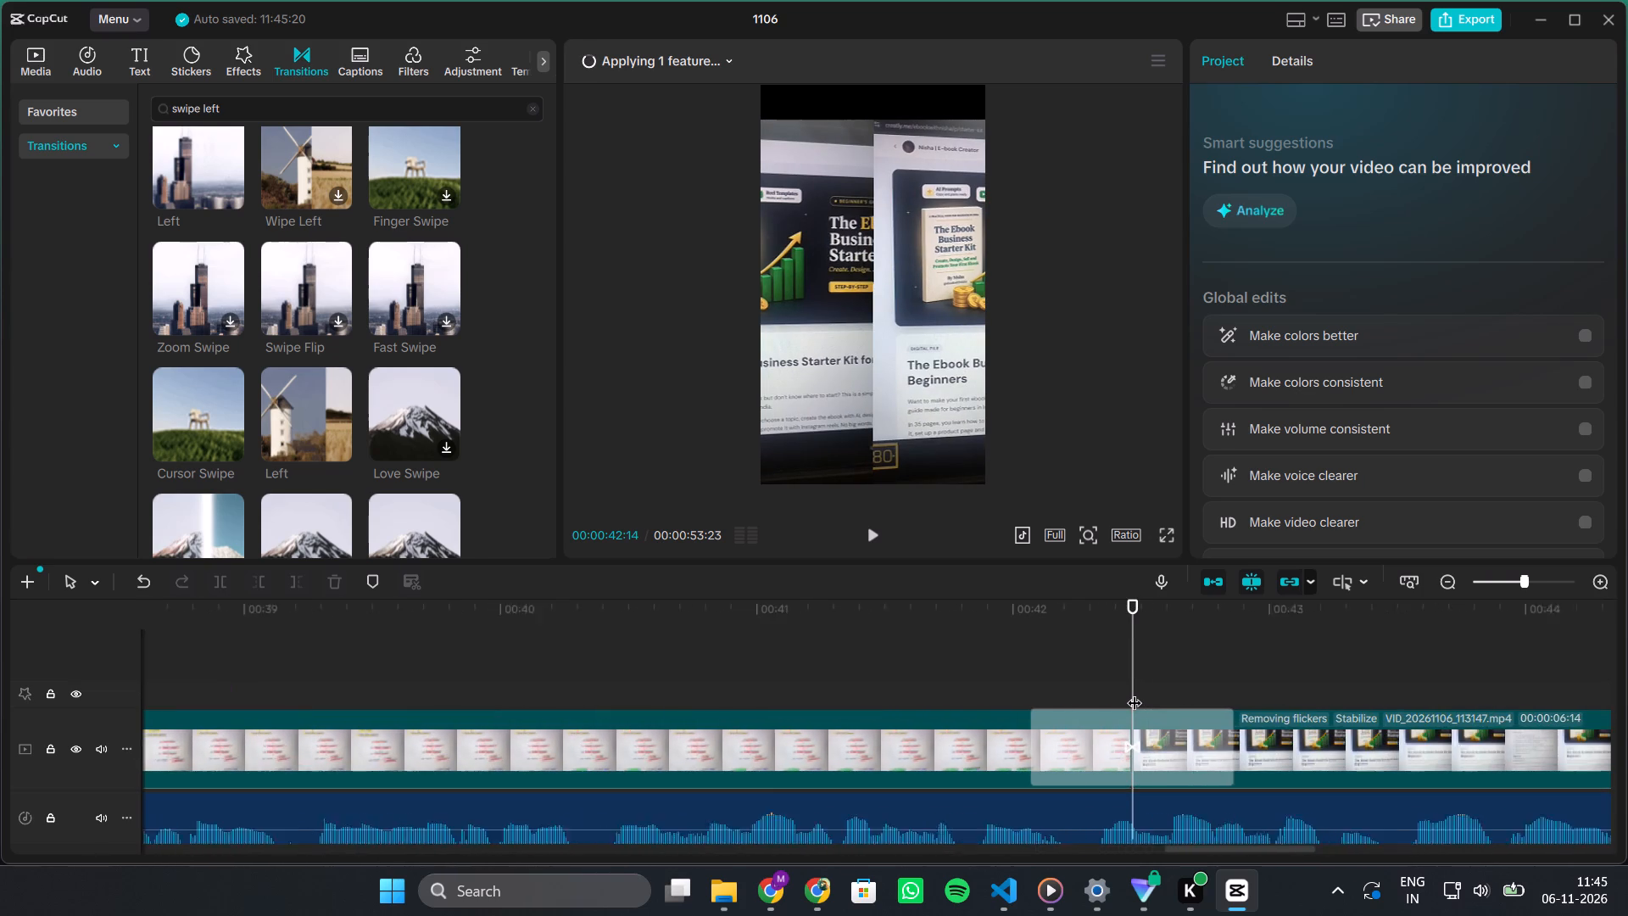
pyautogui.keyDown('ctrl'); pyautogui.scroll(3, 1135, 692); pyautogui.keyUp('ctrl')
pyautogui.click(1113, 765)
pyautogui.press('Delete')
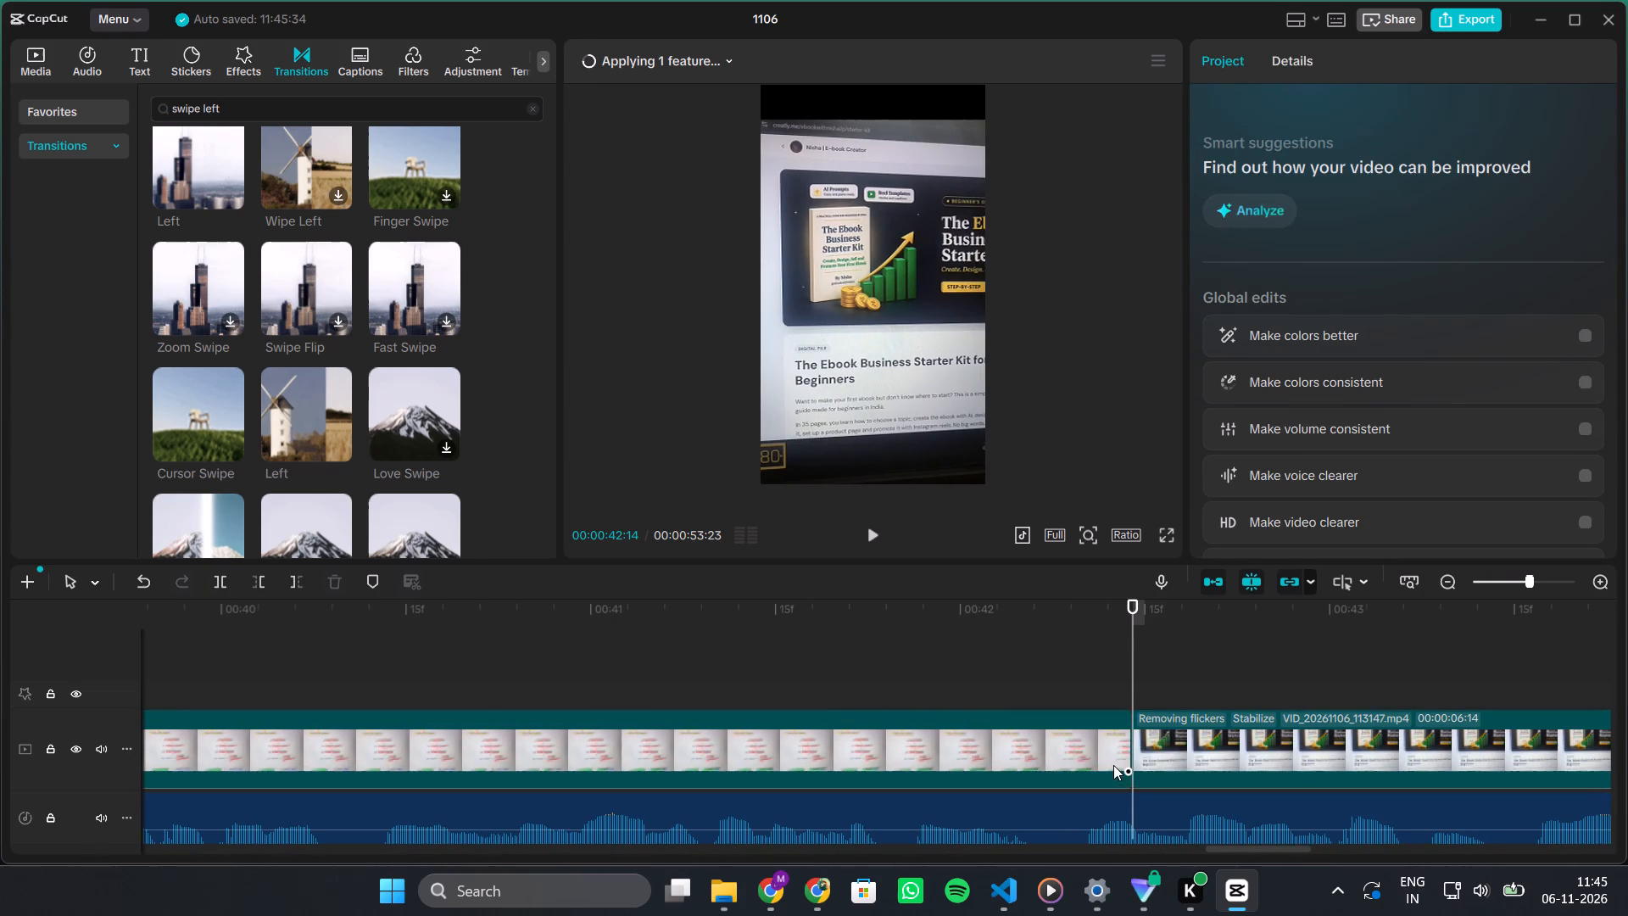
# Add the skyscraper-thumbnail Left transition at the cut between the third and fourth clips.
pyautogui.click(1135, 662)
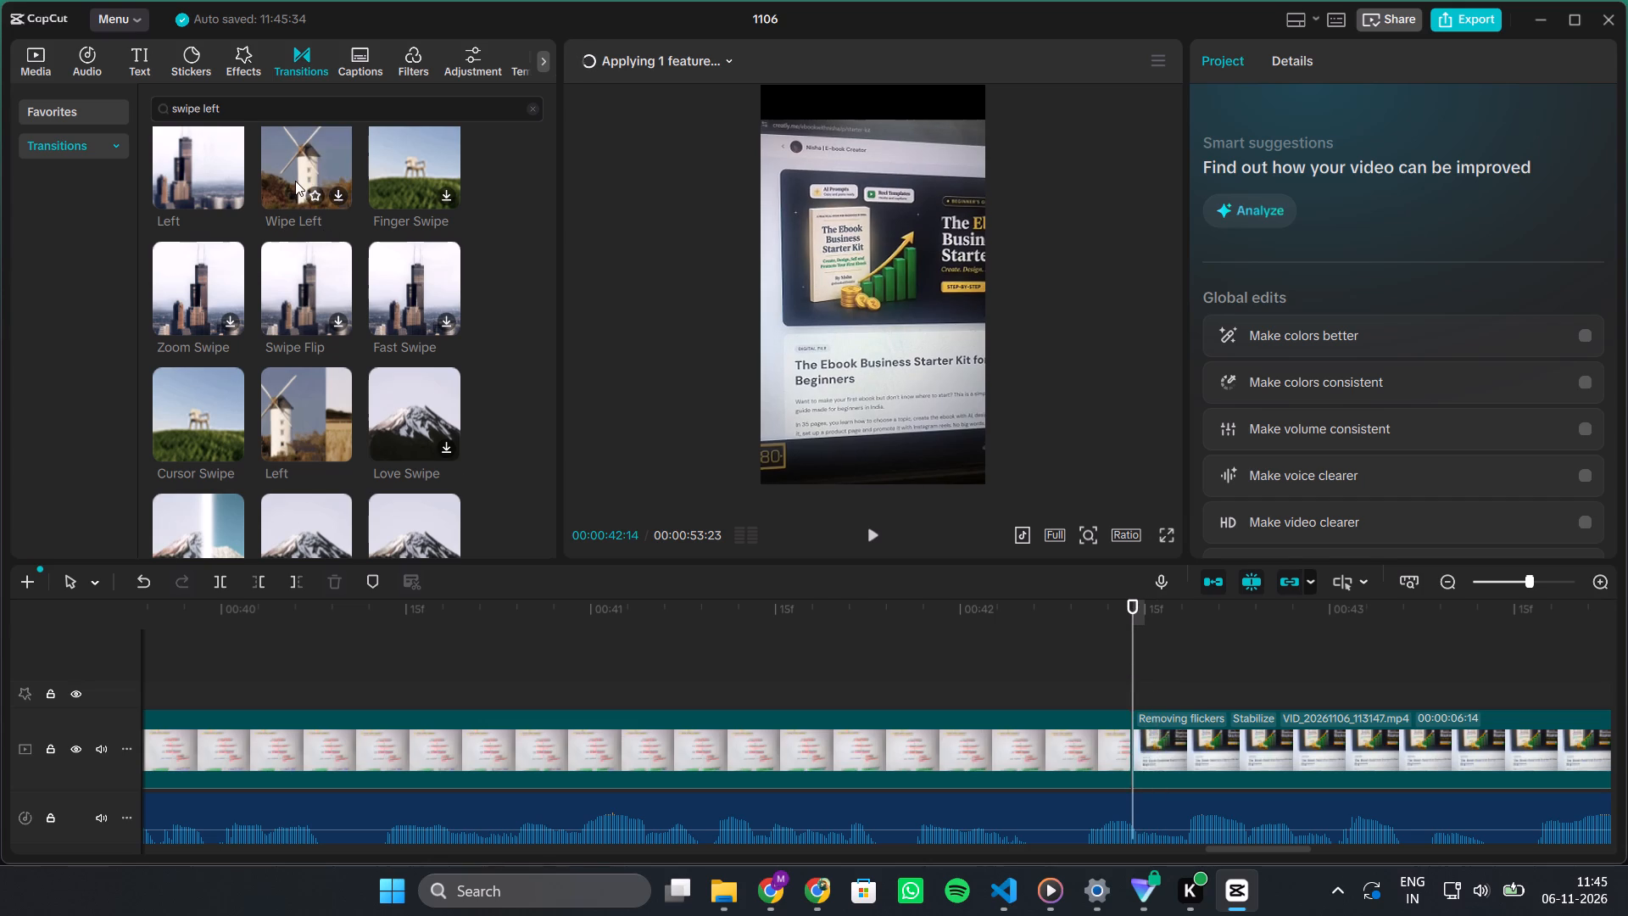
pyautogui.scroll(1, 295, 181)
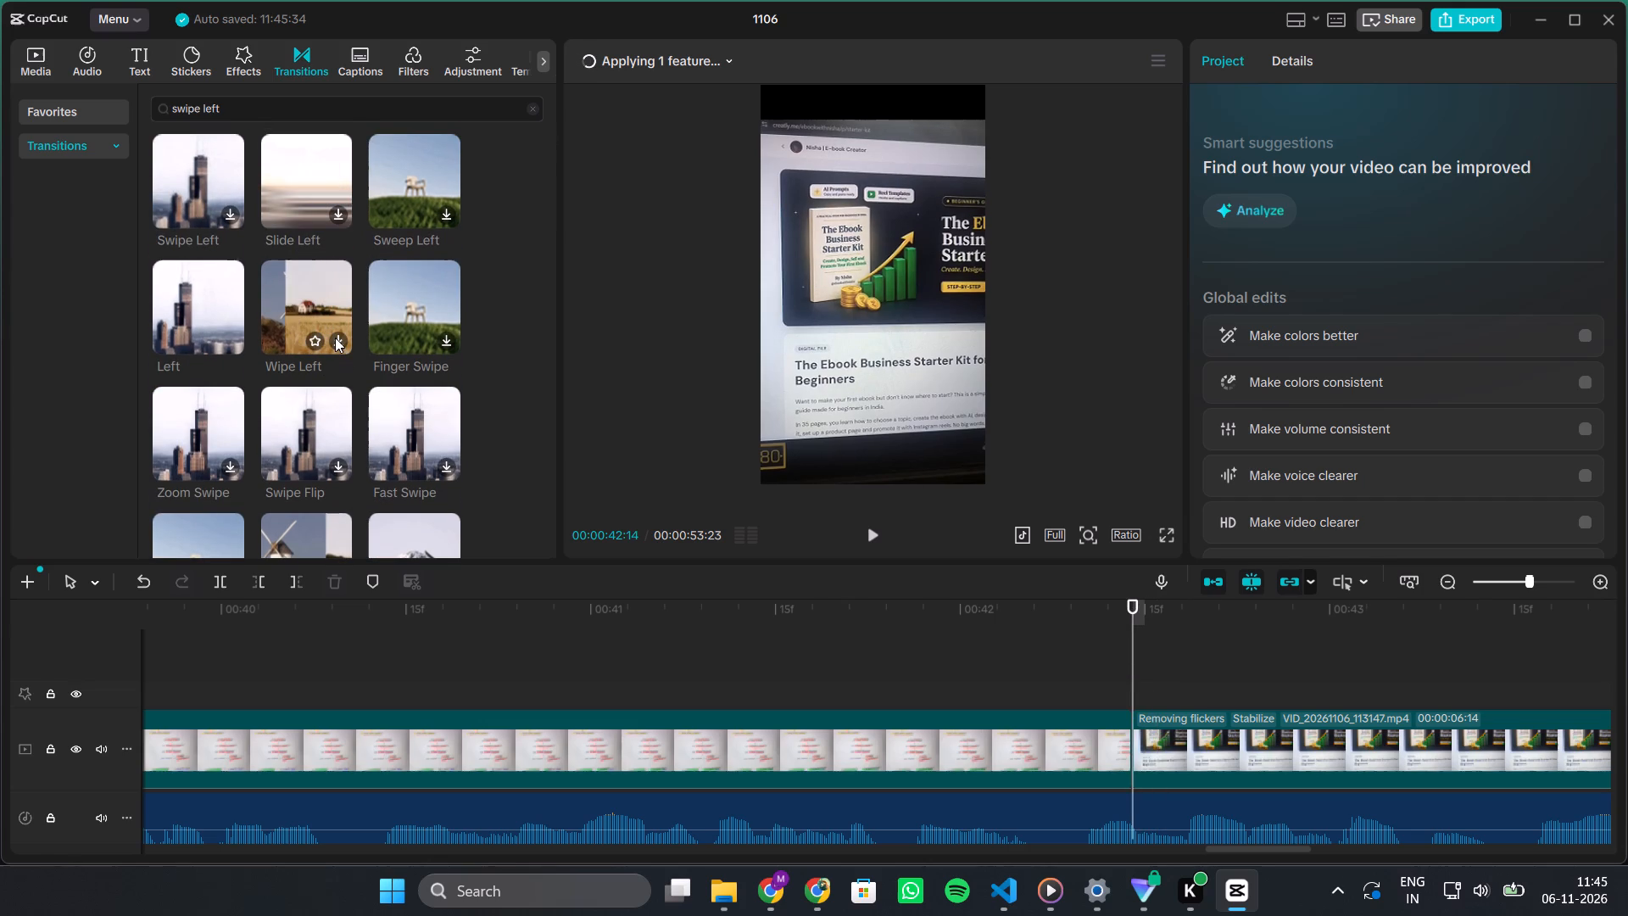
pyautogui.scroll(1, 335, 338)
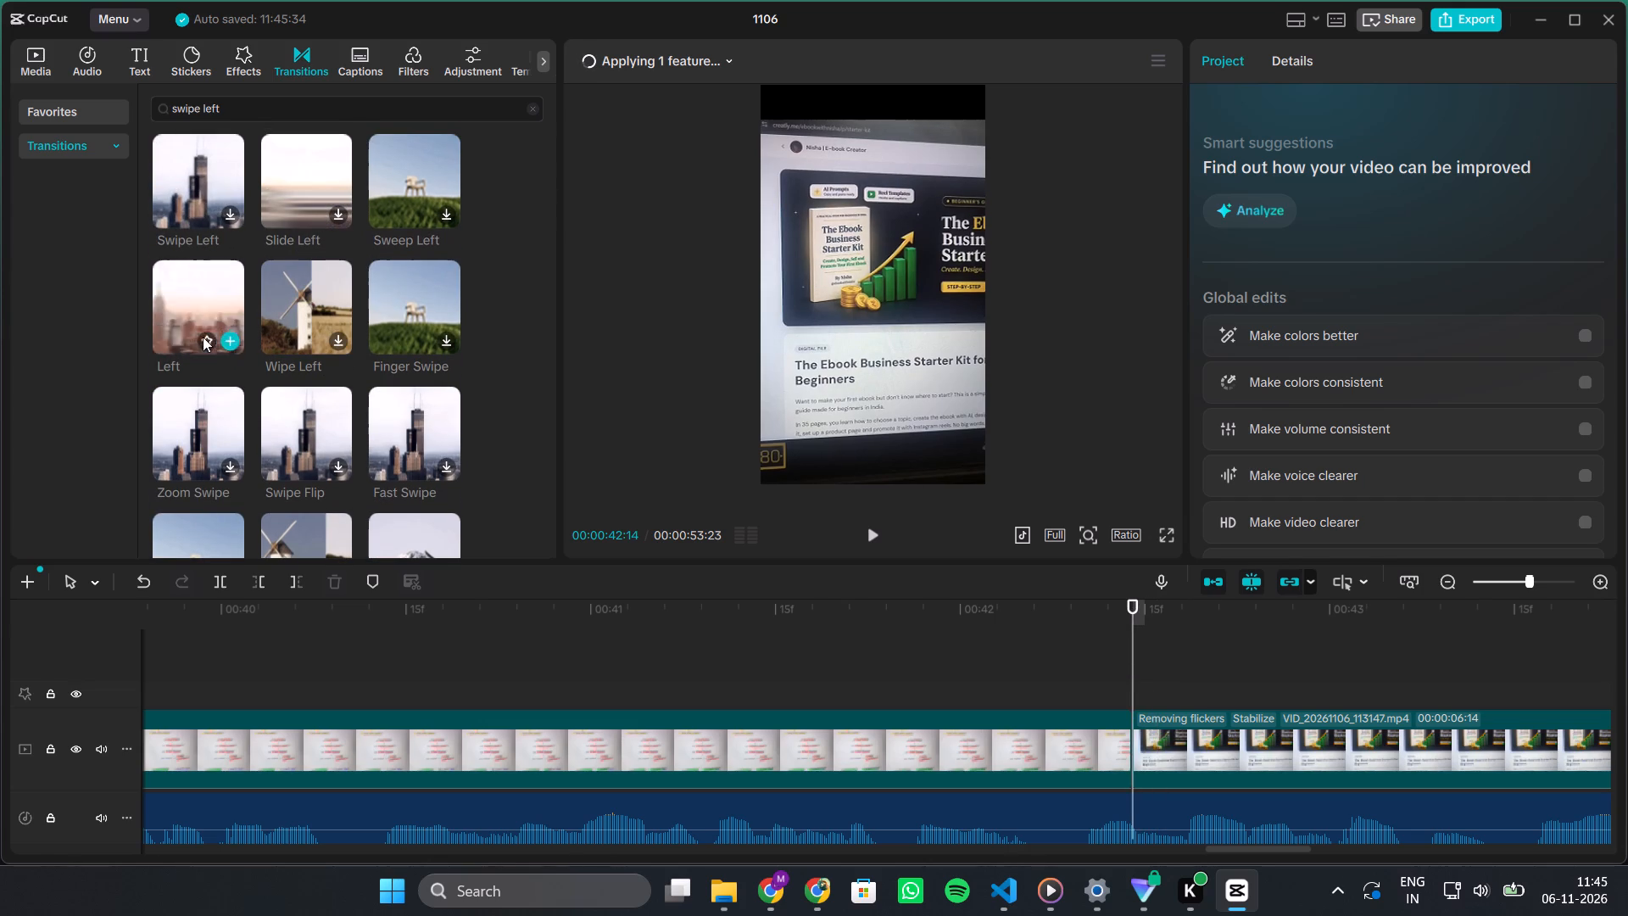
pyautogui.click(227, 338)
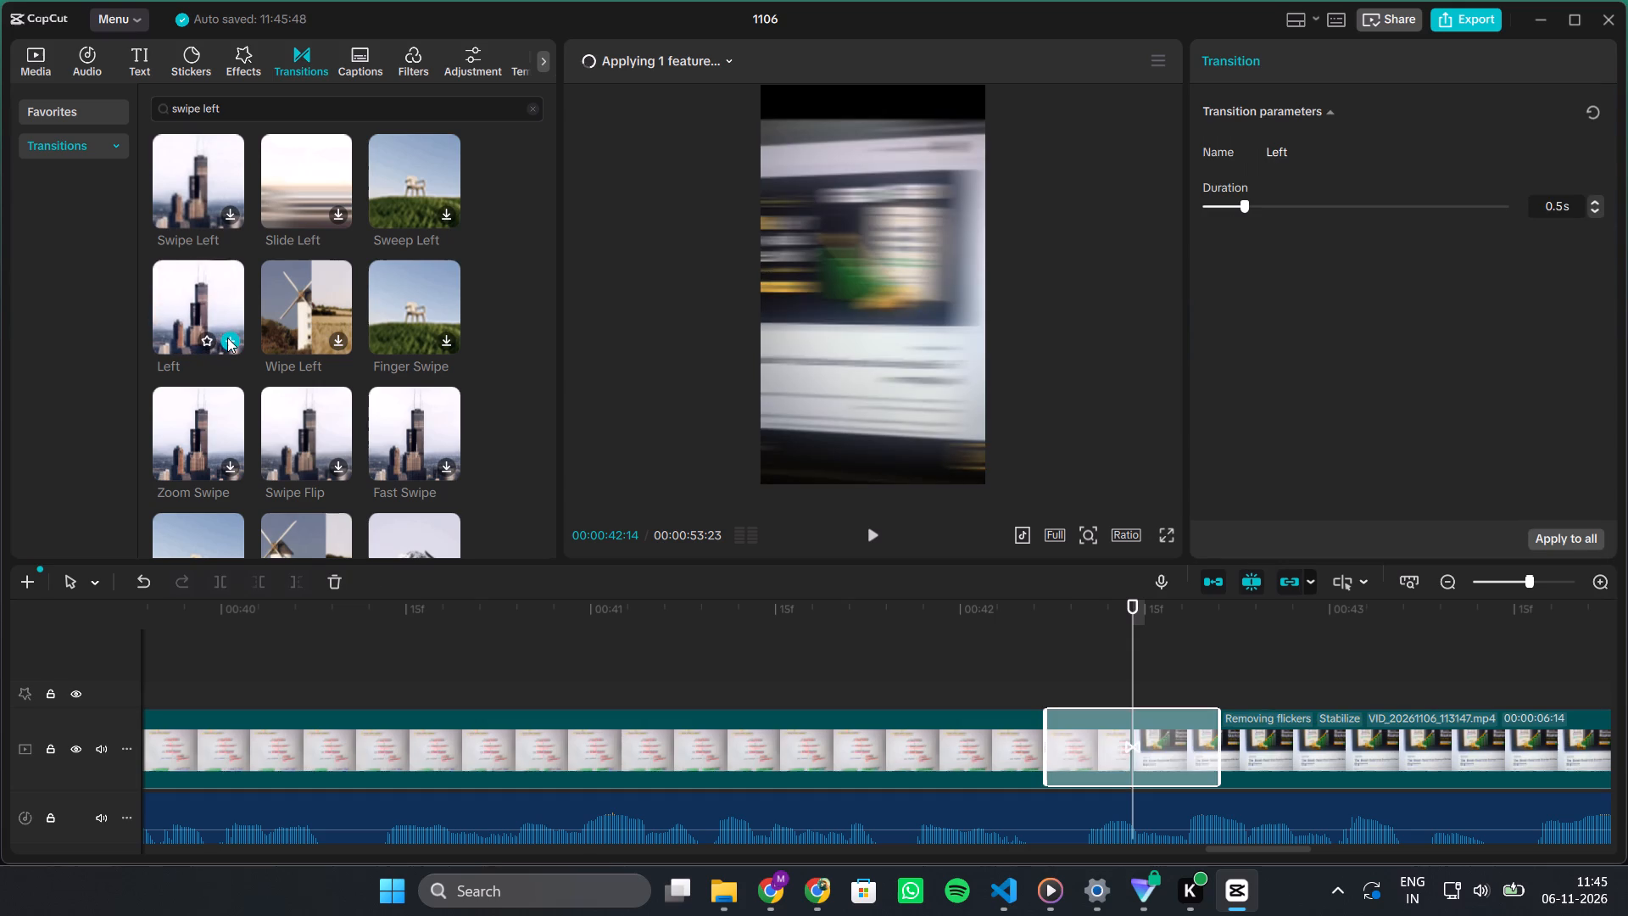
# Play and scrub back and forth through the new Left transition to examine its motion between the third and fourth clips.
pyautogui.click(1033, 660)
pyautogui.press('space')
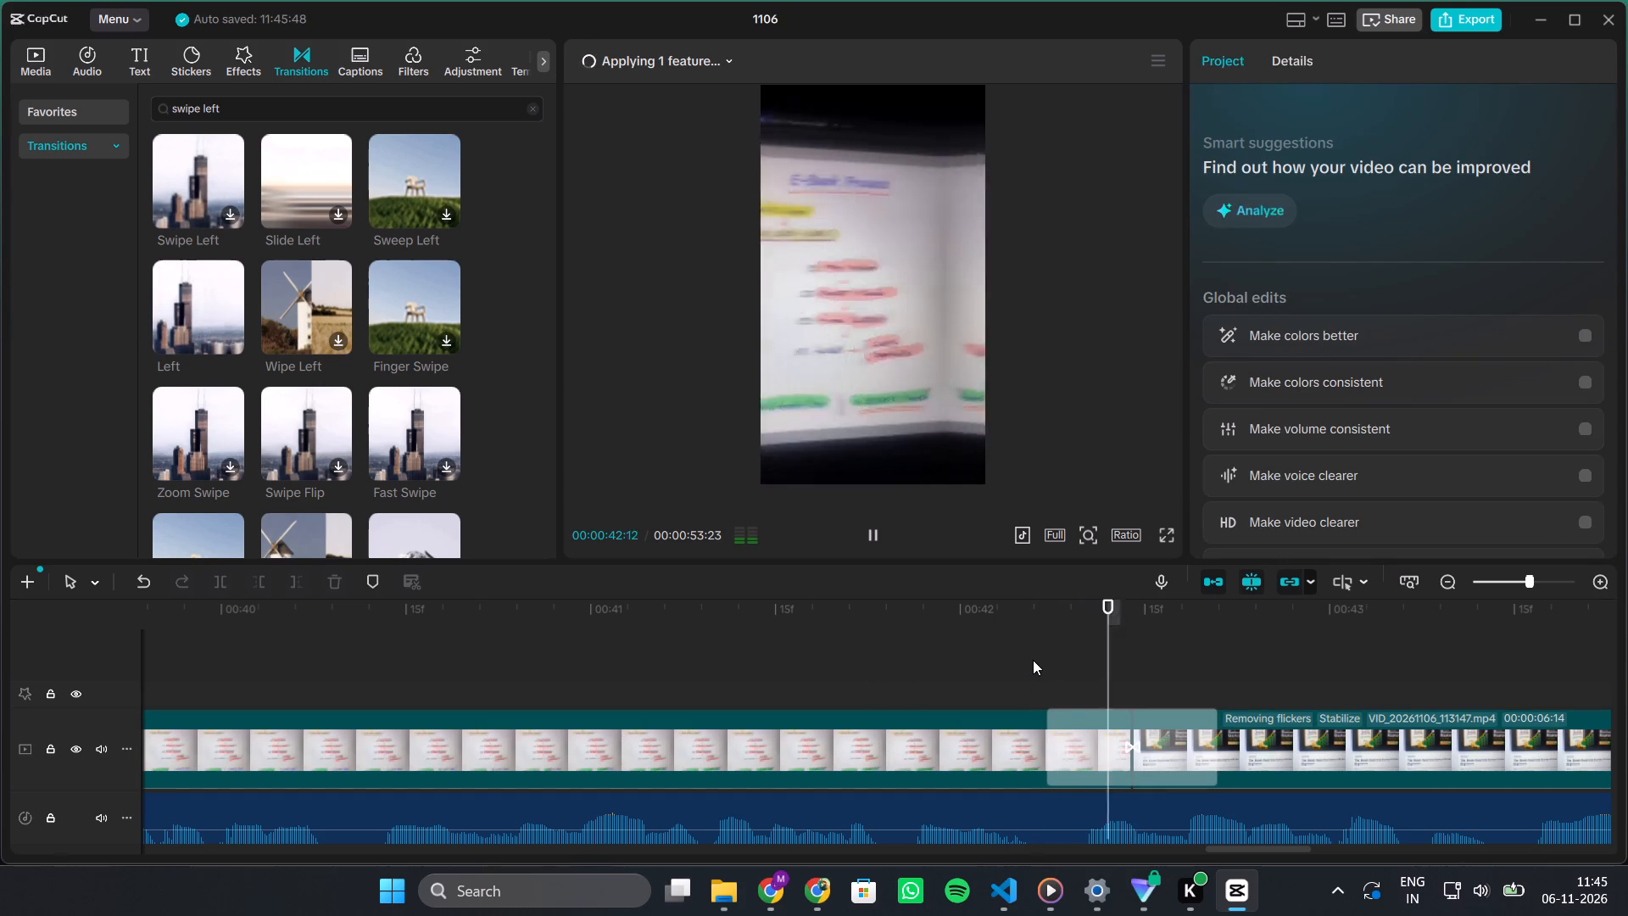
pyautogui.press('space')
pyautogui.click(1035, 656)
pyautogui.moveTo(1035, 656); pyautogui.dragTo(1112, 656)
pyautogui.moveTo(1112, 656); pyautogui.dragTo(1175, 648)
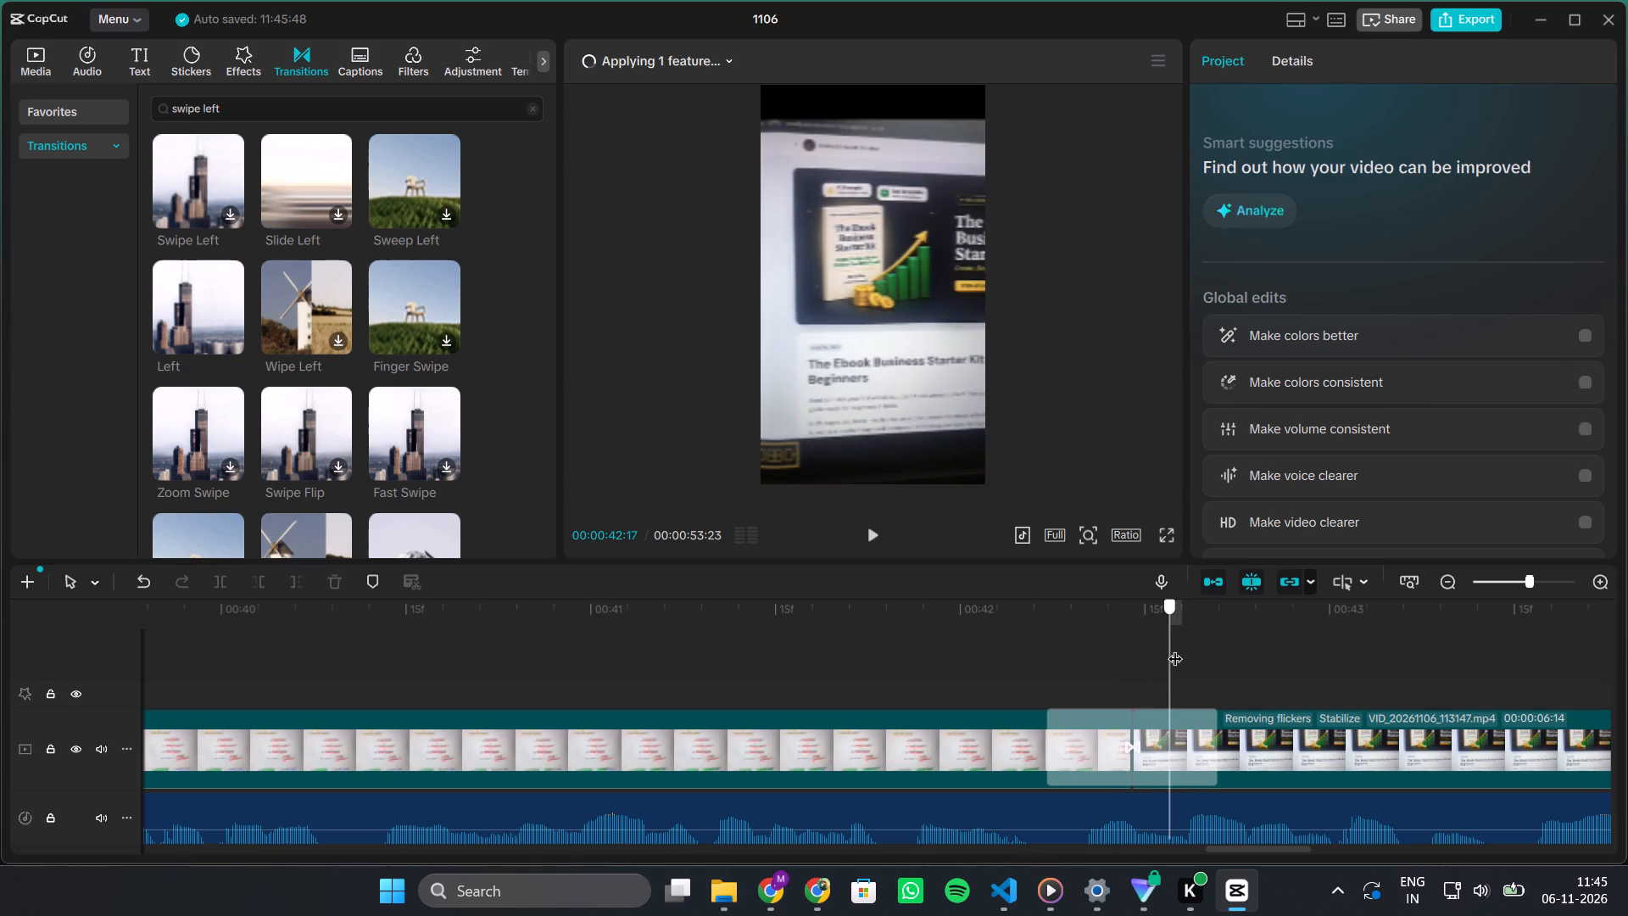
pyautogui.moveTo(1175, 648); pyautogui.dragTo(1078, 674)
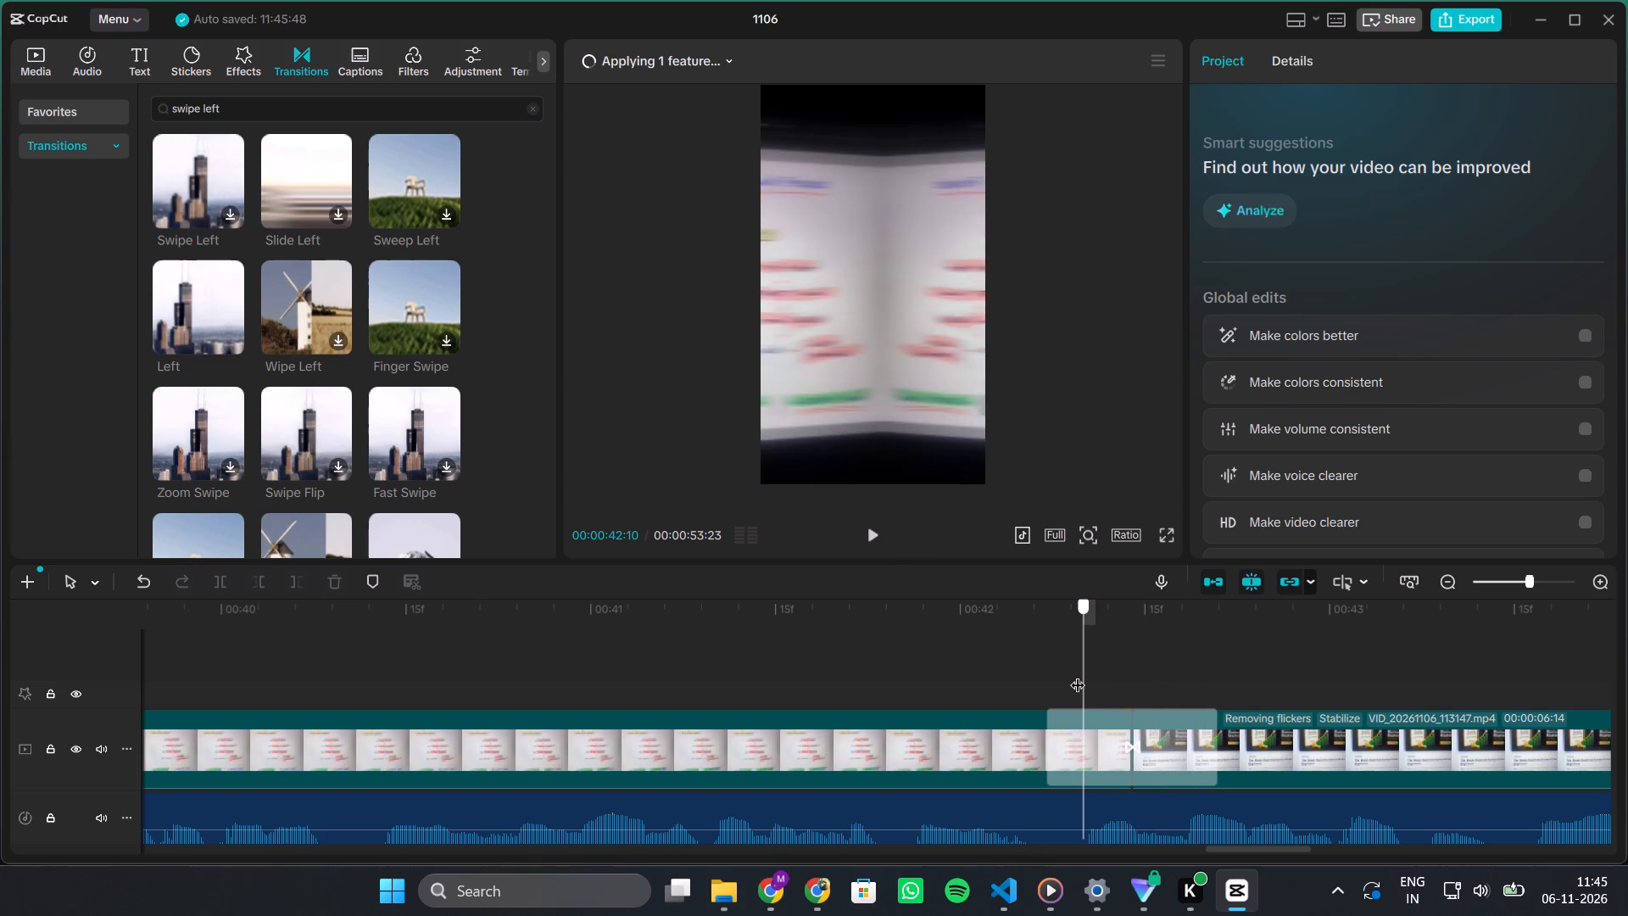
pyautogui.moveTo(1078, 674); pyautogui.dragTo(1126, 673)
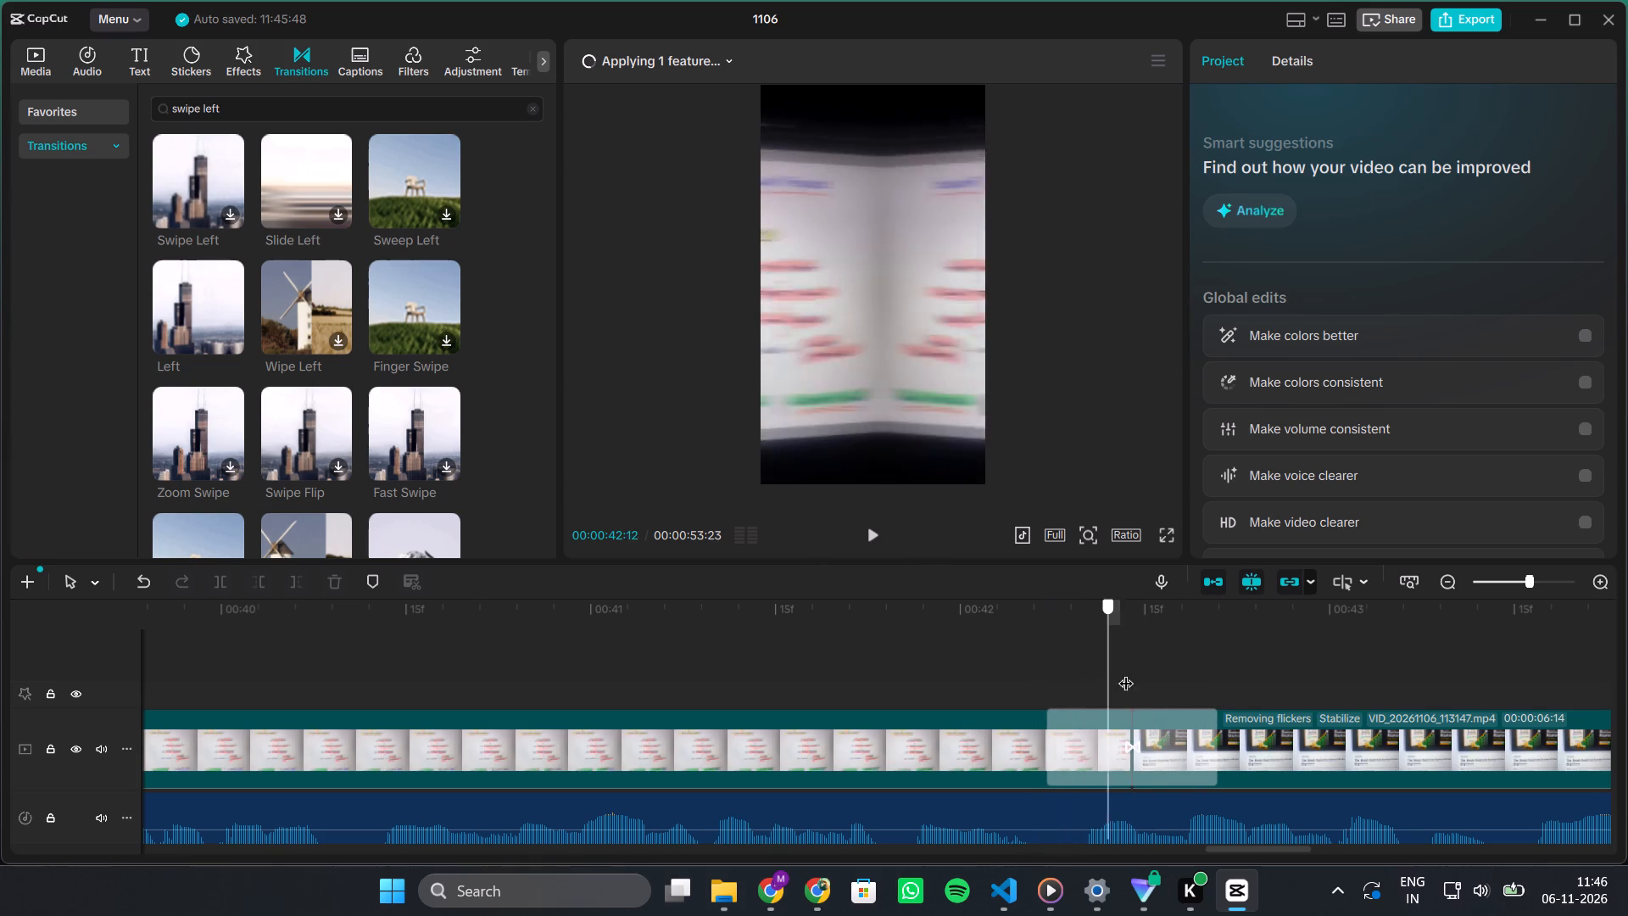
pyautogui.moveTo(1126, 673); pyautogui.dragTo(1111, 682)
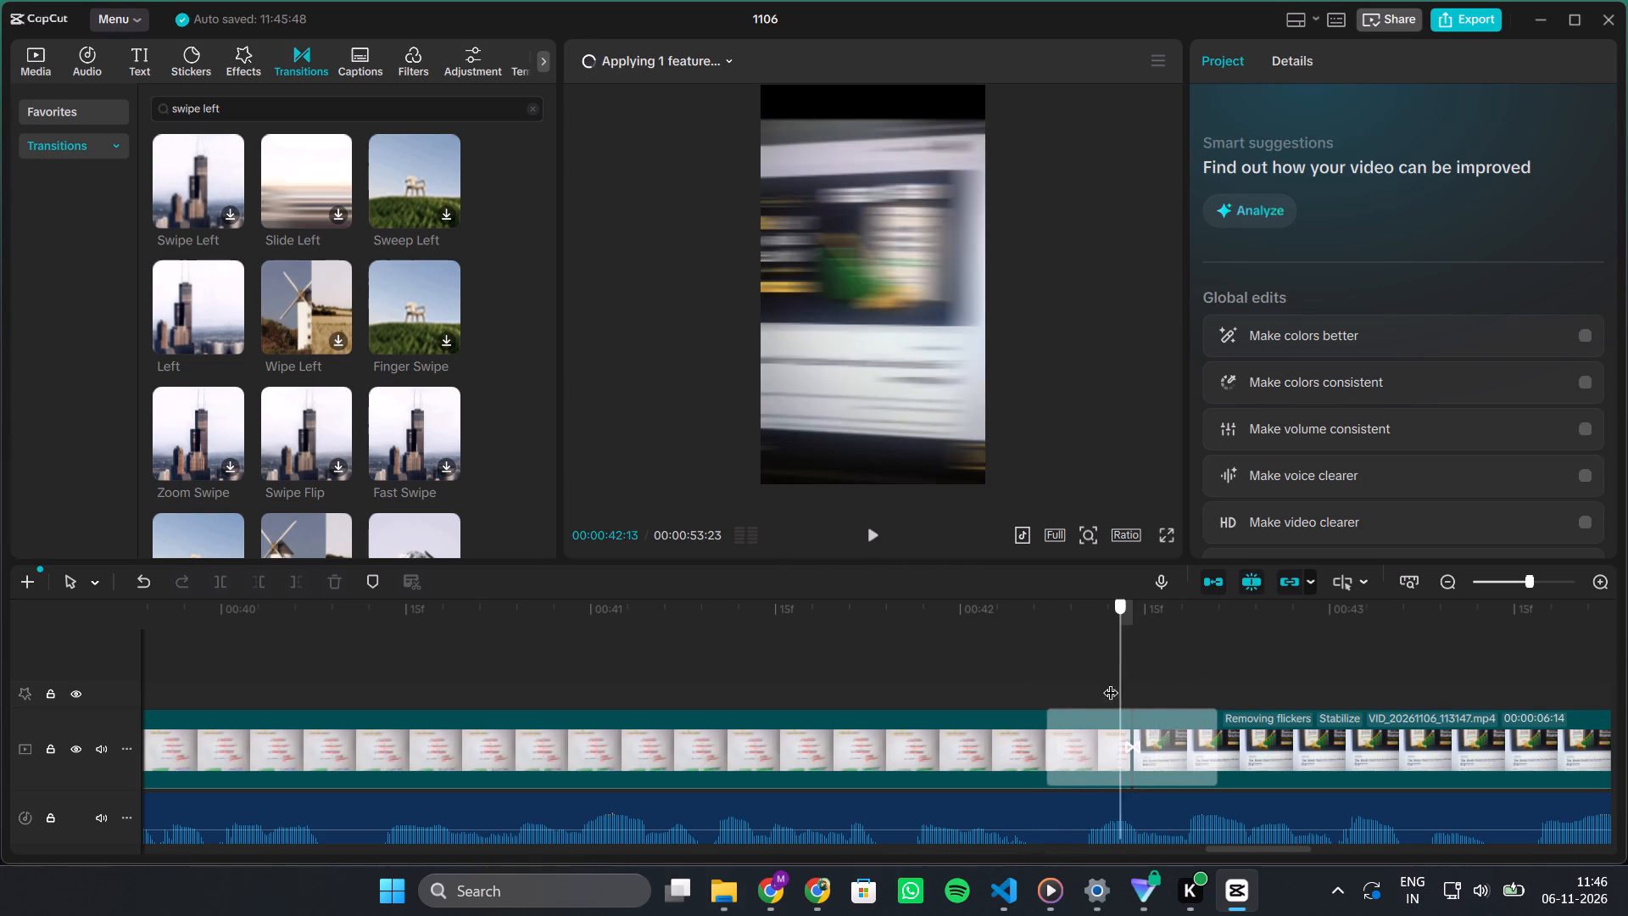
# Delete the skyscraper-thumbnail Left transition between the third and fourth clips.
pyautogui.moveTo(1111, 682); pyautogui.dragTo(1031, 696)
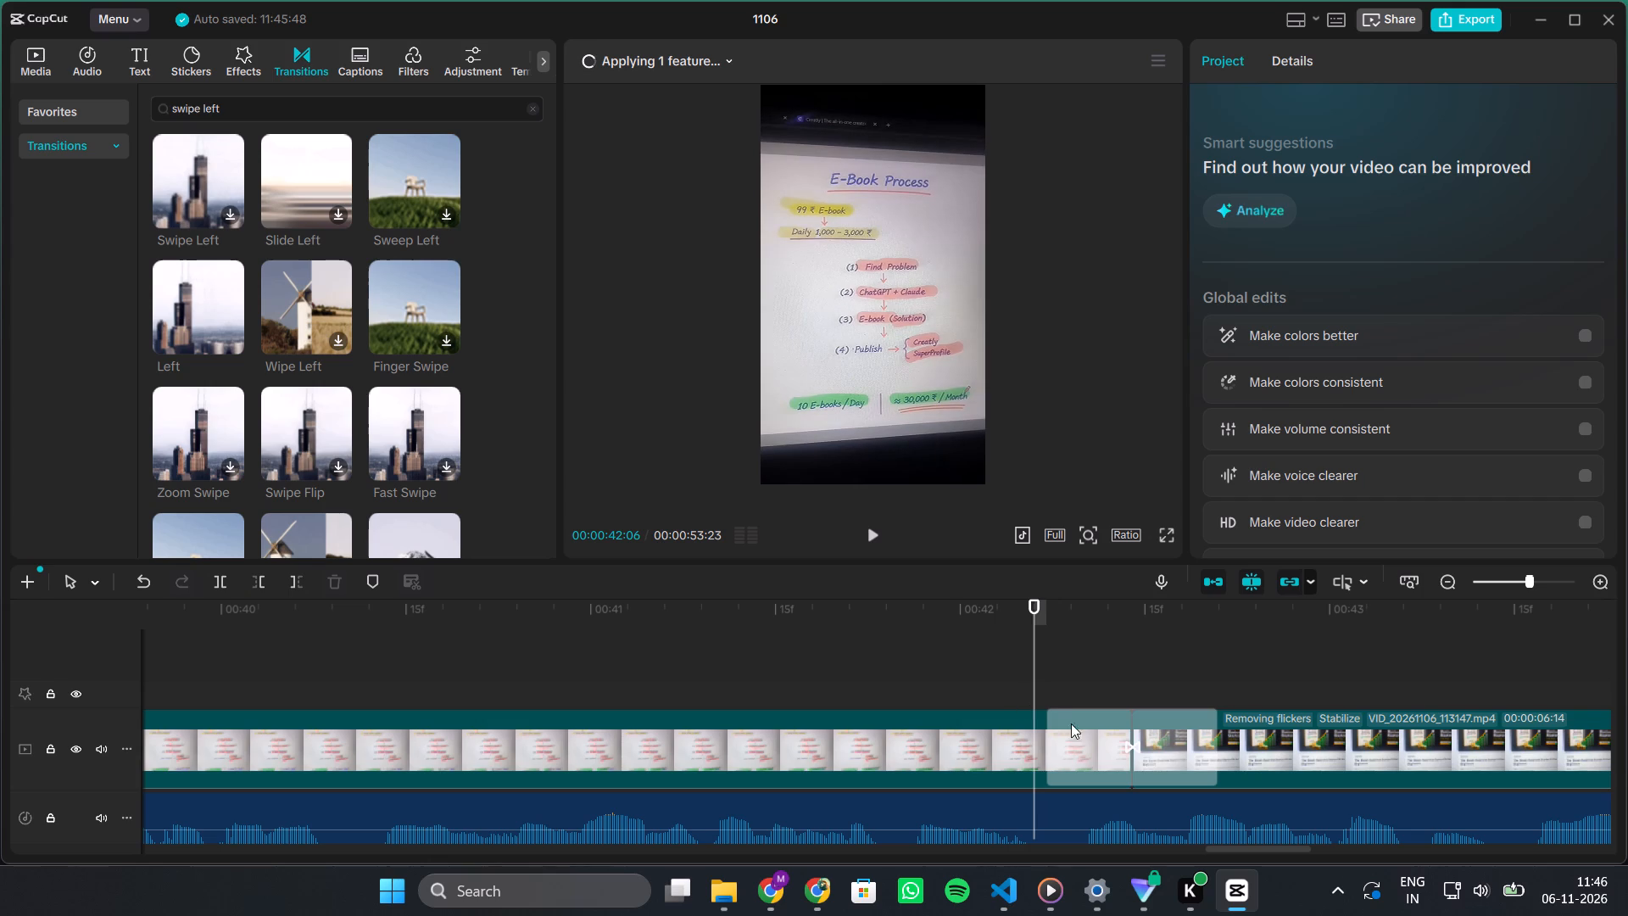
pyautogui.click(1078, 724)
pyautogui.press('Delete')
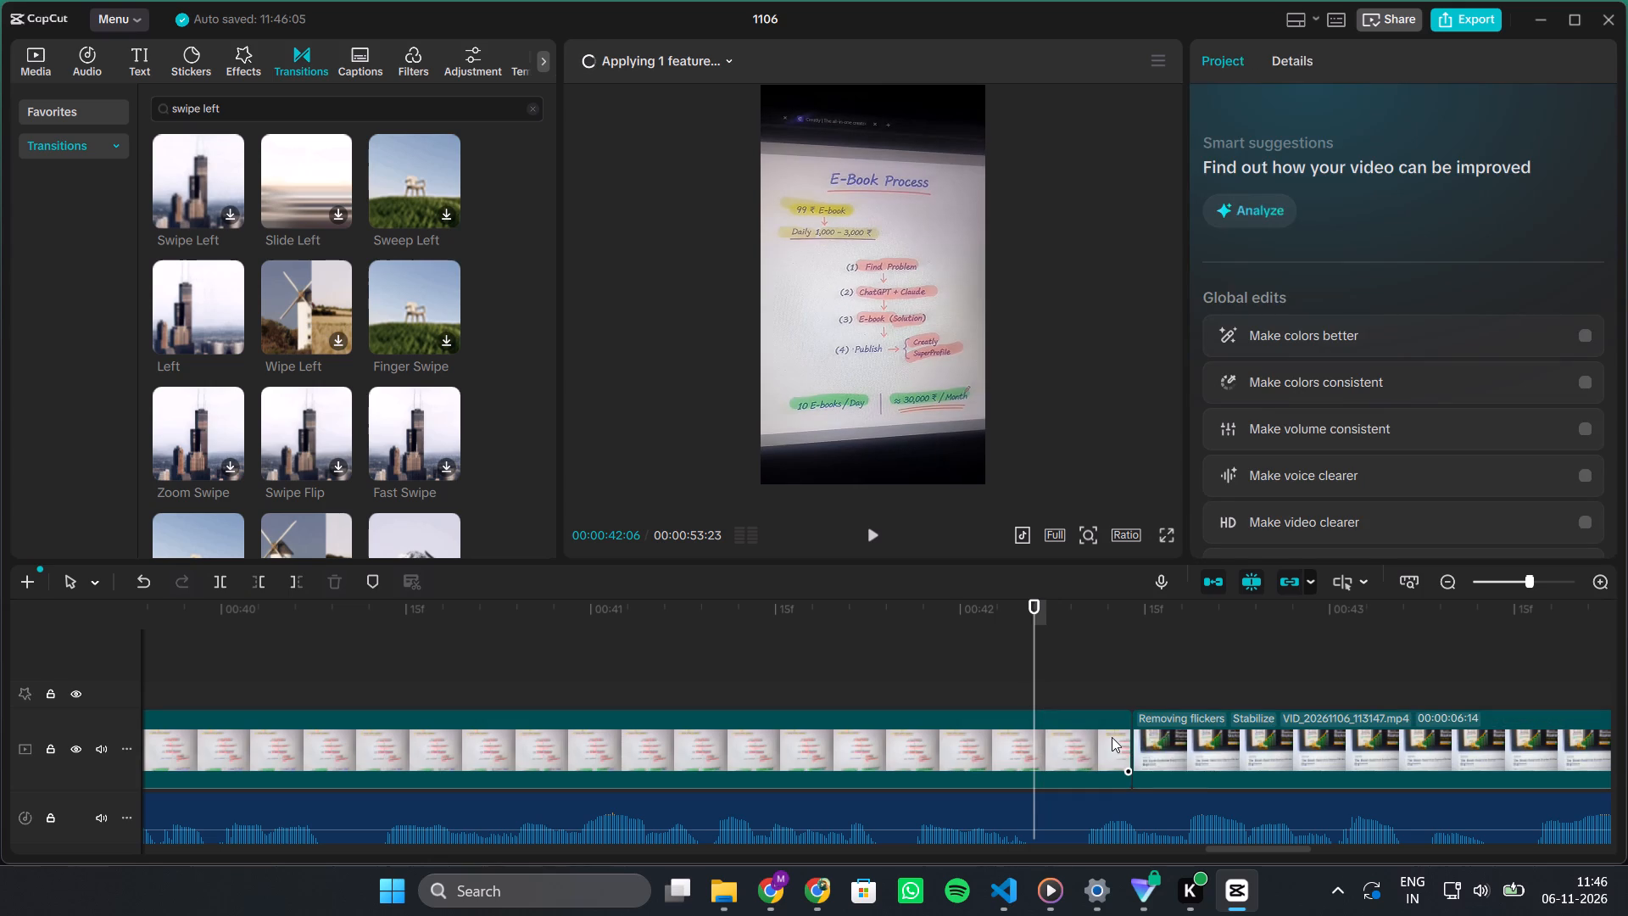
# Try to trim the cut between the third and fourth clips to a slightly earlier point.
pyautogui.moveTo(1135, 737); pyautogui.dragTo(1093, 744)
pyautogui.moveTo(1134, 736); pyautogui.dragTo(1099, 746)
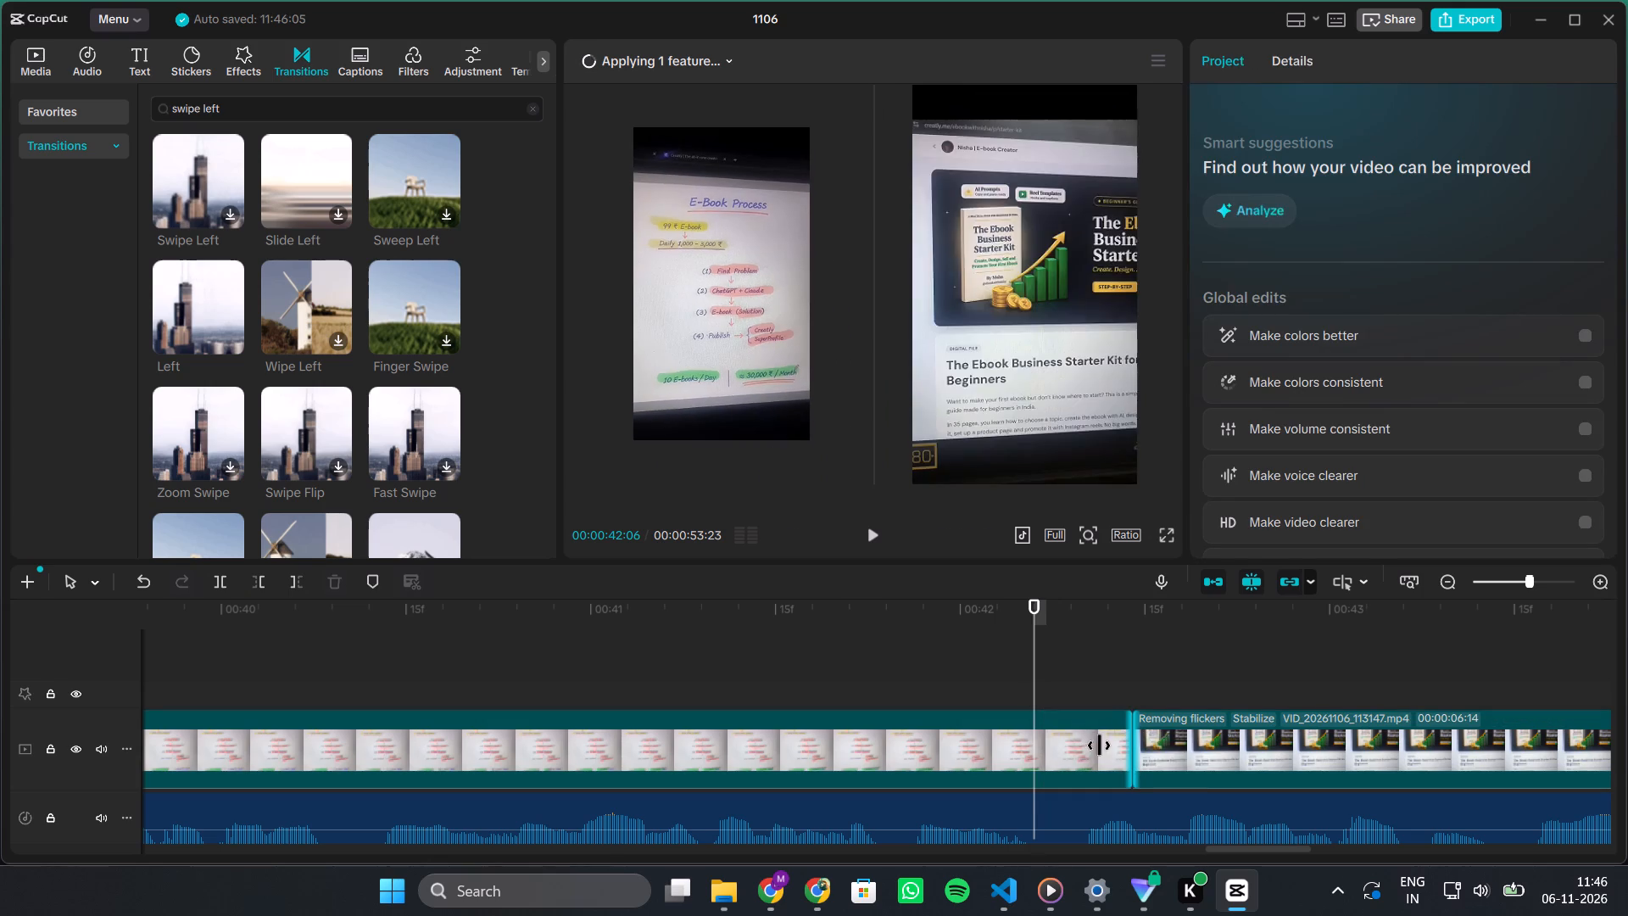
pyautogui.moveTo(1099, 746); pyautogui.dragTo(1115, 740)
# Examine the bare cut between the third and fourth clips, playing from just before it.
pyautogui.keyDown('ctrl'); pyautogui.scroll(-14, 1115, 740); pyautogui.keyUp('ctrl')
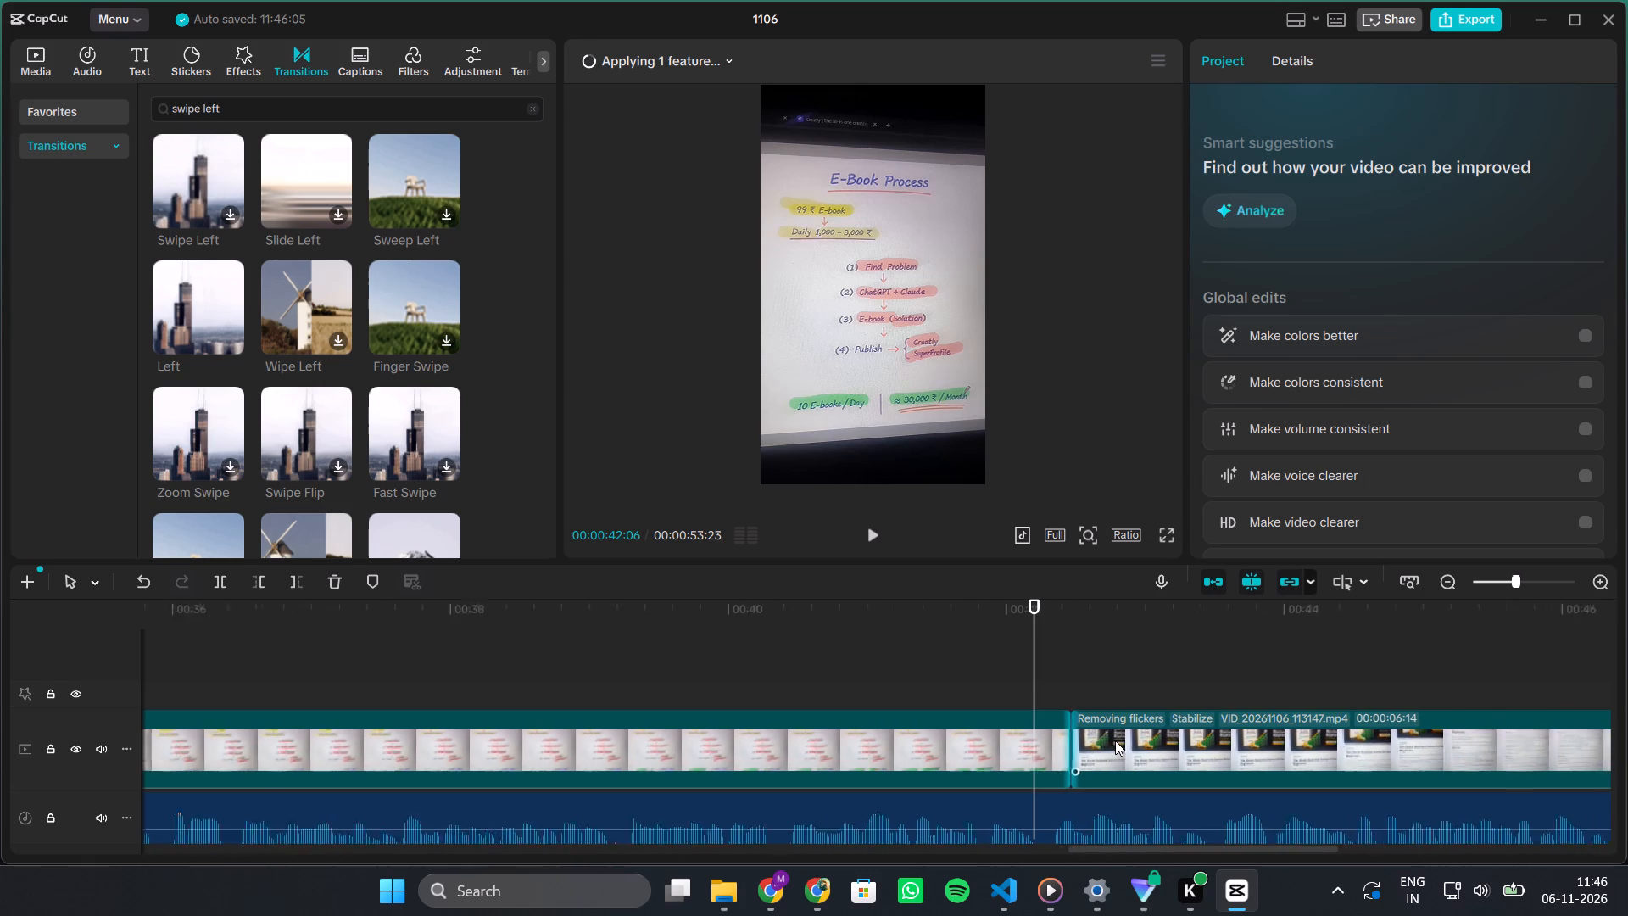
pyautogui.keyDown('ctrl'); pyautogui.scroll(-16, 1115, 740); pyautogui.keyUp('ctrl')
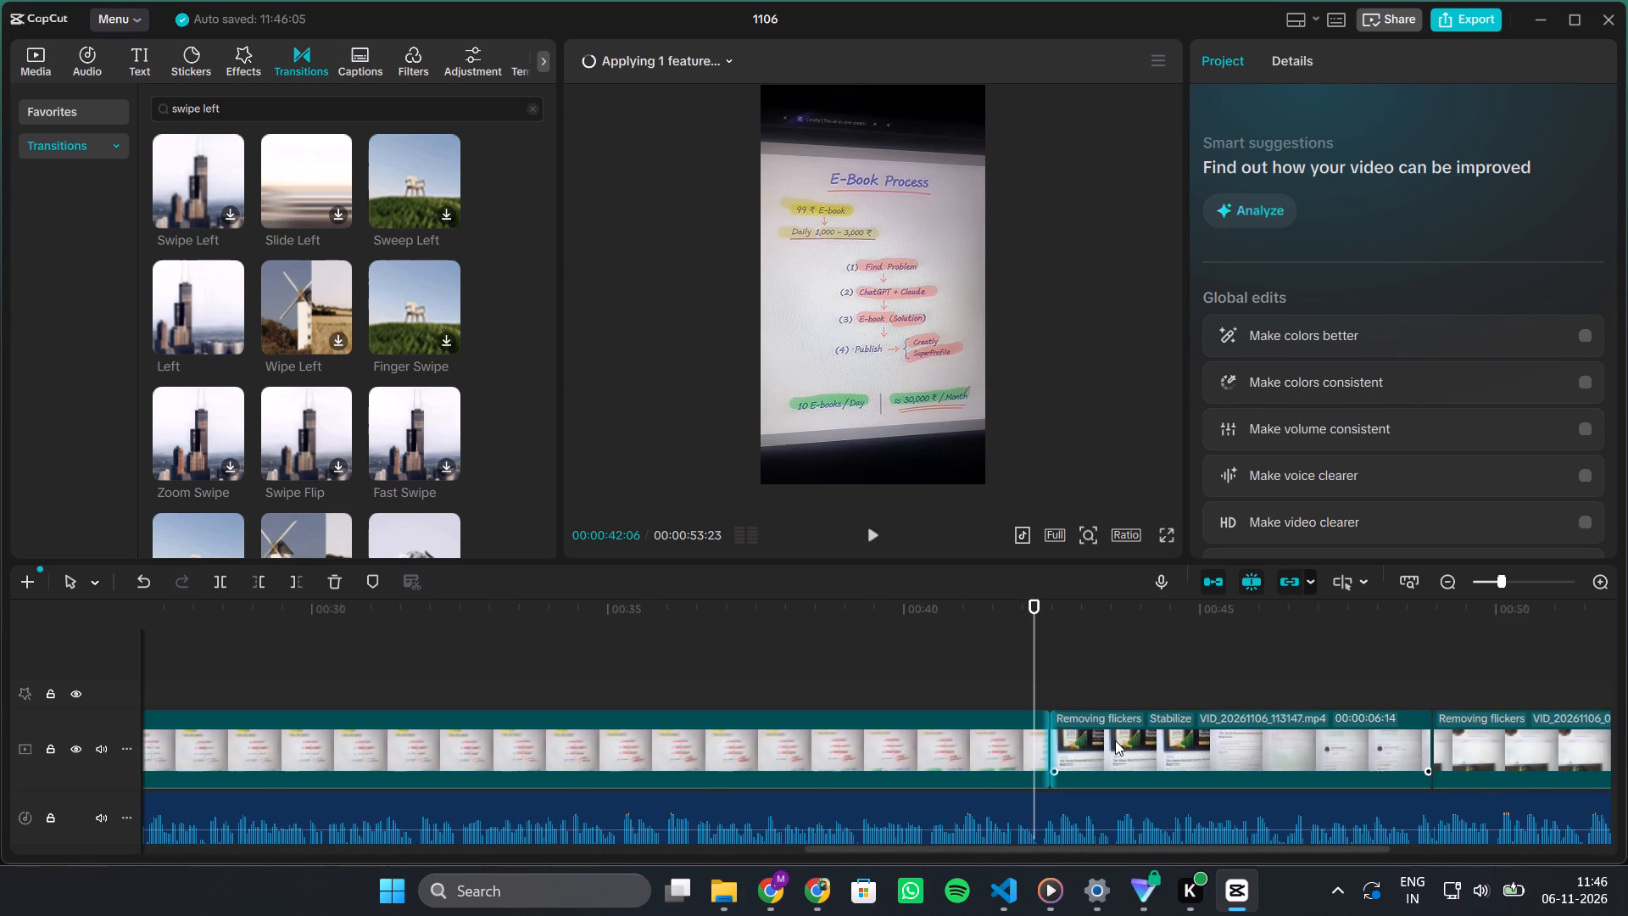
pyautogui.click(1391, 740)
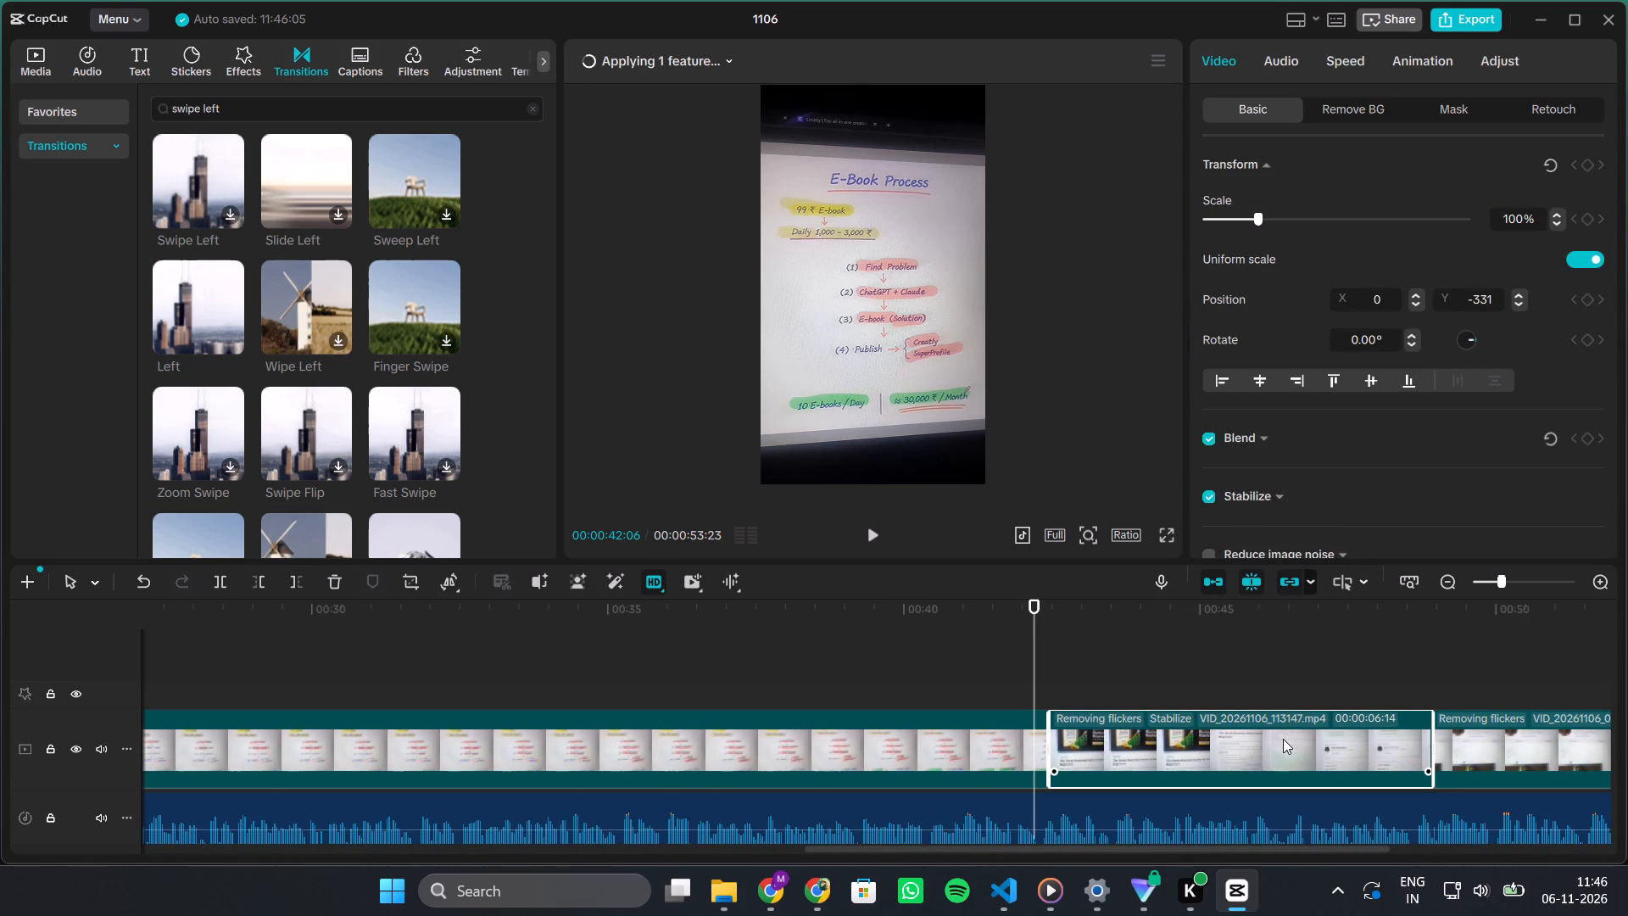
pyautogui.keyDown('ctrl'); pyautogui.scroll(20, 1283, 739); pyautogui.keyUp('ctrl')
pyautogui.keyDown('ctrl'); pyautogui.scroll(6, 1283, 739); pyautogui.keyUp('ctrl')
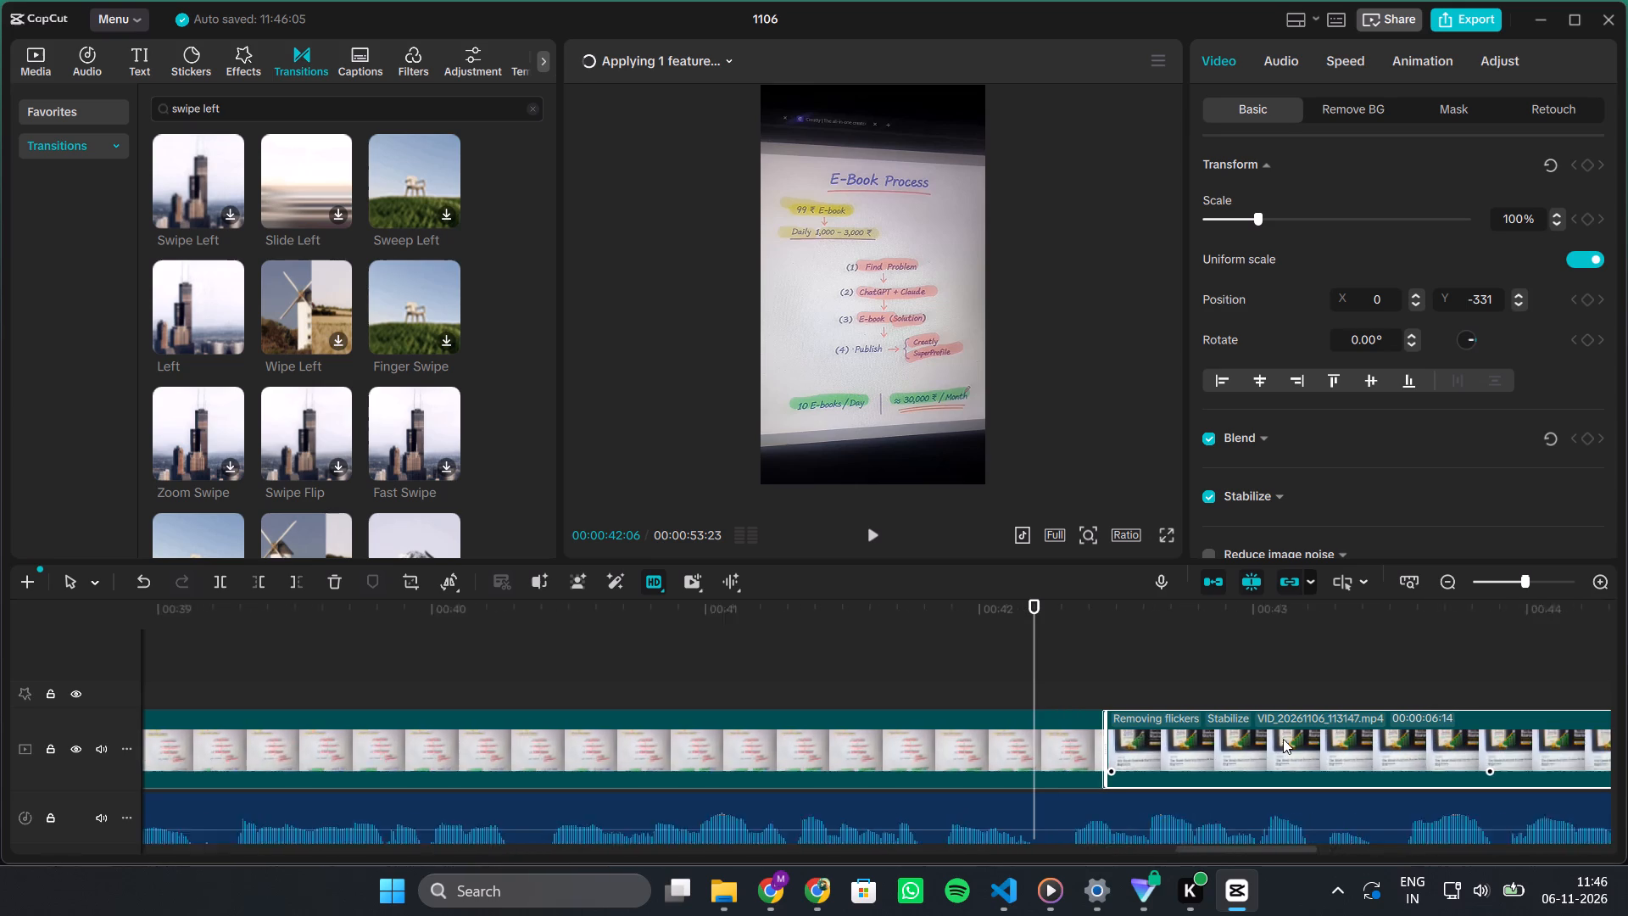
pyautogui.keyDown('ctrl'); pyautogui.scroll(2, 1283, 739); pyautogui.keyUp('ctrl')
pyautogui.click(1129, 657)
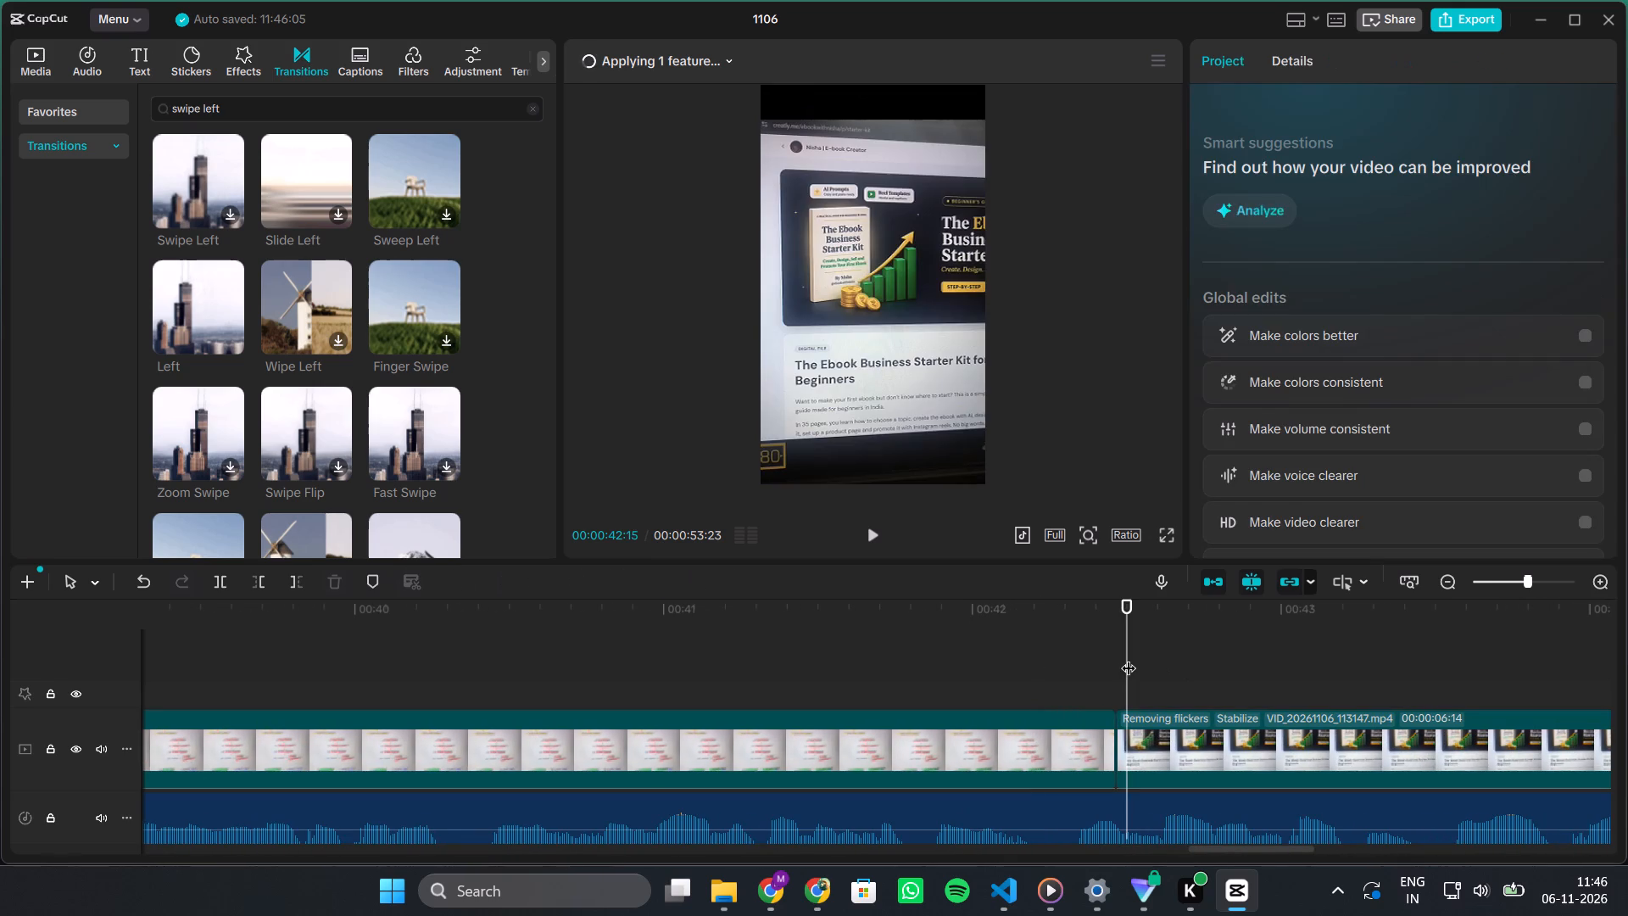
pyautogui.click(978, 651)
pyautogui.press('space')
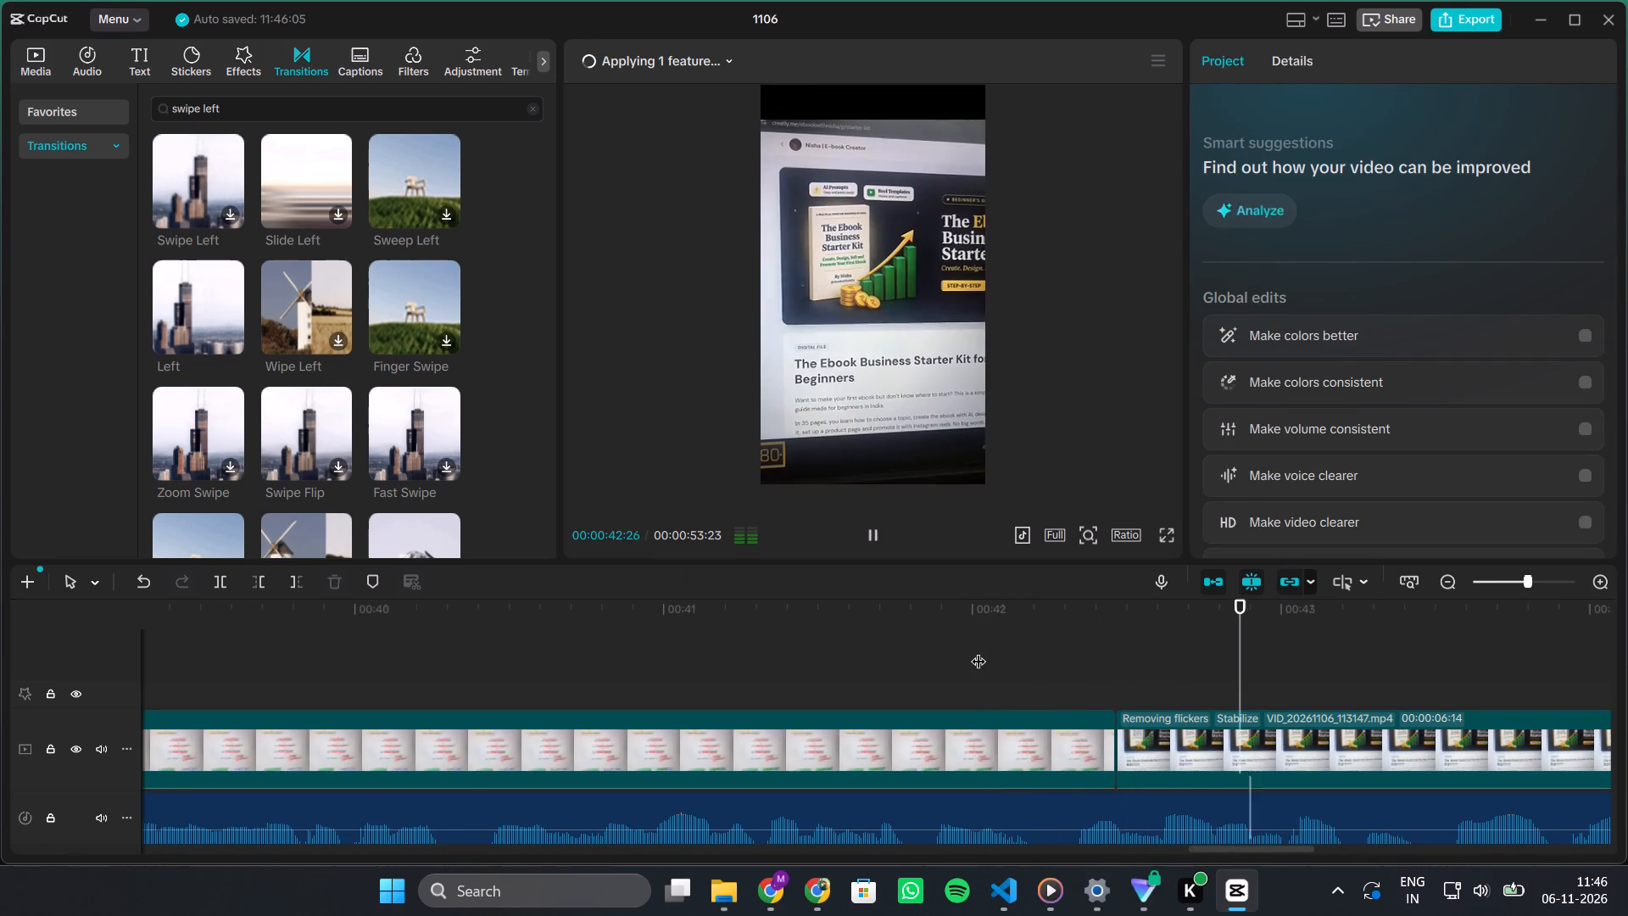
# Play through the fourth clip, VID_20261106_113147.mp4, to examine how its footage follows the voice-over.
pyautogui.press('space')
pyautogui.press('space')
pyautogui.keyDown('ctrl'); pyautogui.scroll(-5, 978, 651); pyautogui.keyUp('ctrl')
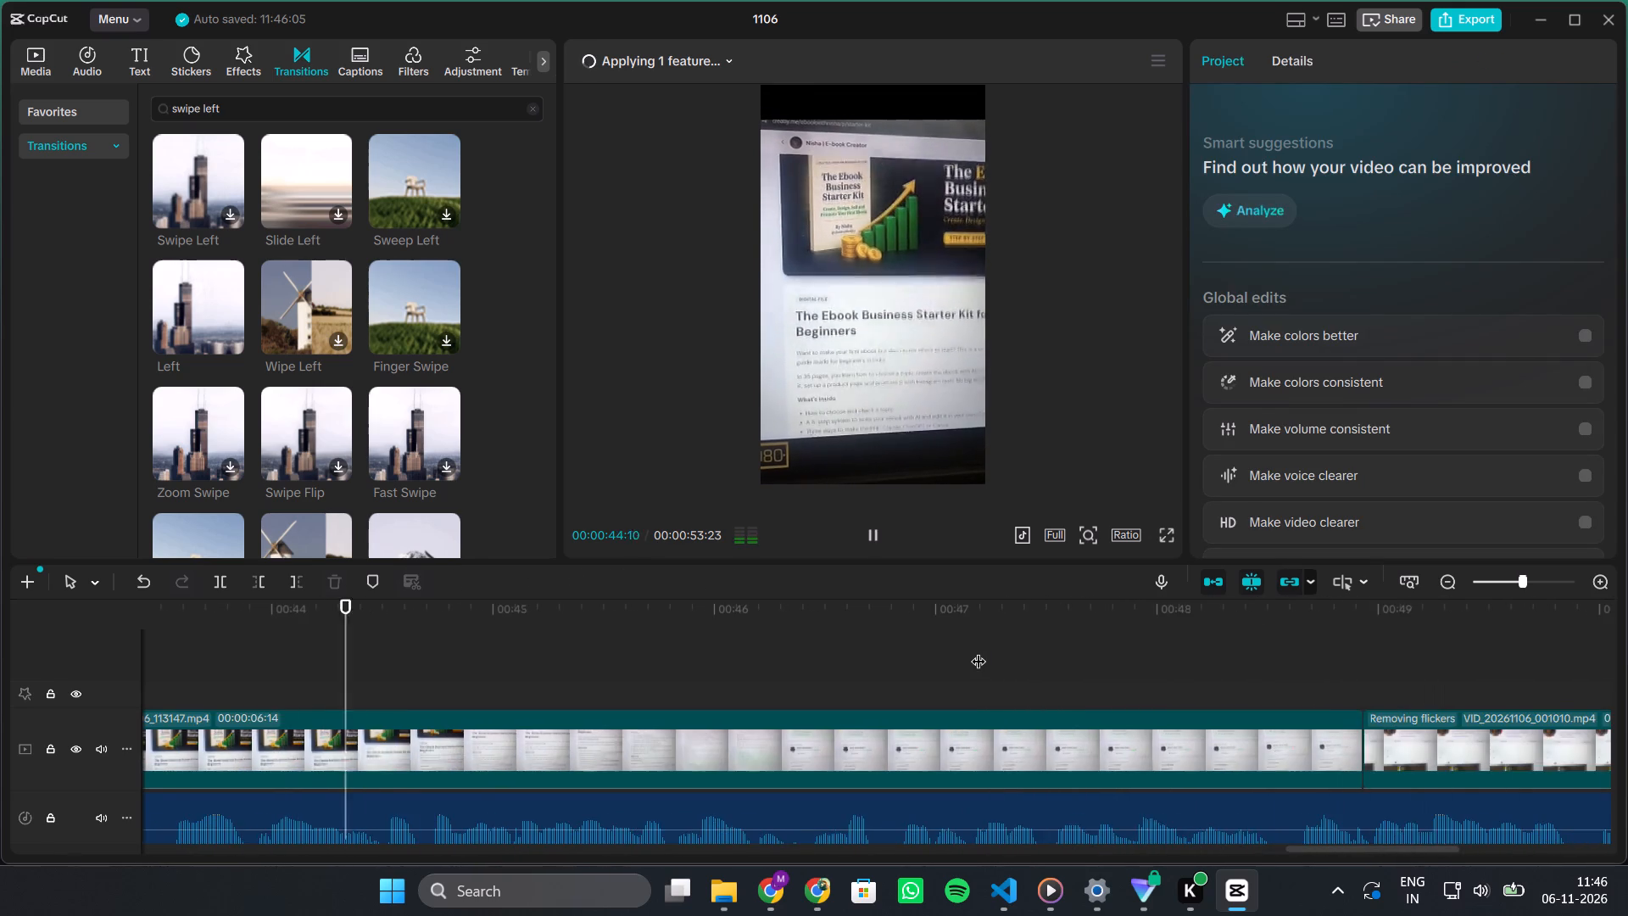
pyautogui.keyDown('ctrl'); pyautogui.scroll(-13, 978, 651); pyautogui.keyUp('ctrl')
pyautogui.keyDown('ctrl'); pyautogui.scroll(-14, 978, 651); pyautogui.keyUp('ctrl')
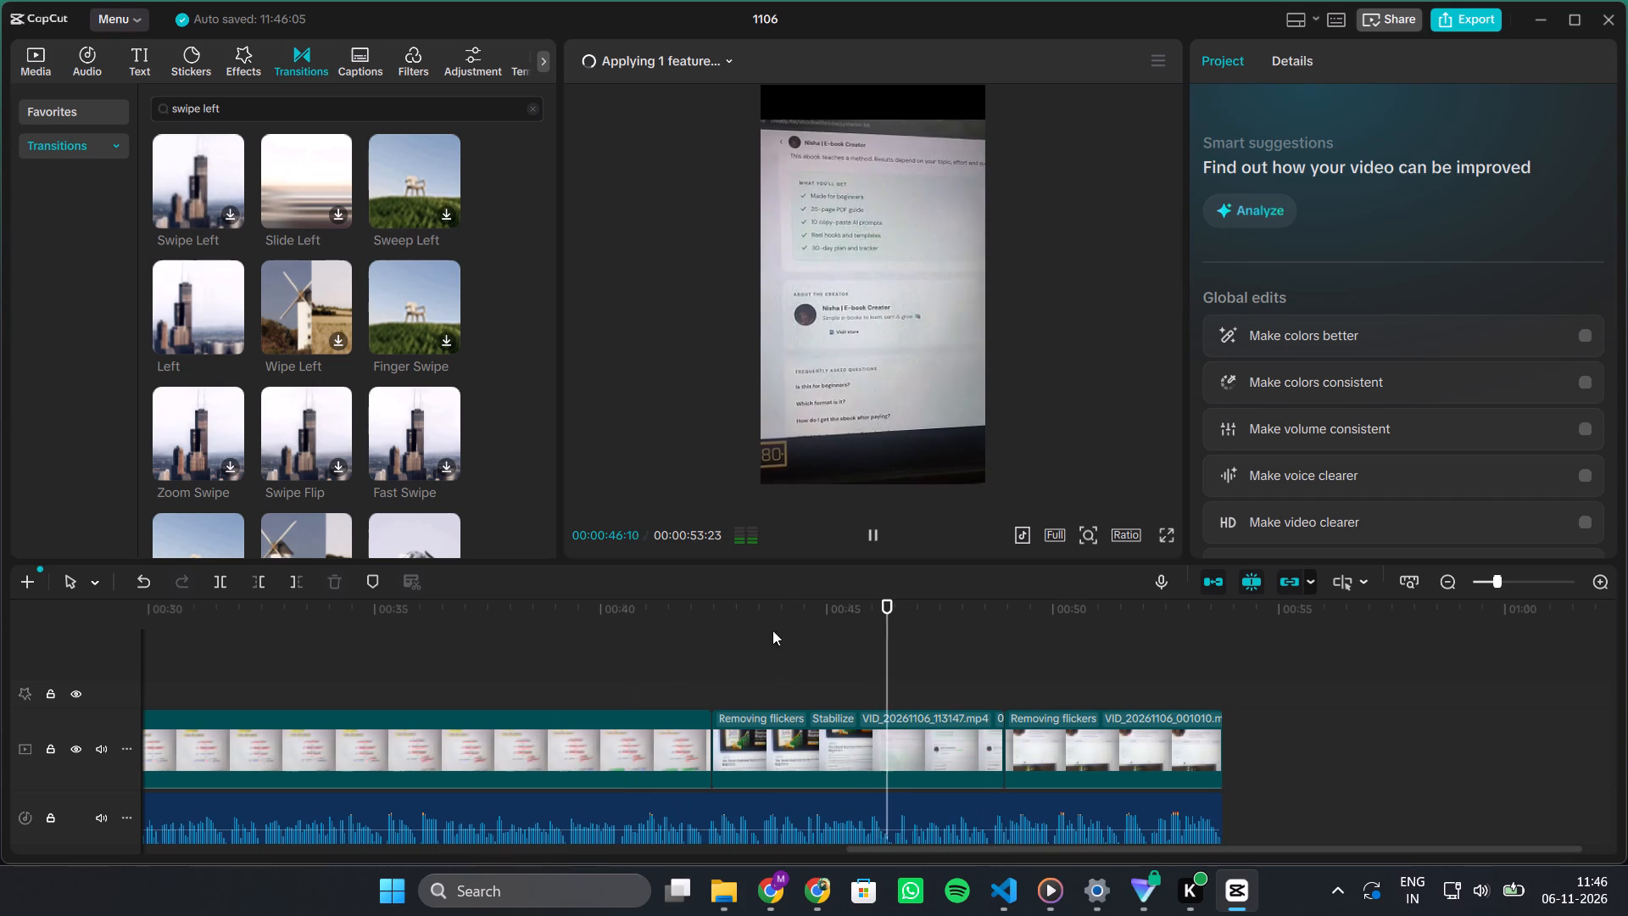
pyautogui.click(638, 665)
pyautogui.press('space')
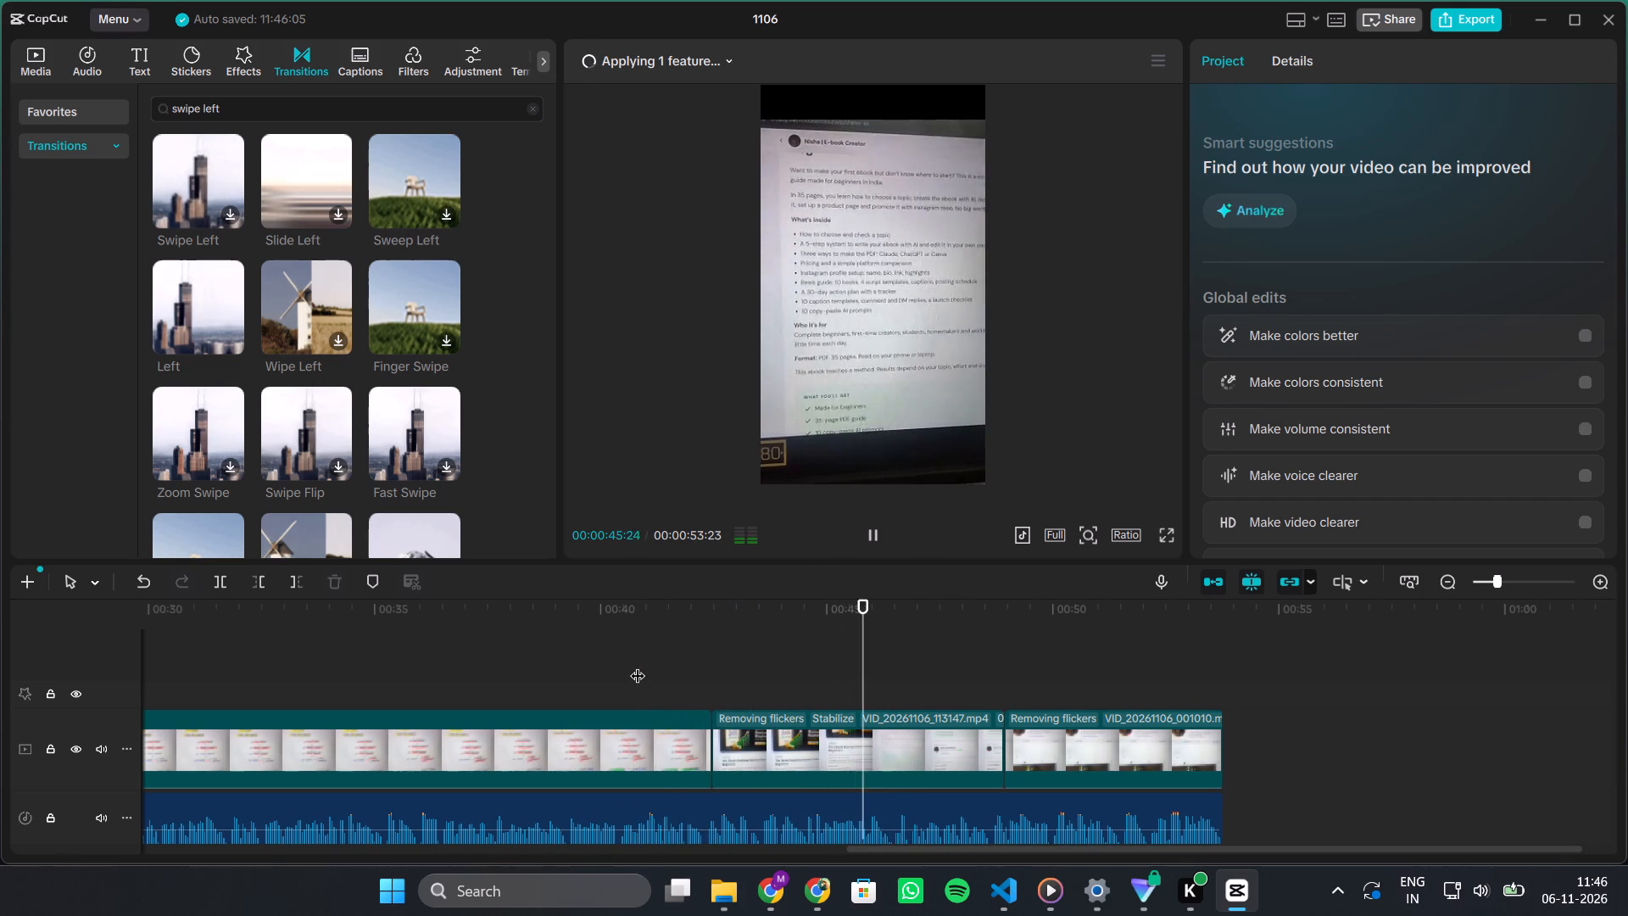
# Preview the Swipe Left and Left transitions at the cut between the fourth clip and VID_20261106_001010.mp4.
pyautogui.click(984, 682)
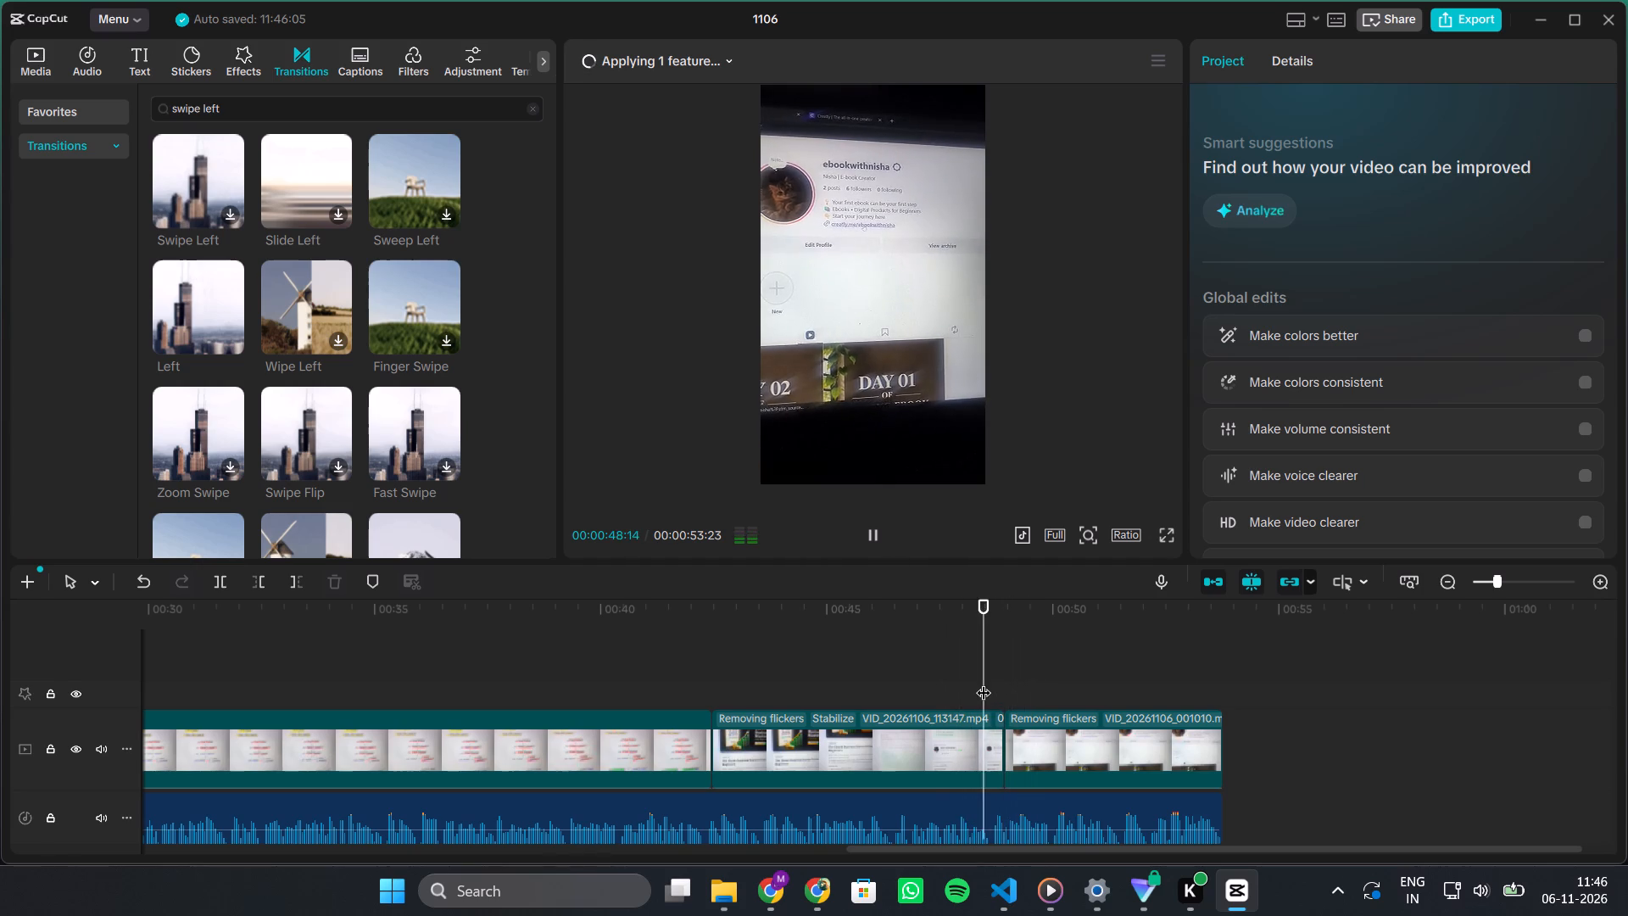
pyautogui.moveTo(984, 682); pyautogui.dragTo(1007, 691)
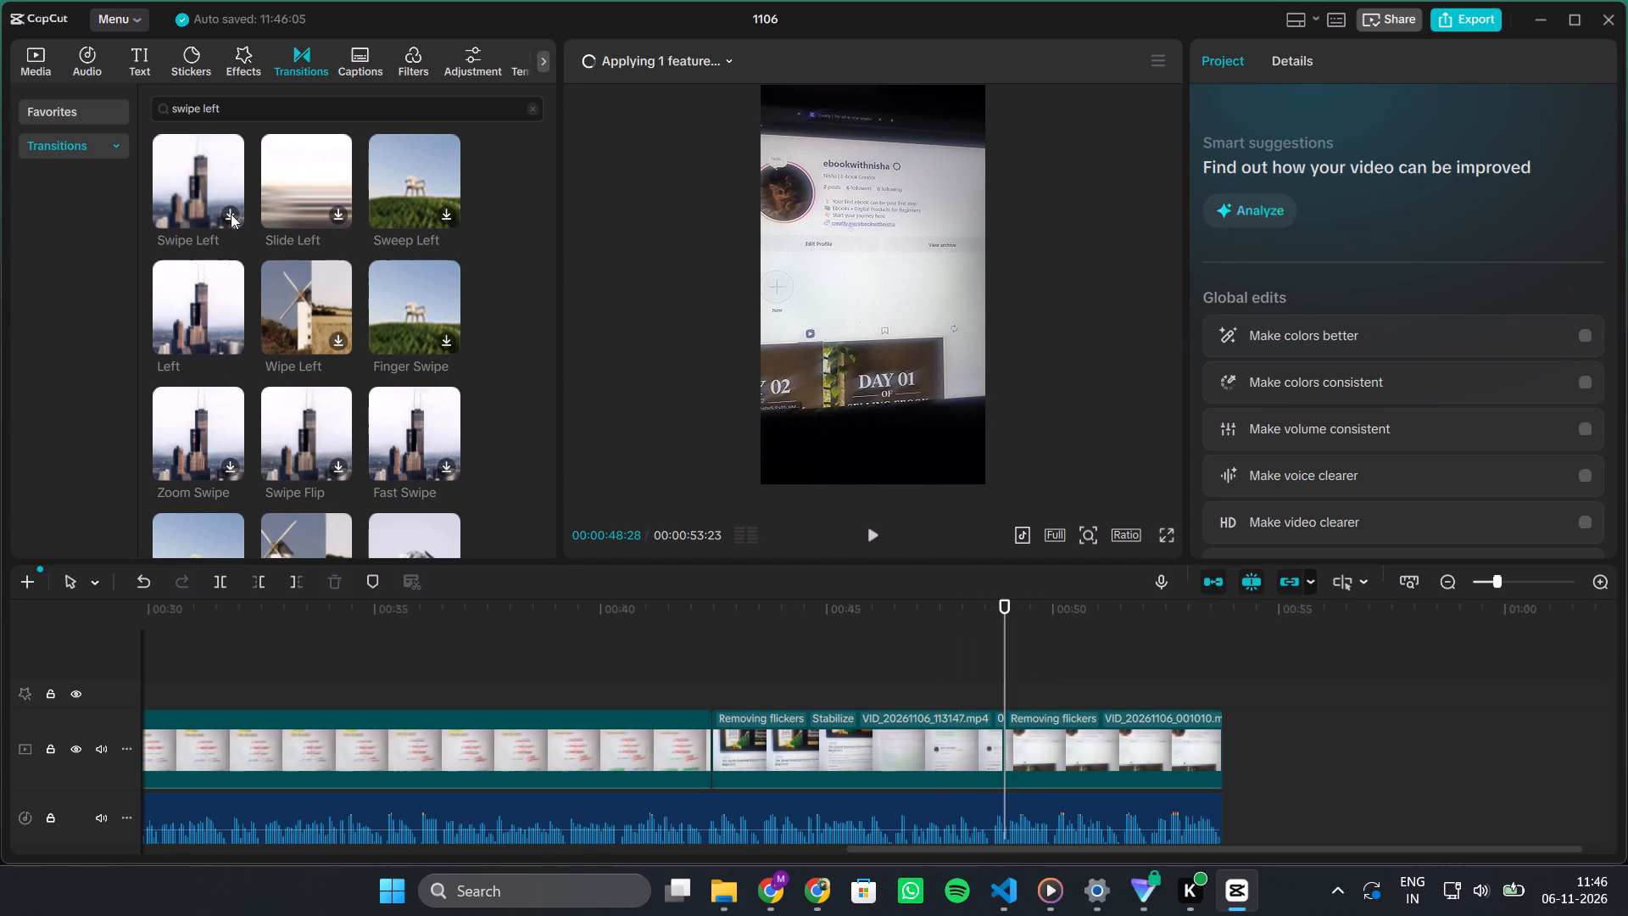
pyautogui.doubleClick(226, 206)
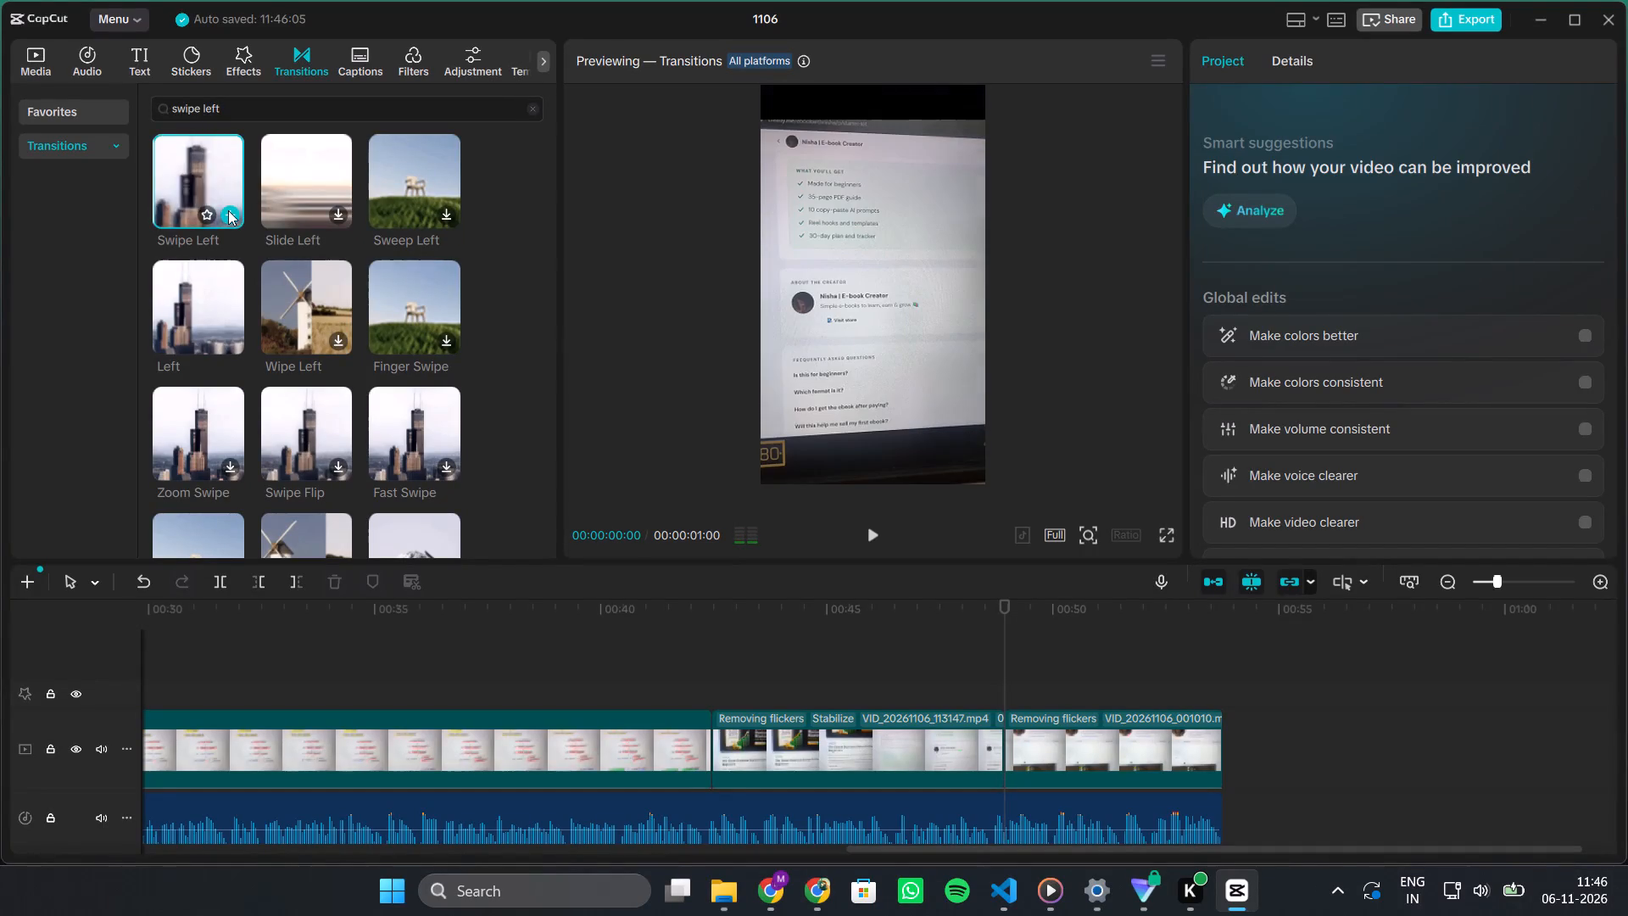
pyautogui.scroll(-1, 299, 391)
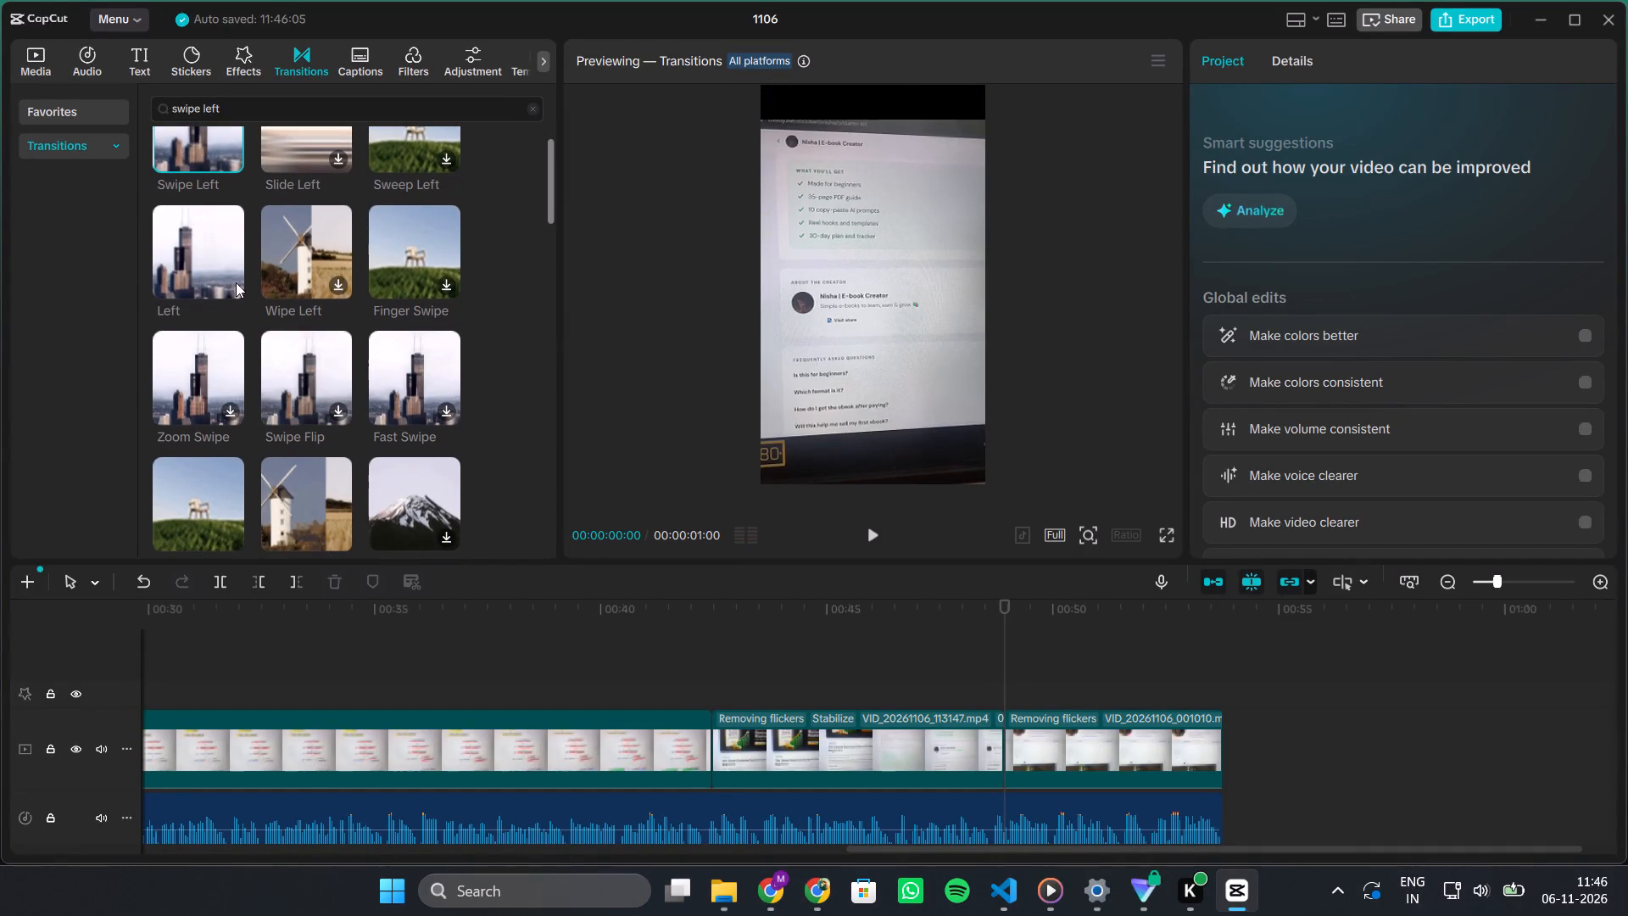
pyautogui.click(204, 251)
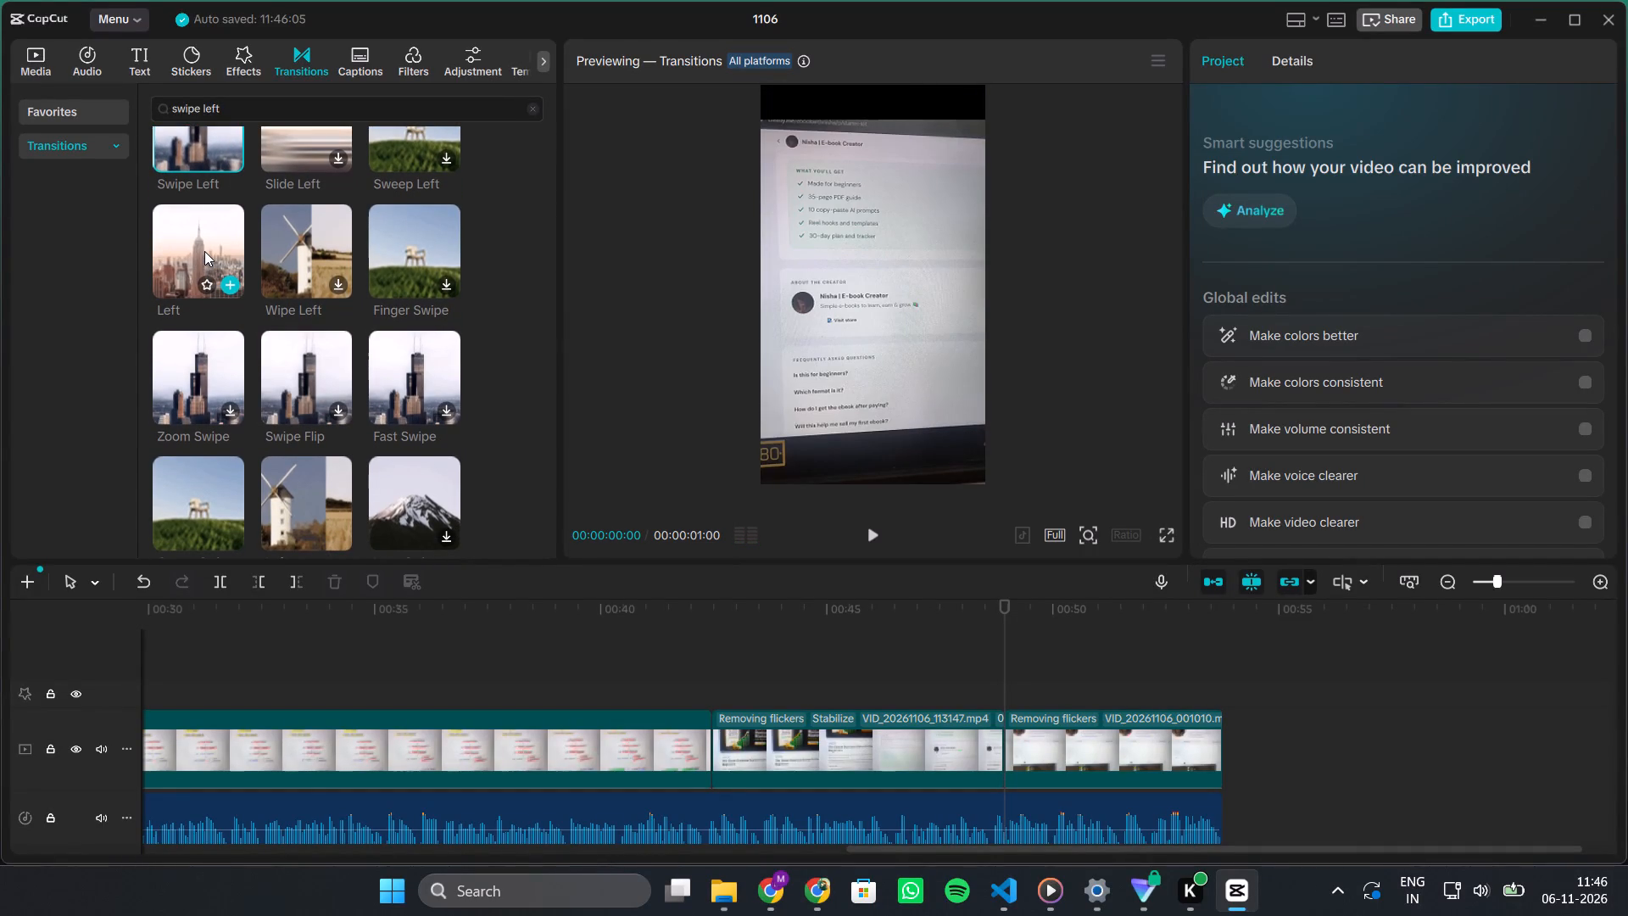
pyautogui.doubleClick(204, 251)
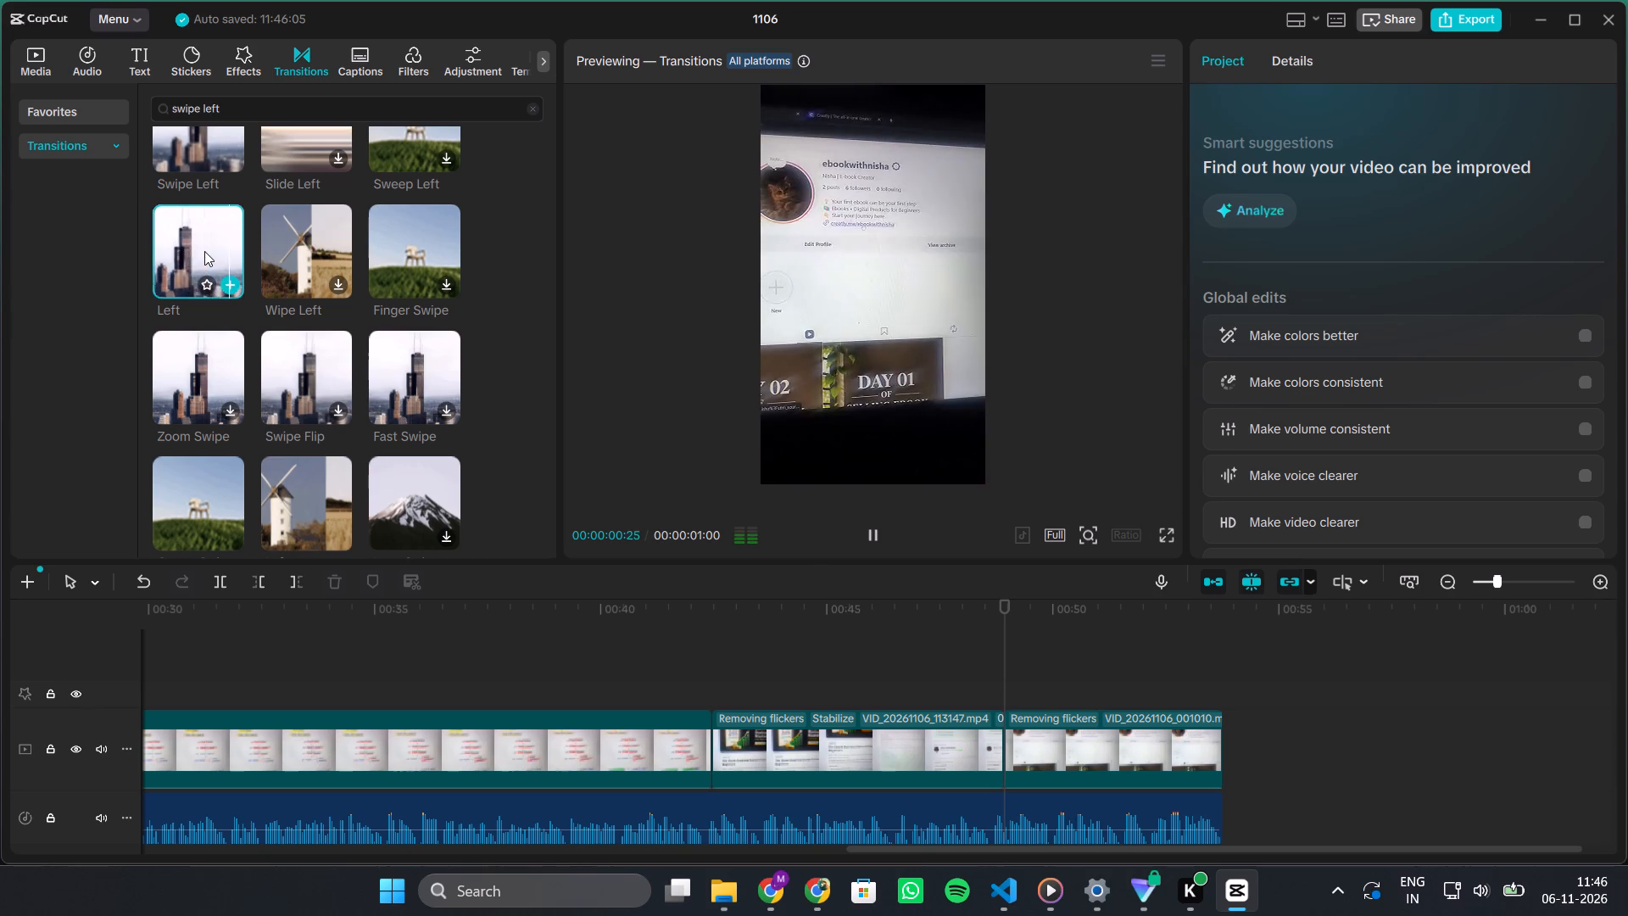
pyautogui.doubleClick(204, 251)
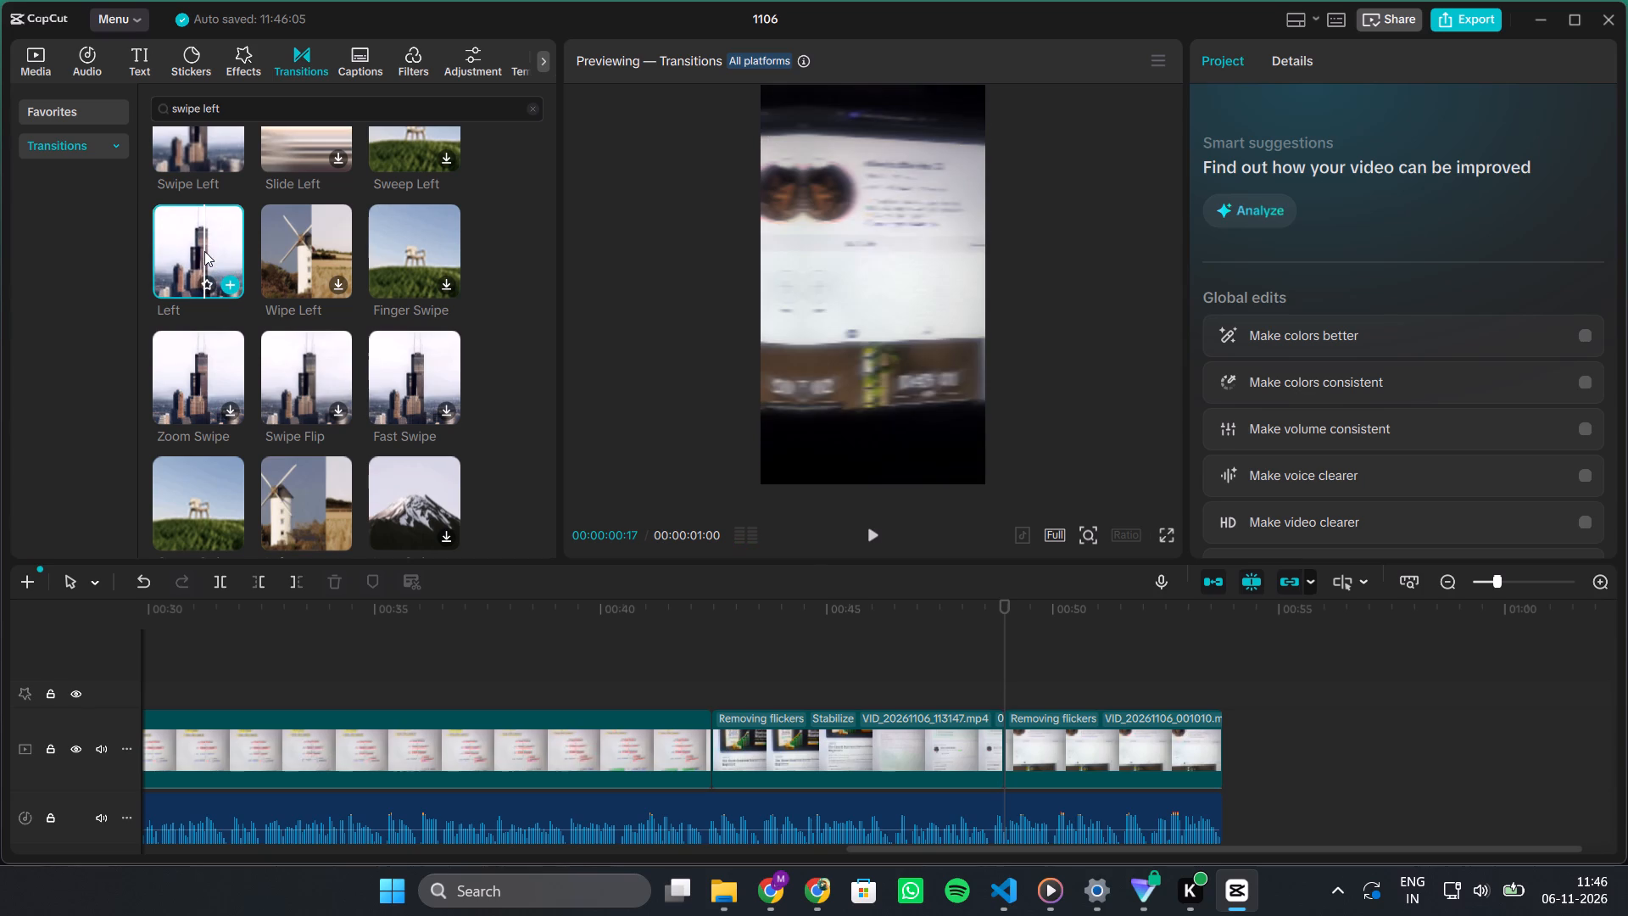
# Preview the Sweep Left transition from the swipe left results for the cut between the fourth and fifth clips.
pyautogui.scroll(1, 264, 332)
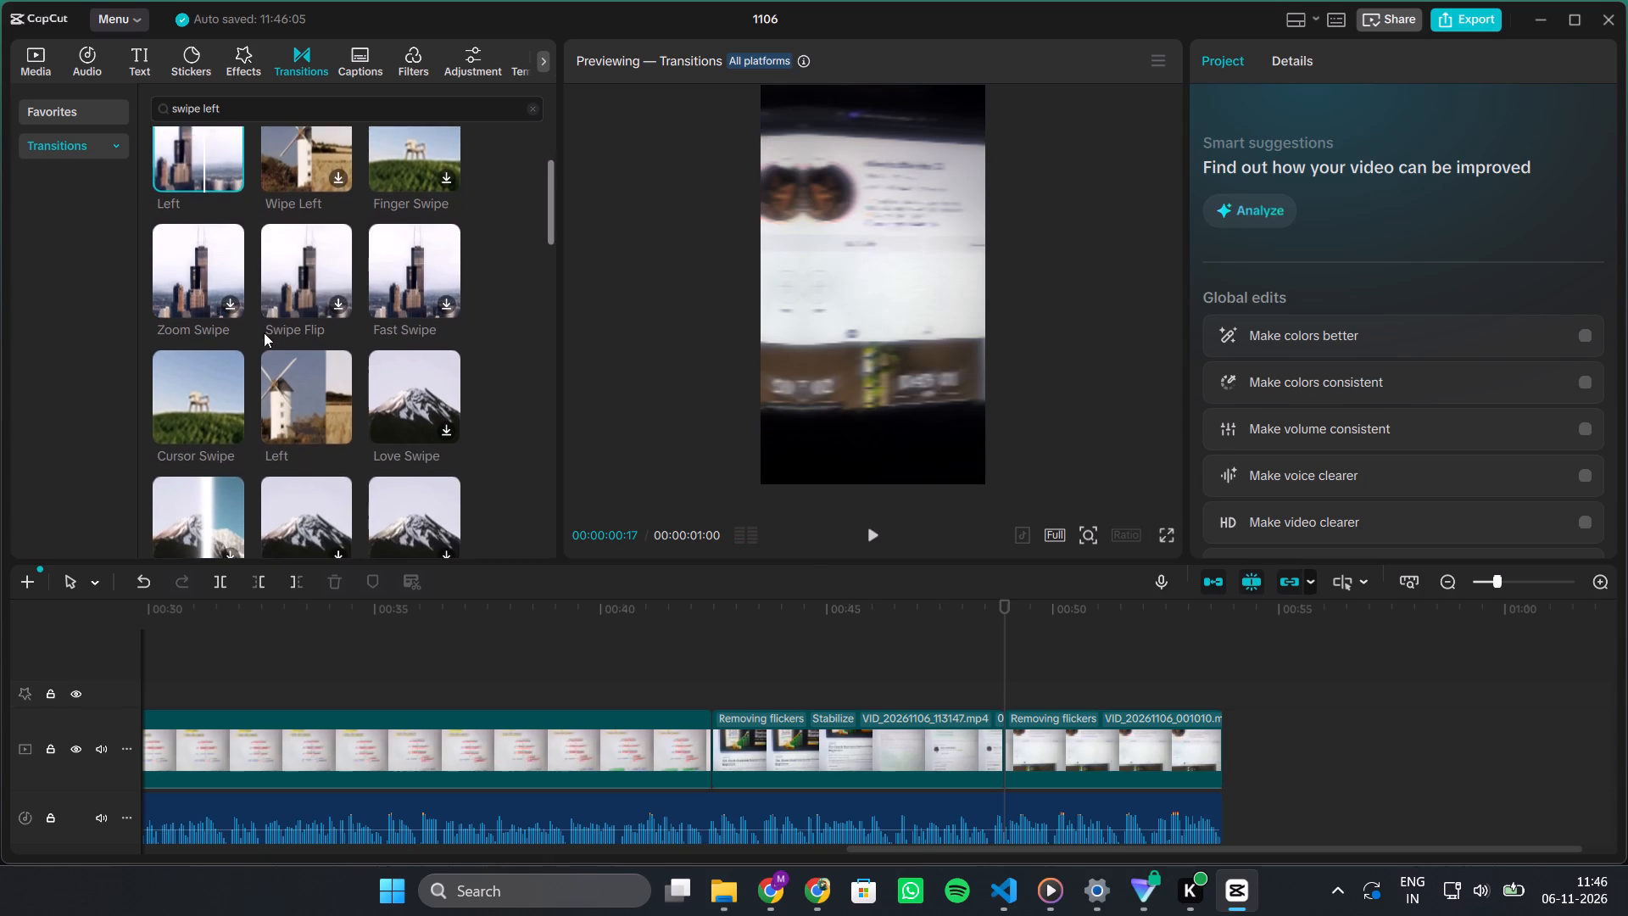
pyautogui.scroll(1, 264, 332)
pyautogui.scroll(-1, 264, 332)
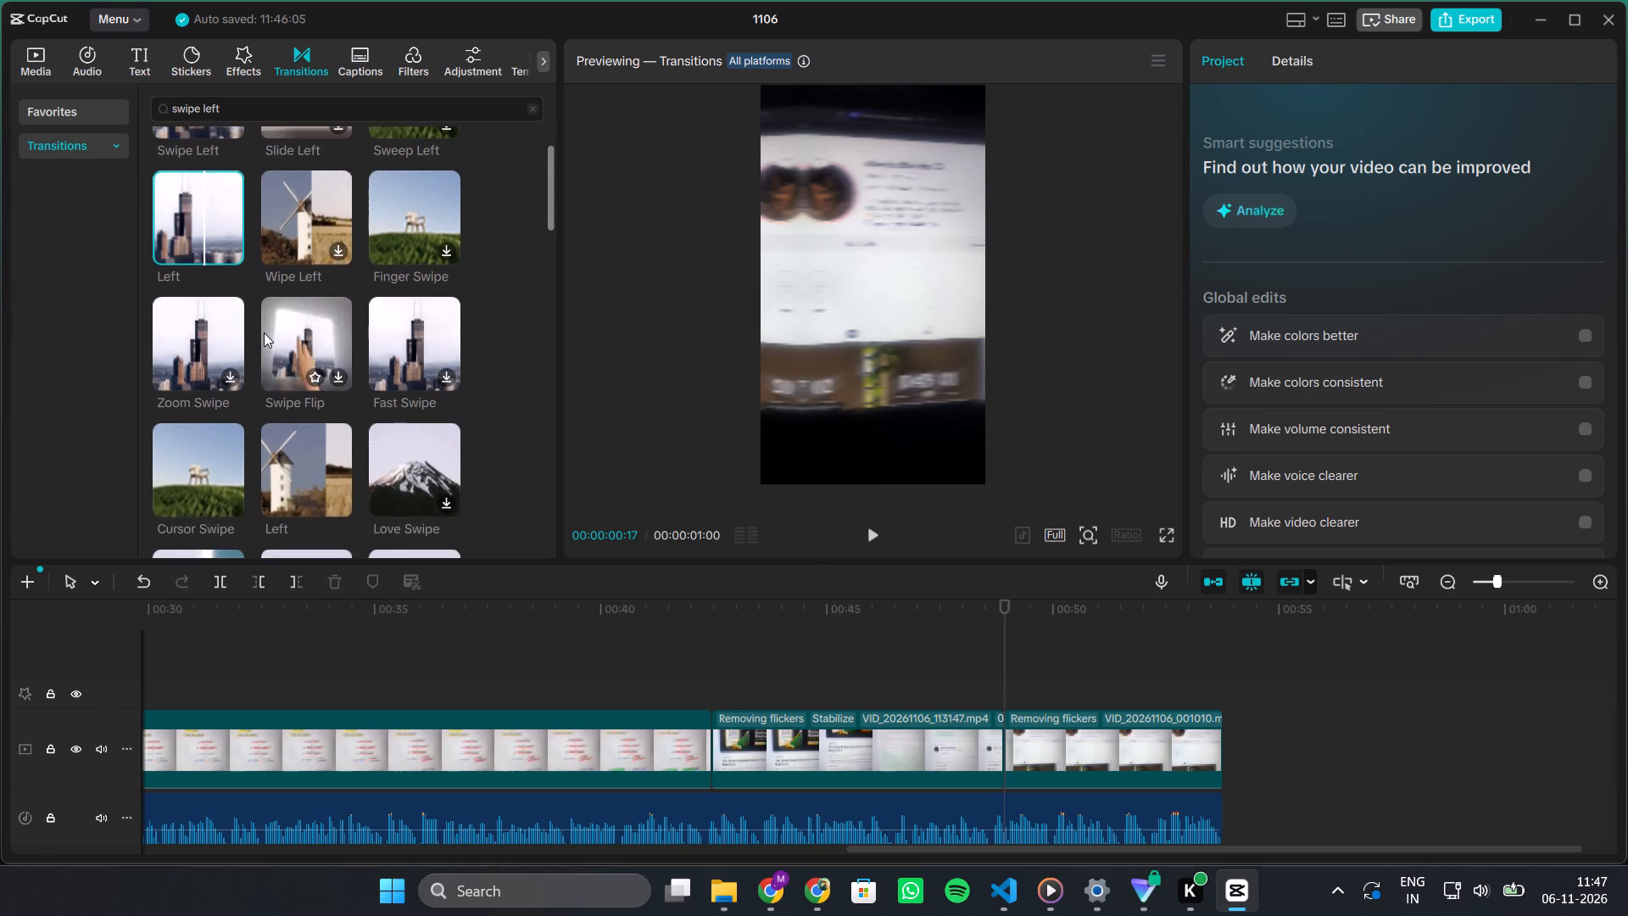
pyautogui.doubleClick(403, 157)
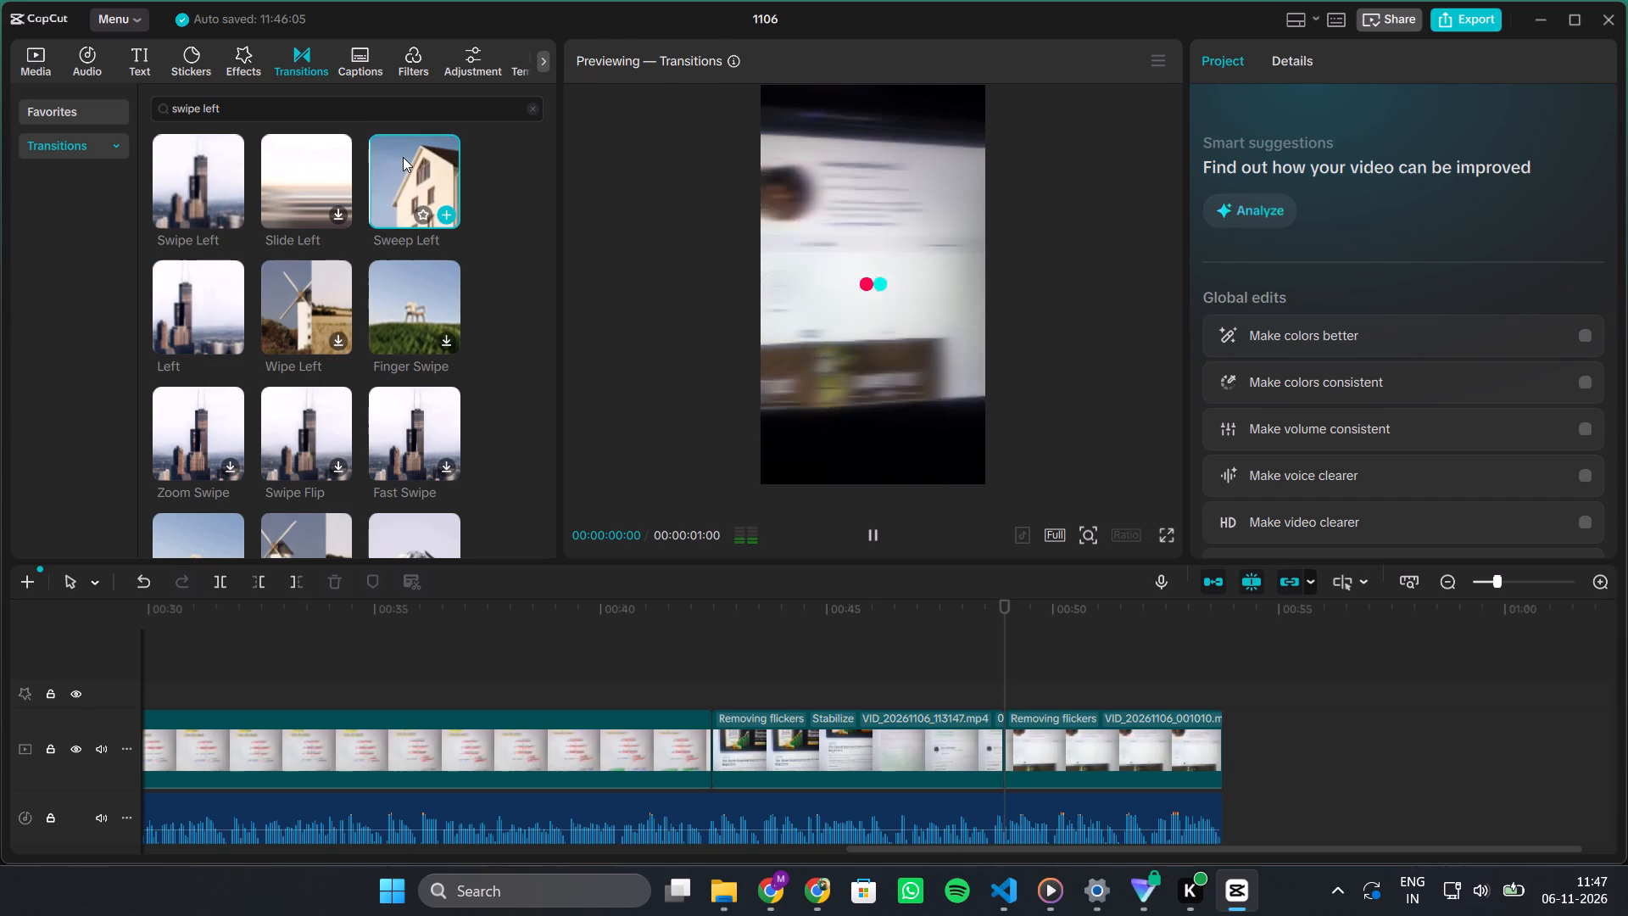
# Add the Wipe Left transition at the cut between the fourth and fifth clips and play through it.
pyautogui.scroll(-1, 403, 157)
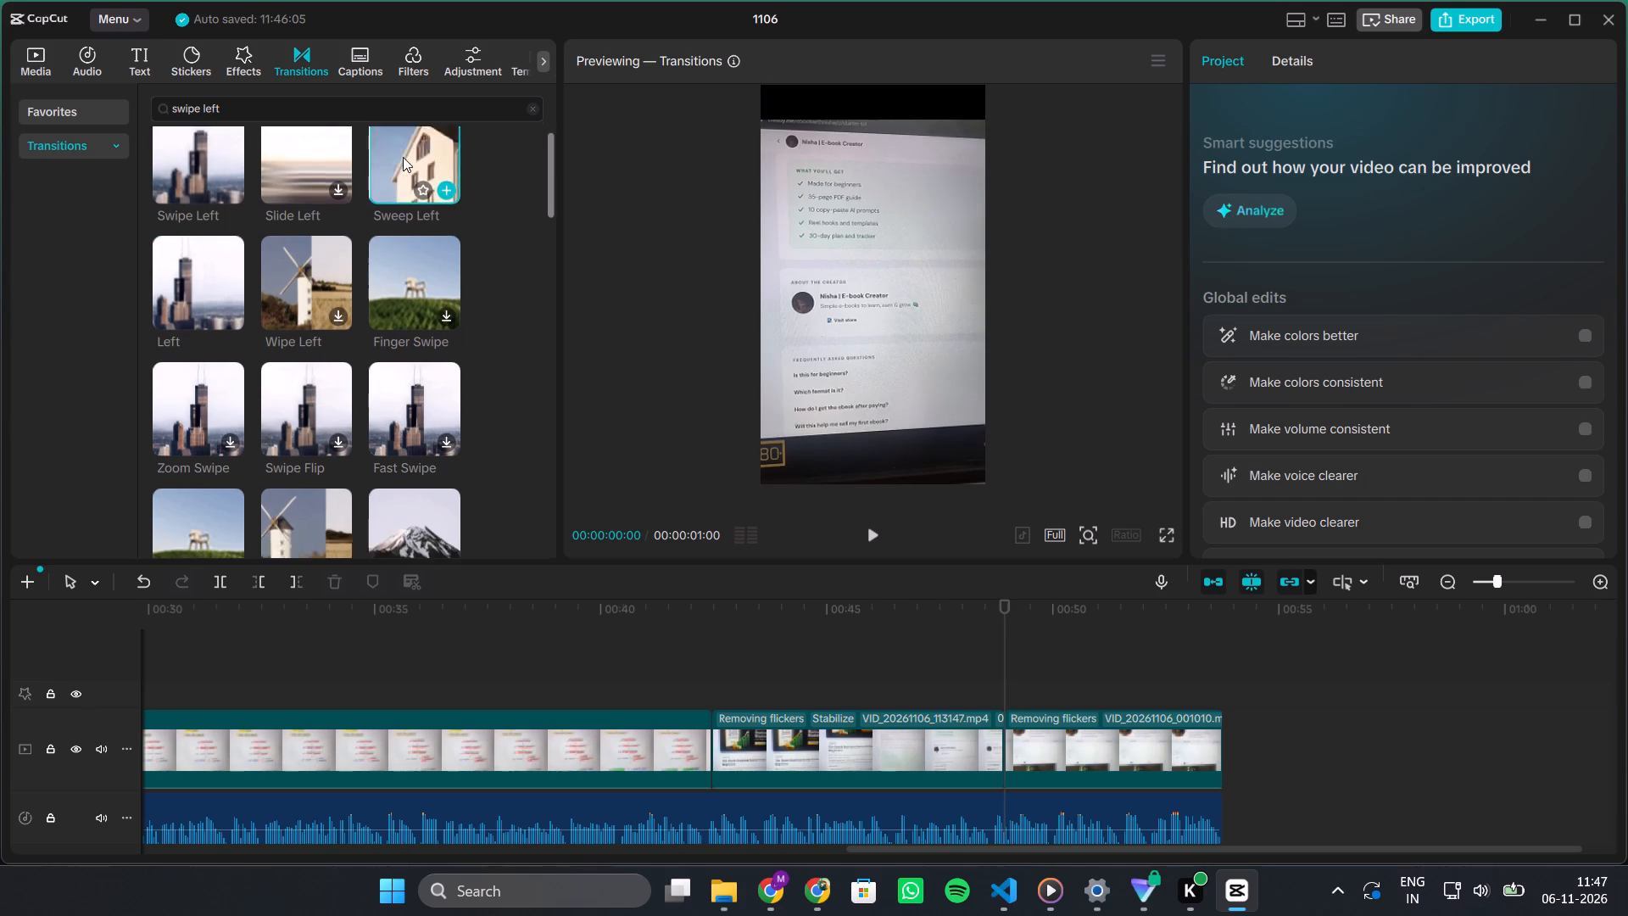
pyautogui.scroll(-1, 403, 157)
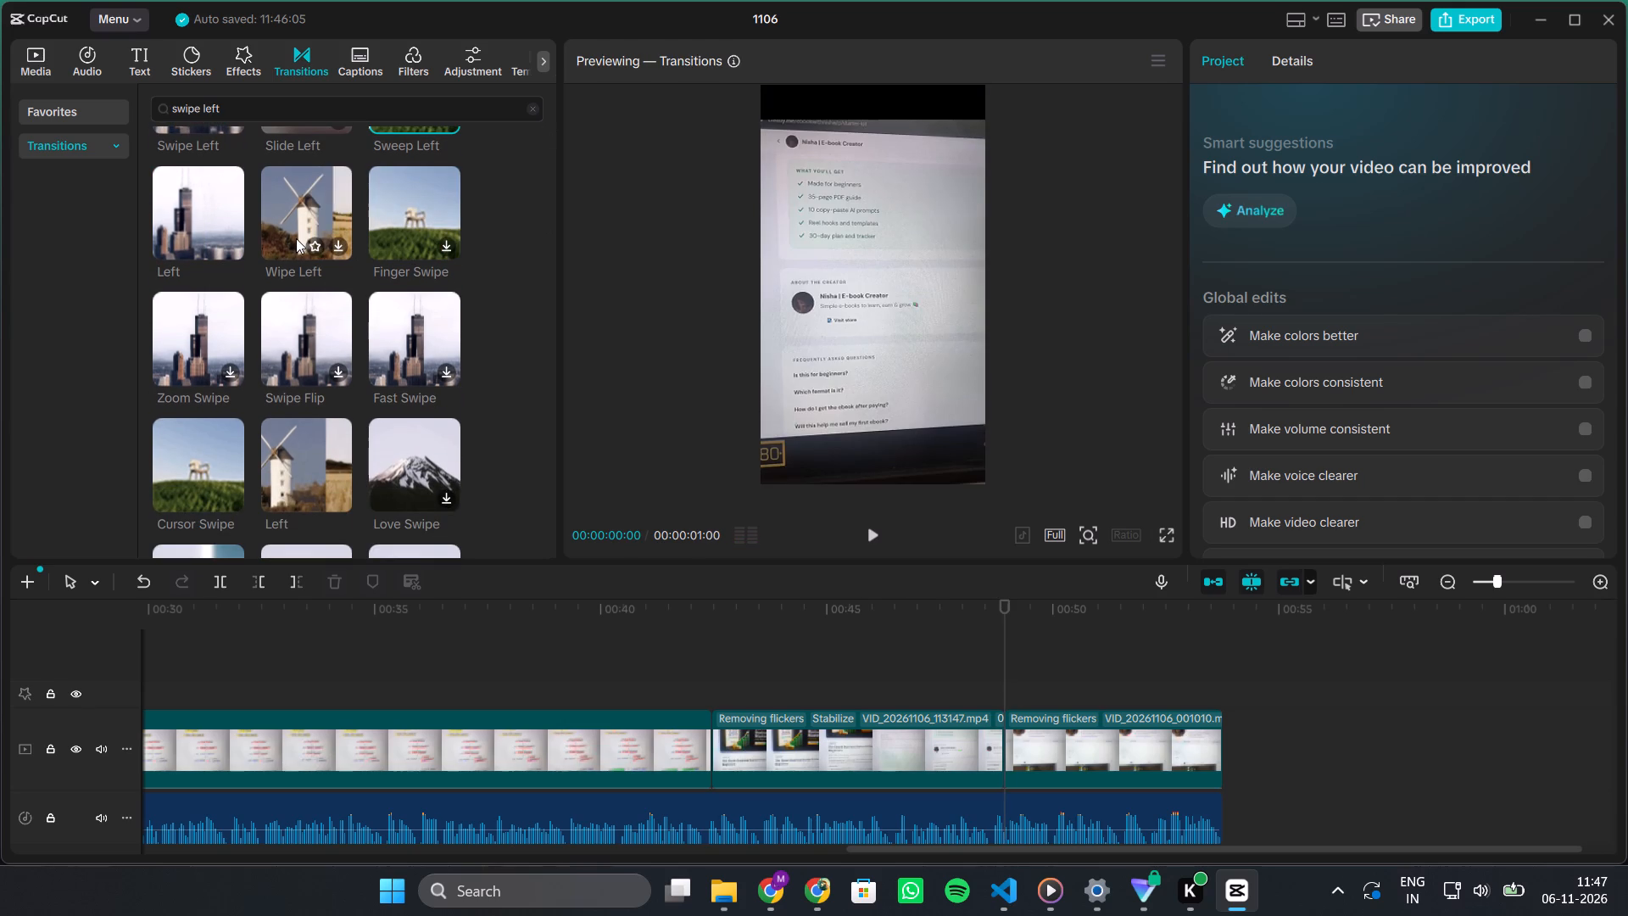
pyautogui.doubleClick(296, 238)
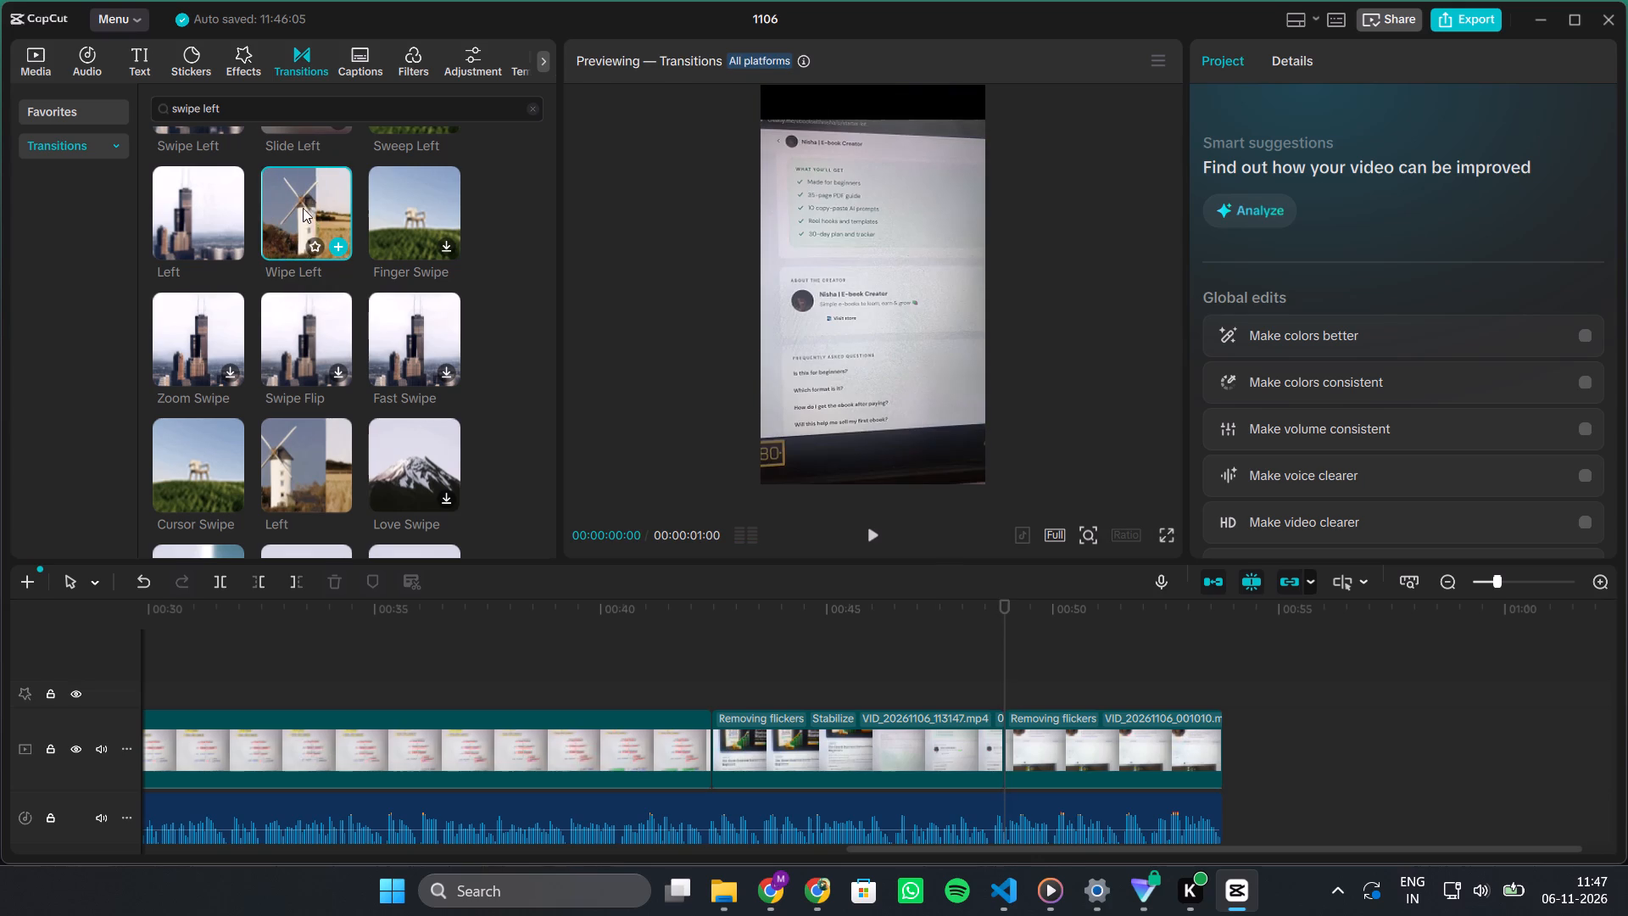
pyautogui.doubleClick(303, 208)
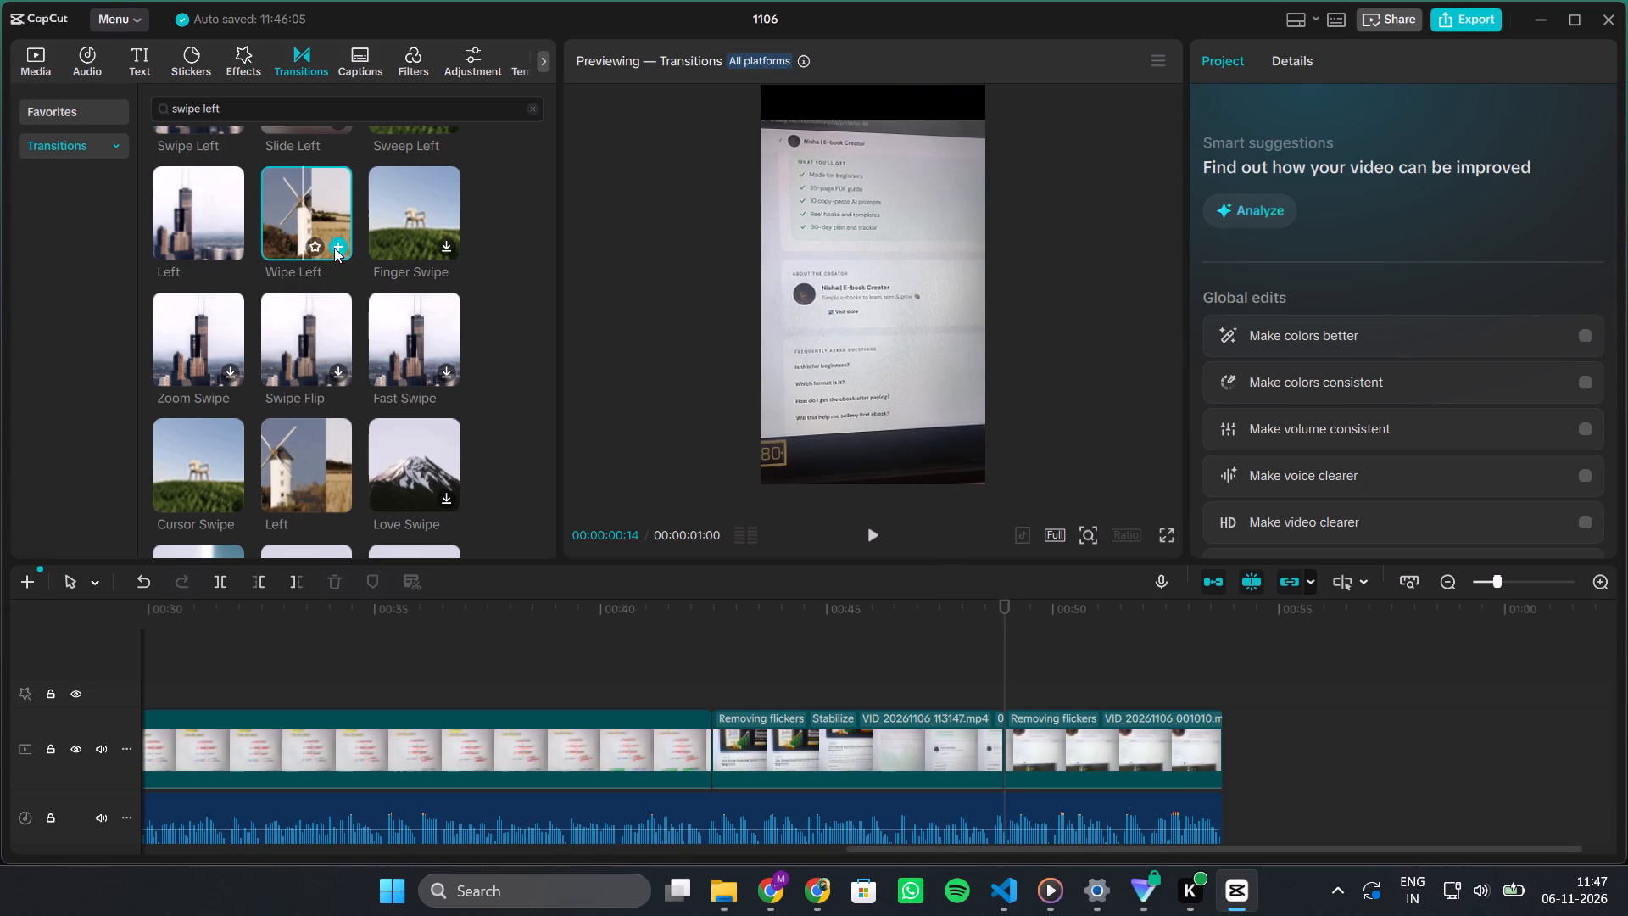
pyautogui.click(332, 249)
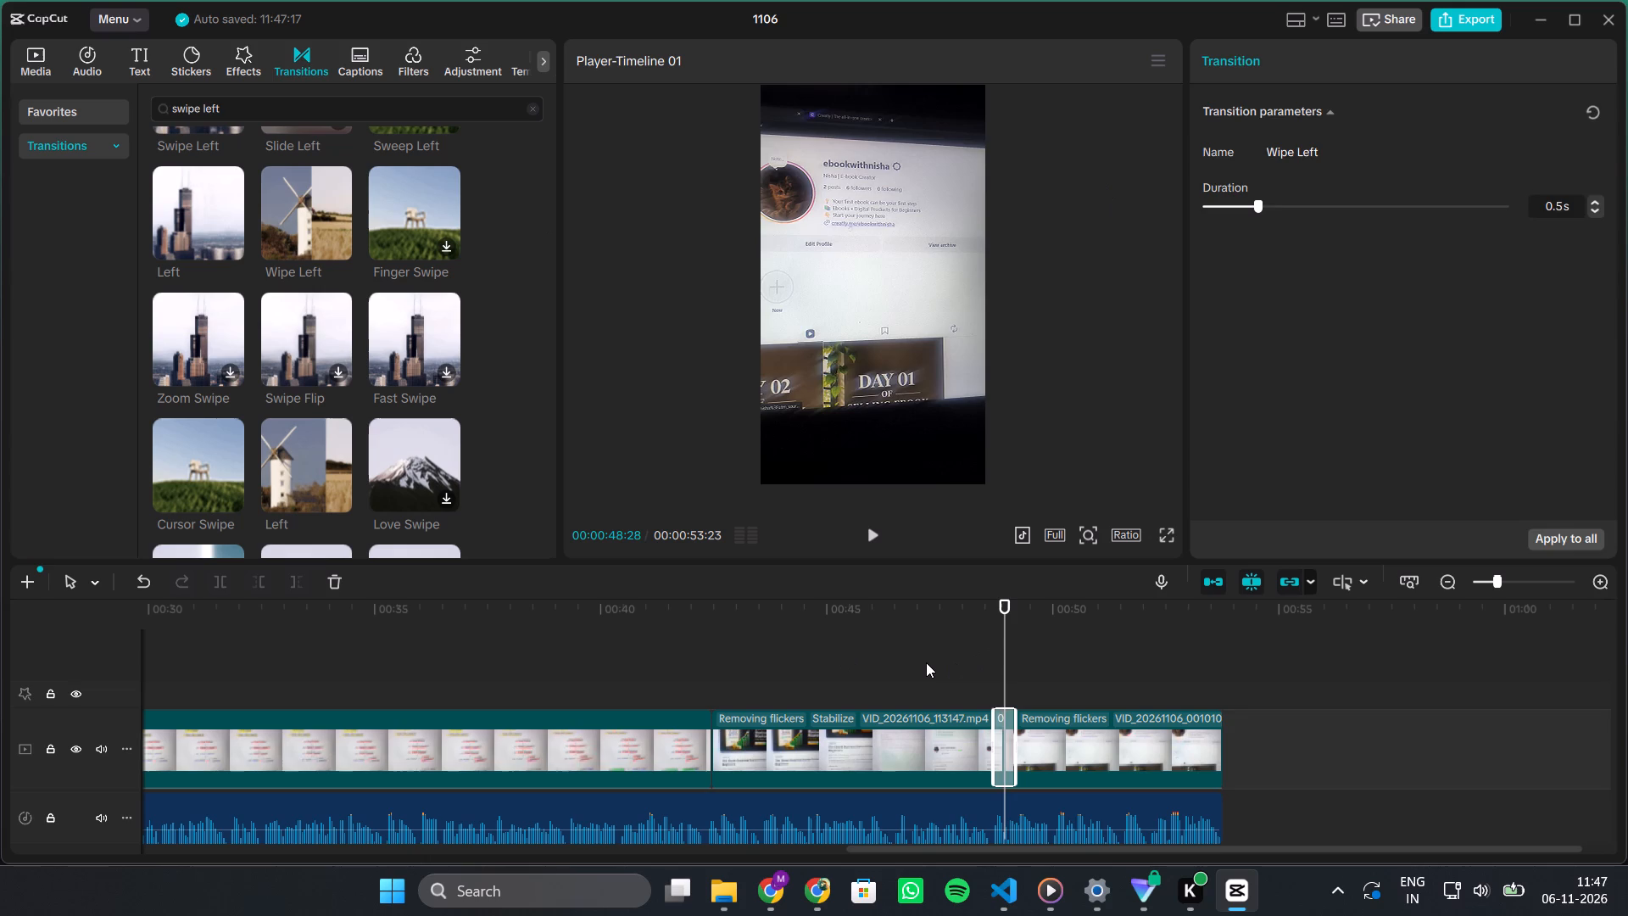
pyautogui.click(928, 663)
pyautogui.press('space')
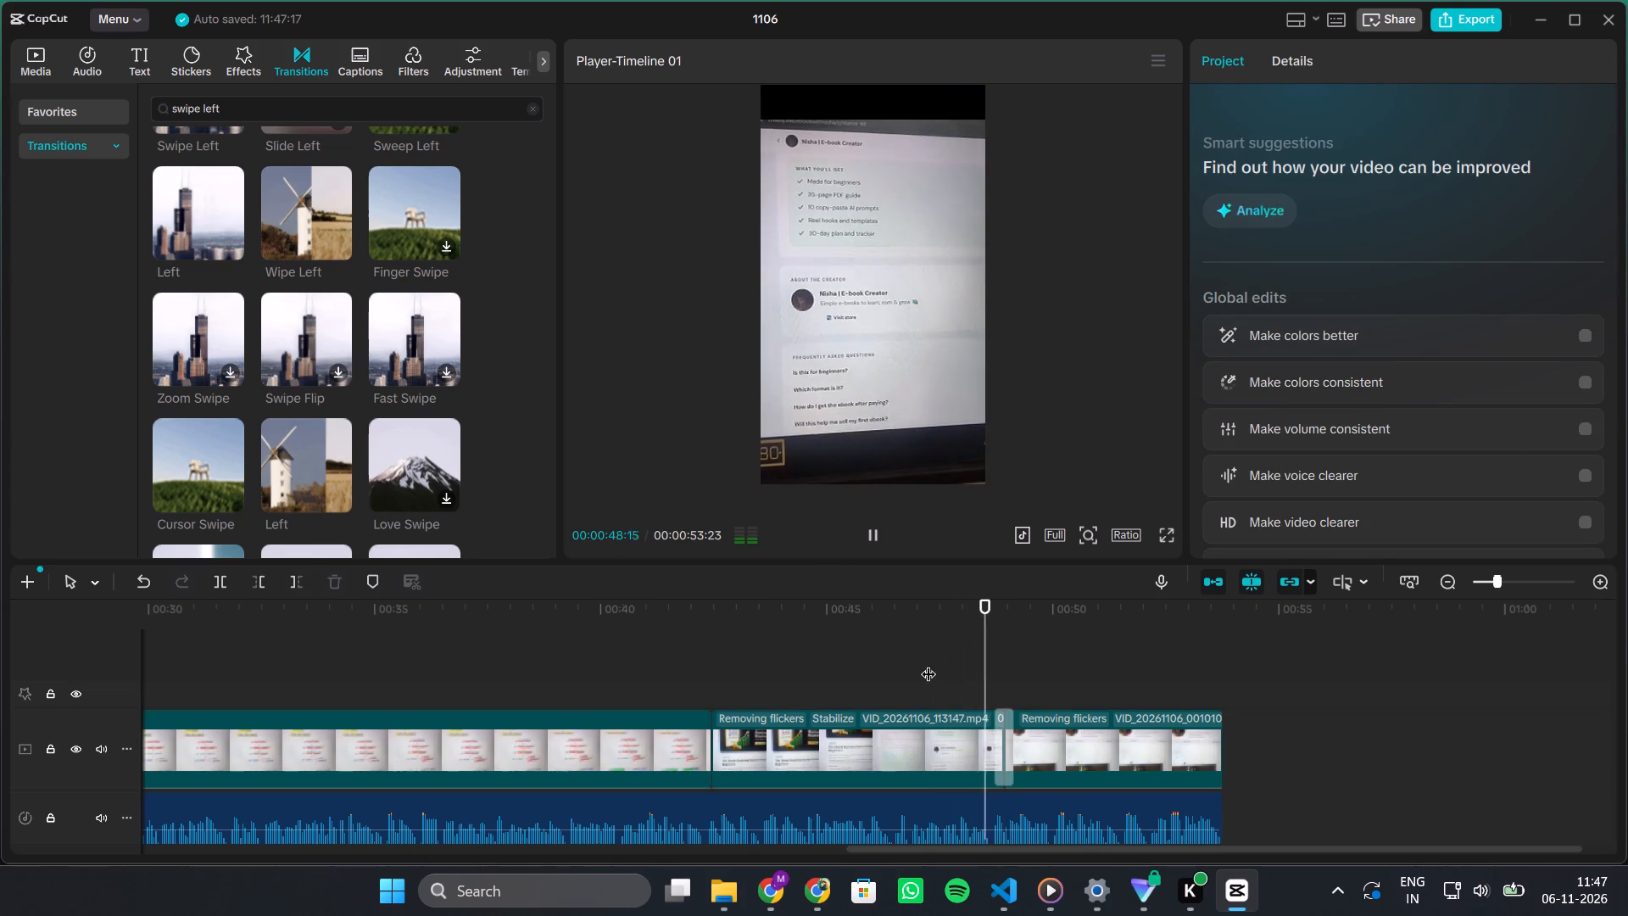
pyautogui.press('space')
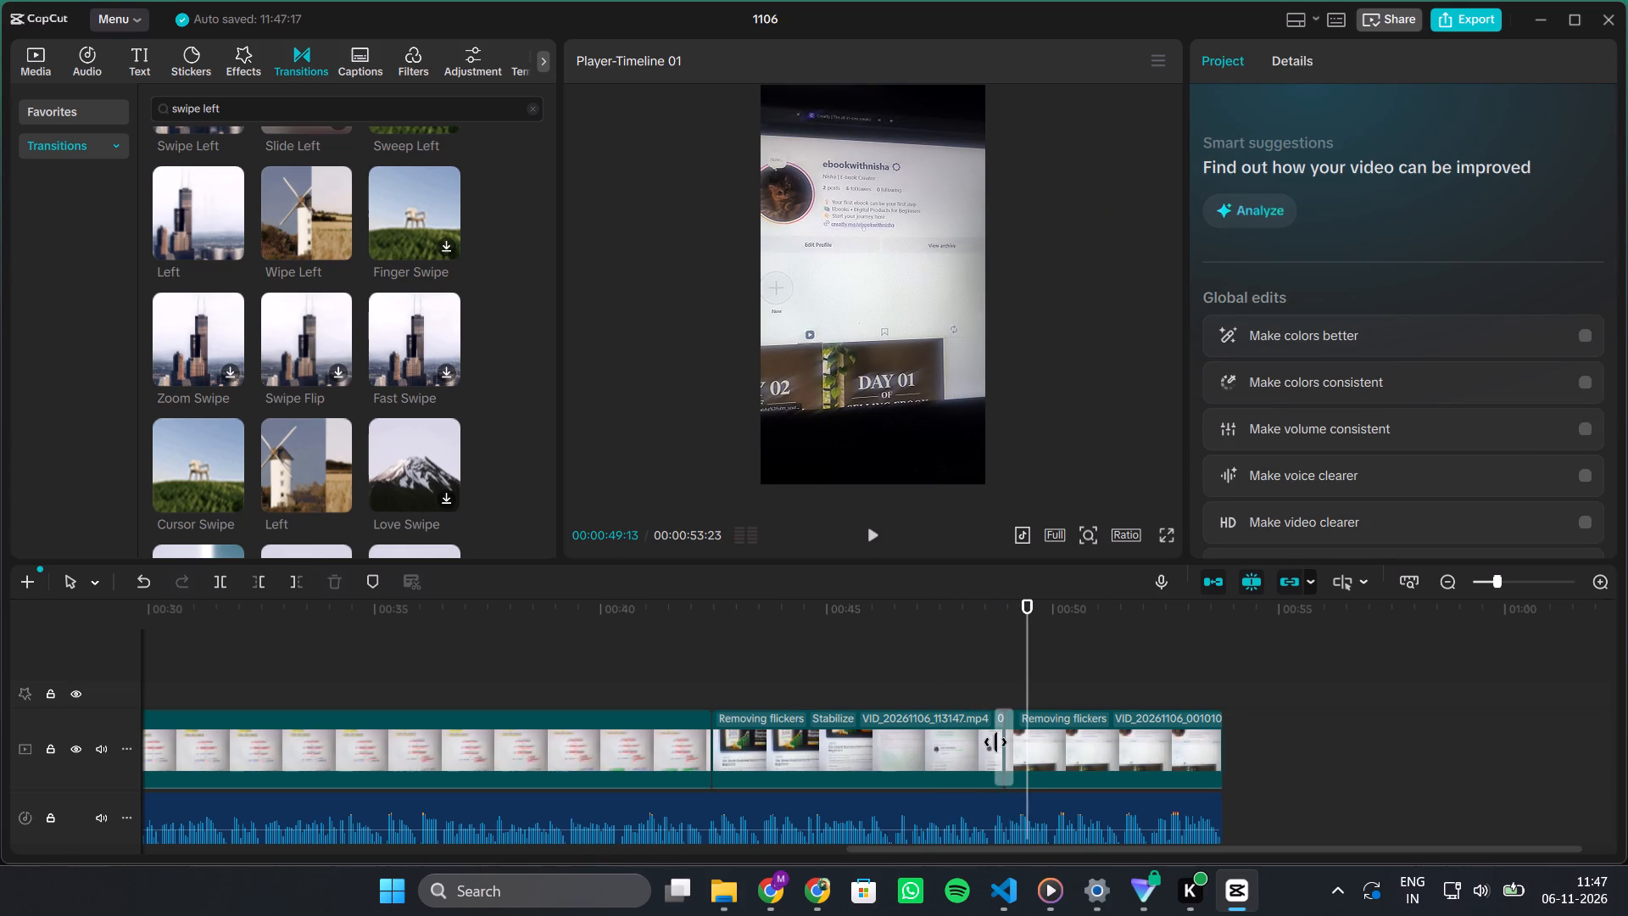
# Replace the Wipe Left transition between the fourth and fifth clips with the windmill-thumbnail Left transition.
pyautogui.click(996, 742)
pyautogui.moveTo(1029, 669); pyautogui.dragTo(1006, 674)
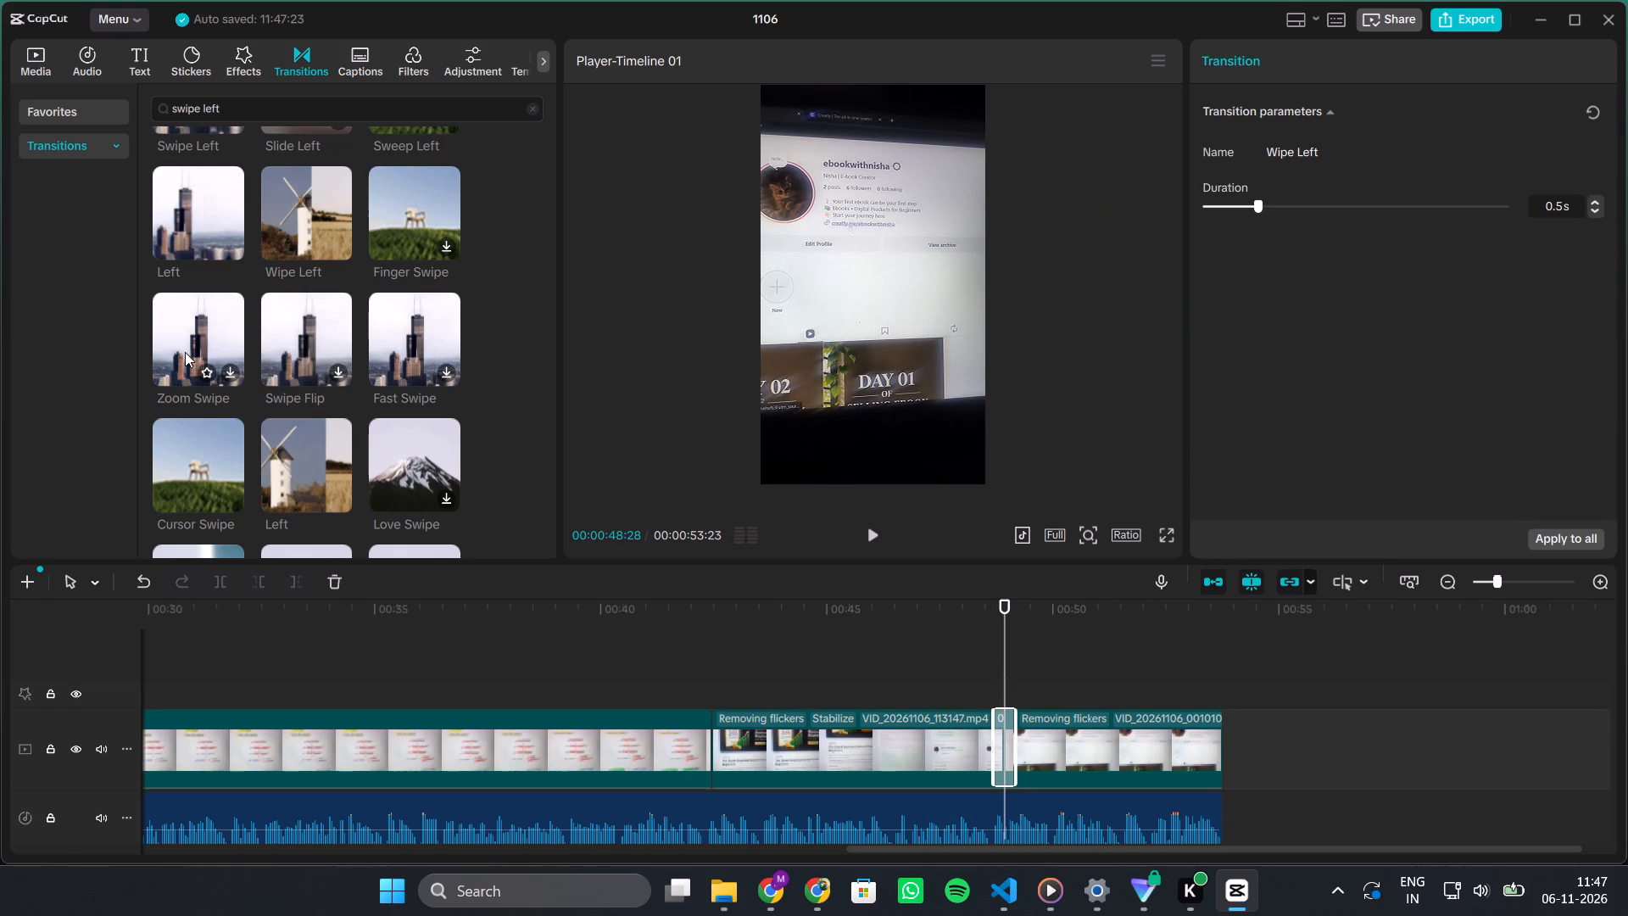
pyautogui.scroll(-1, 185, 352)
pyautogui.doubleClick(296, 299)
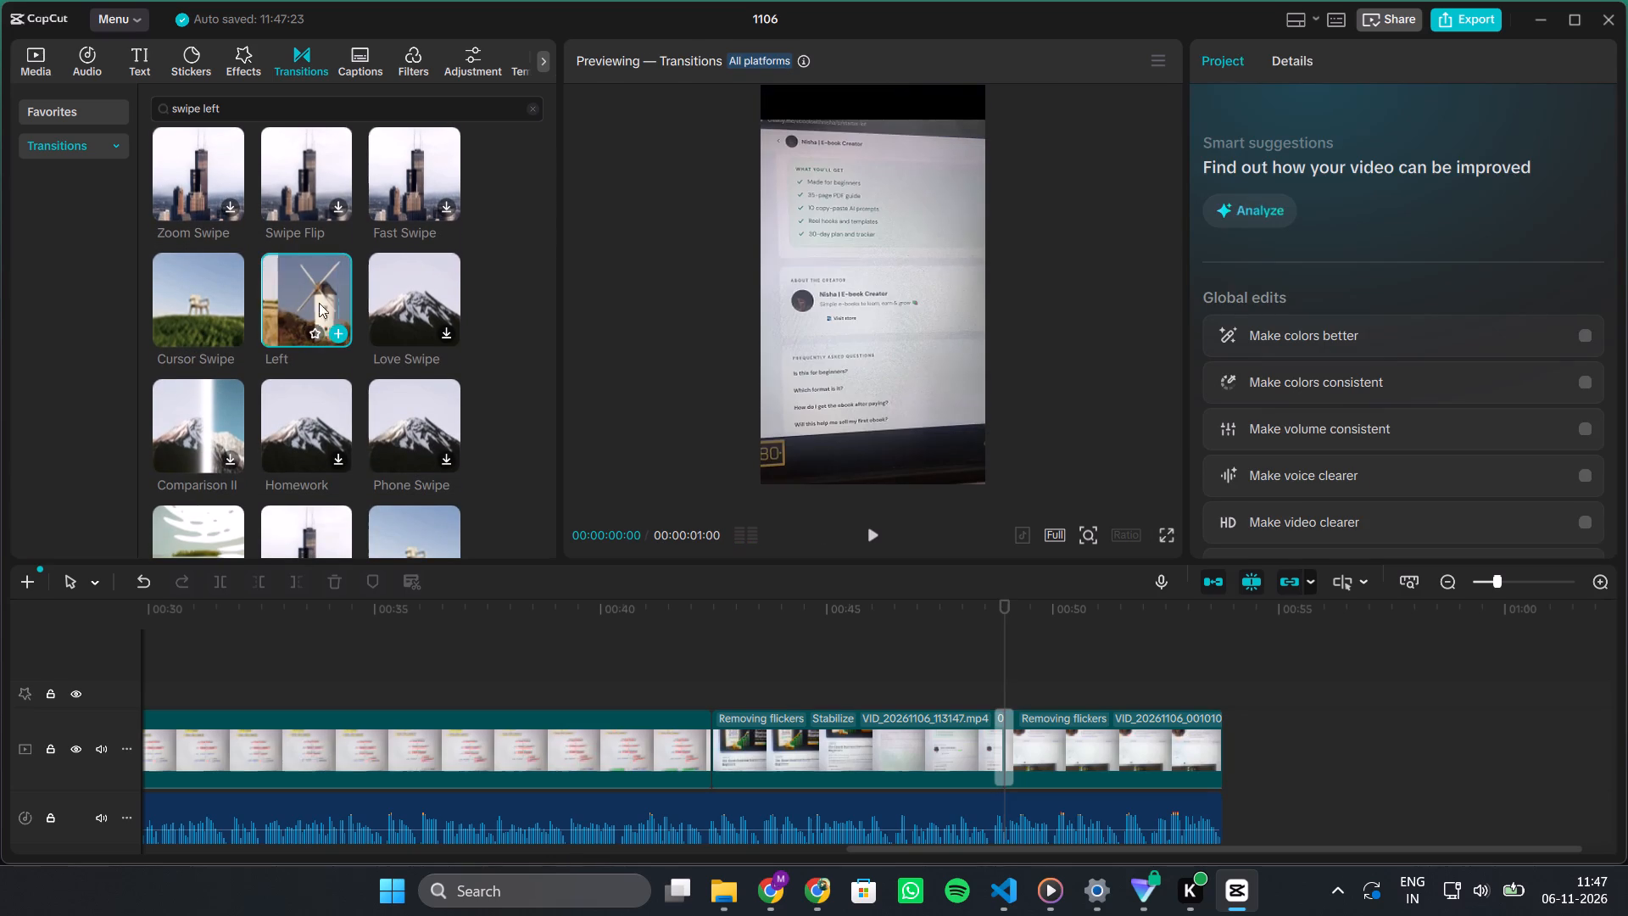
pyautogui.doubleClick(316, 302)
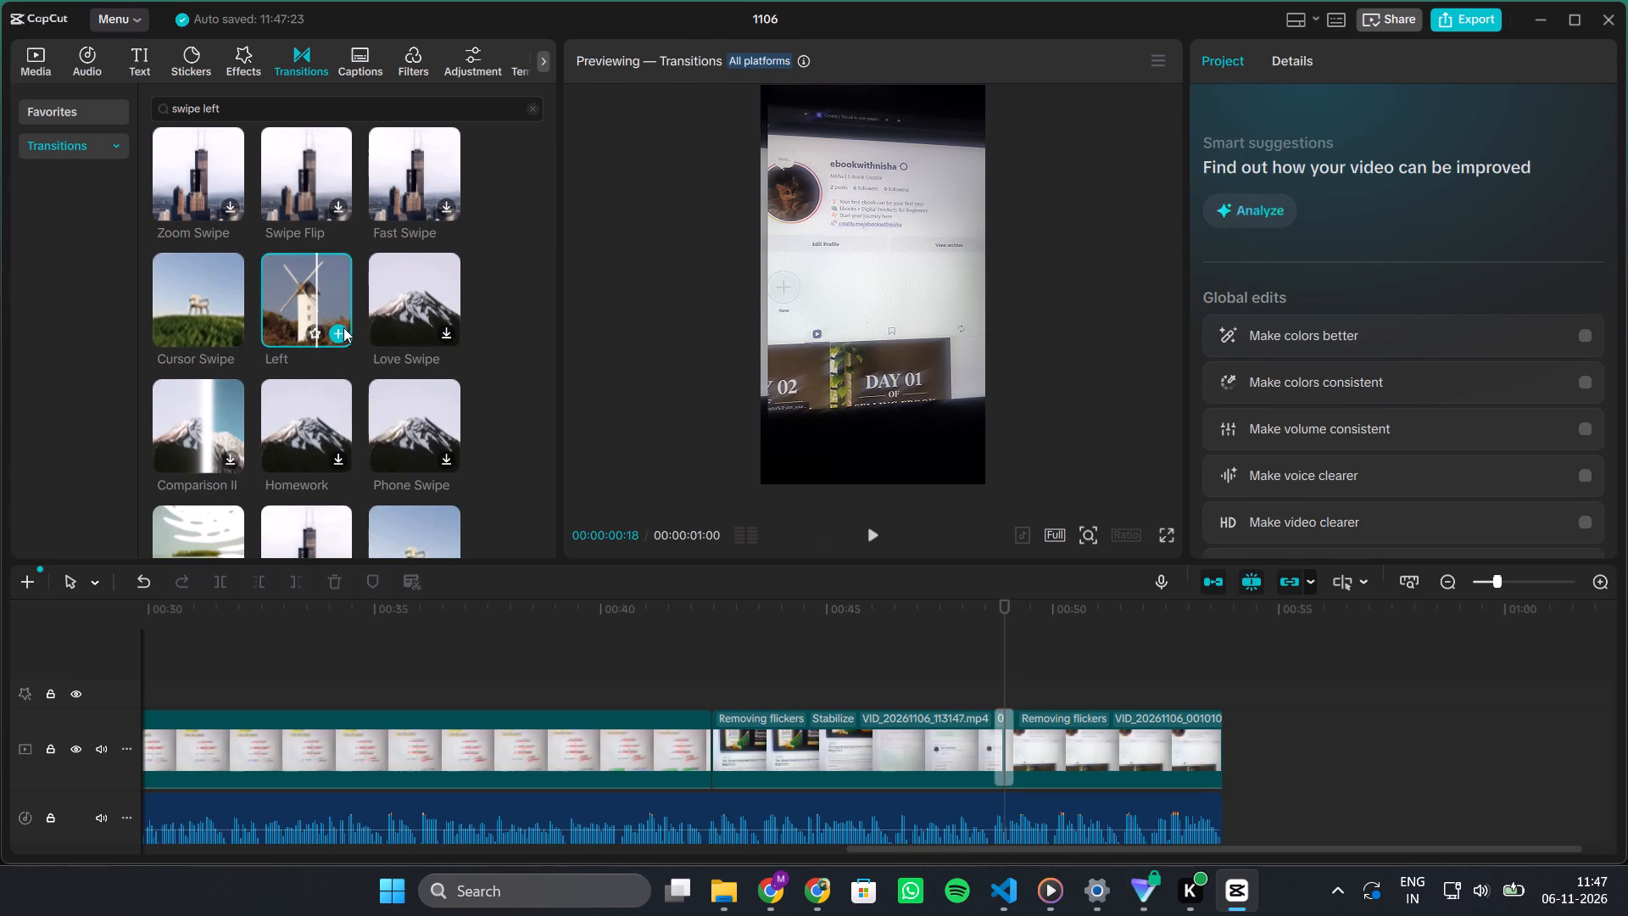
pyautogui.click(338, 331)
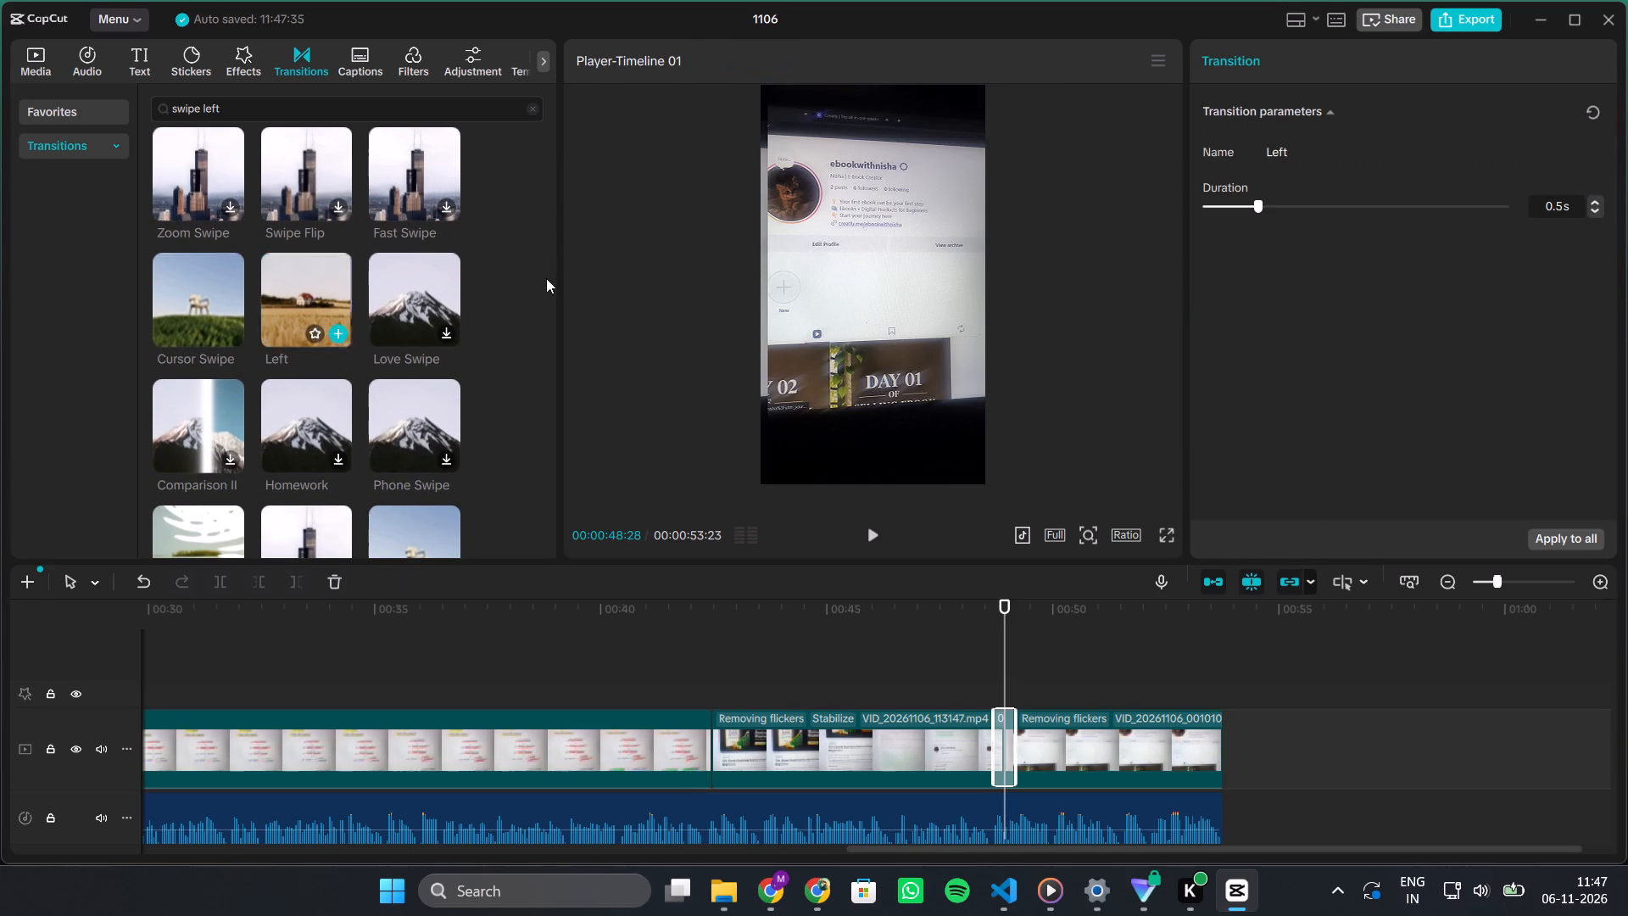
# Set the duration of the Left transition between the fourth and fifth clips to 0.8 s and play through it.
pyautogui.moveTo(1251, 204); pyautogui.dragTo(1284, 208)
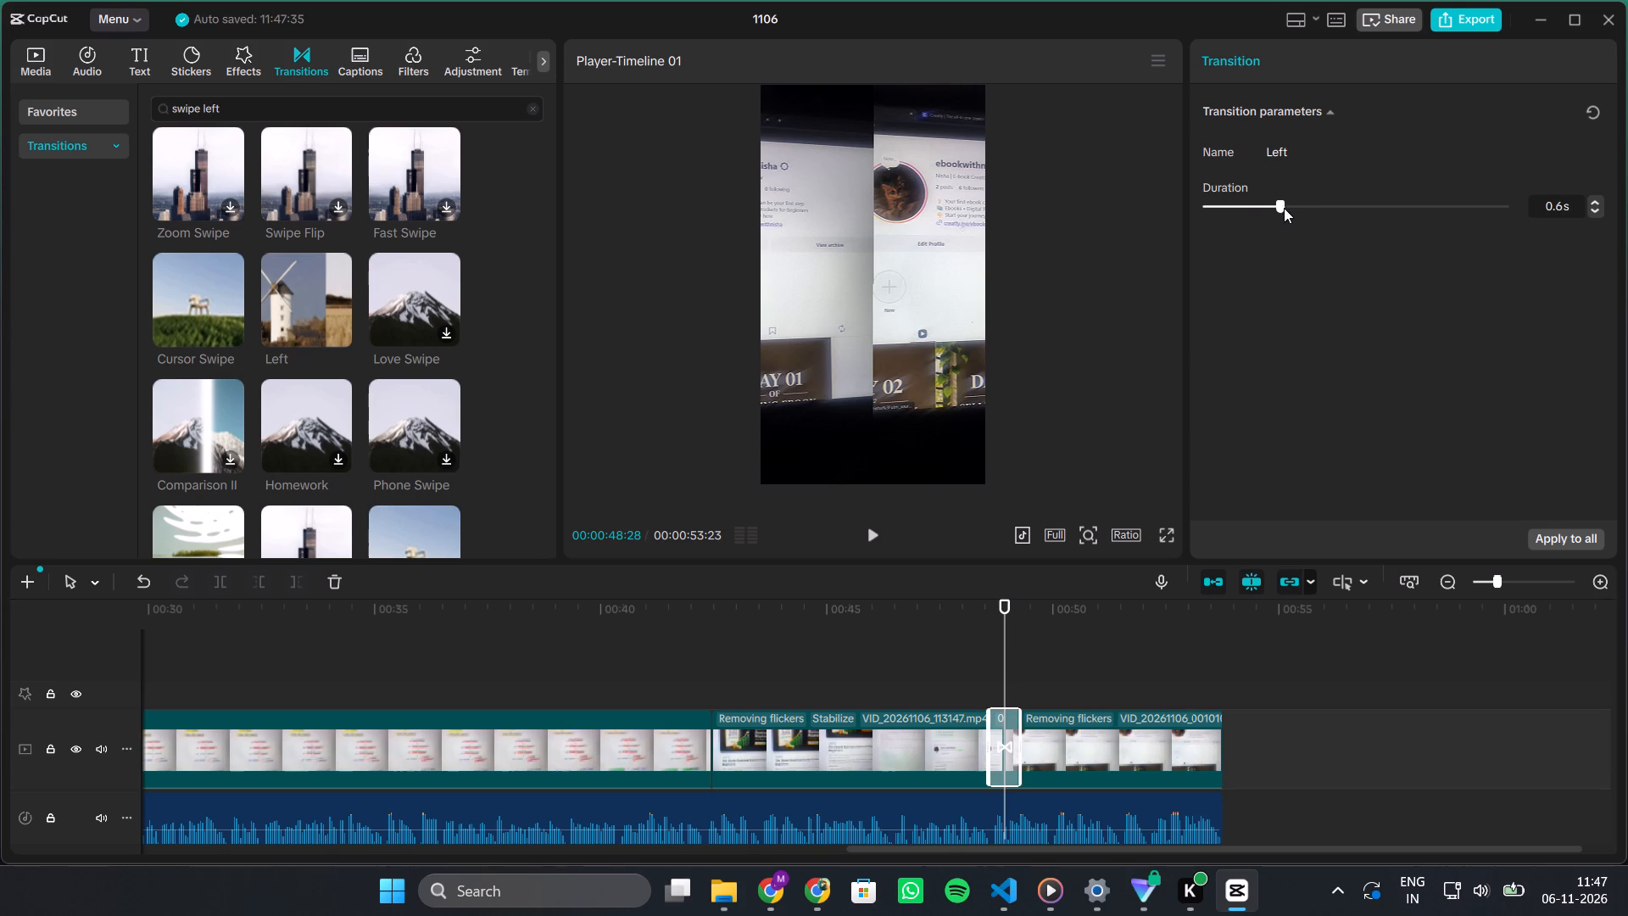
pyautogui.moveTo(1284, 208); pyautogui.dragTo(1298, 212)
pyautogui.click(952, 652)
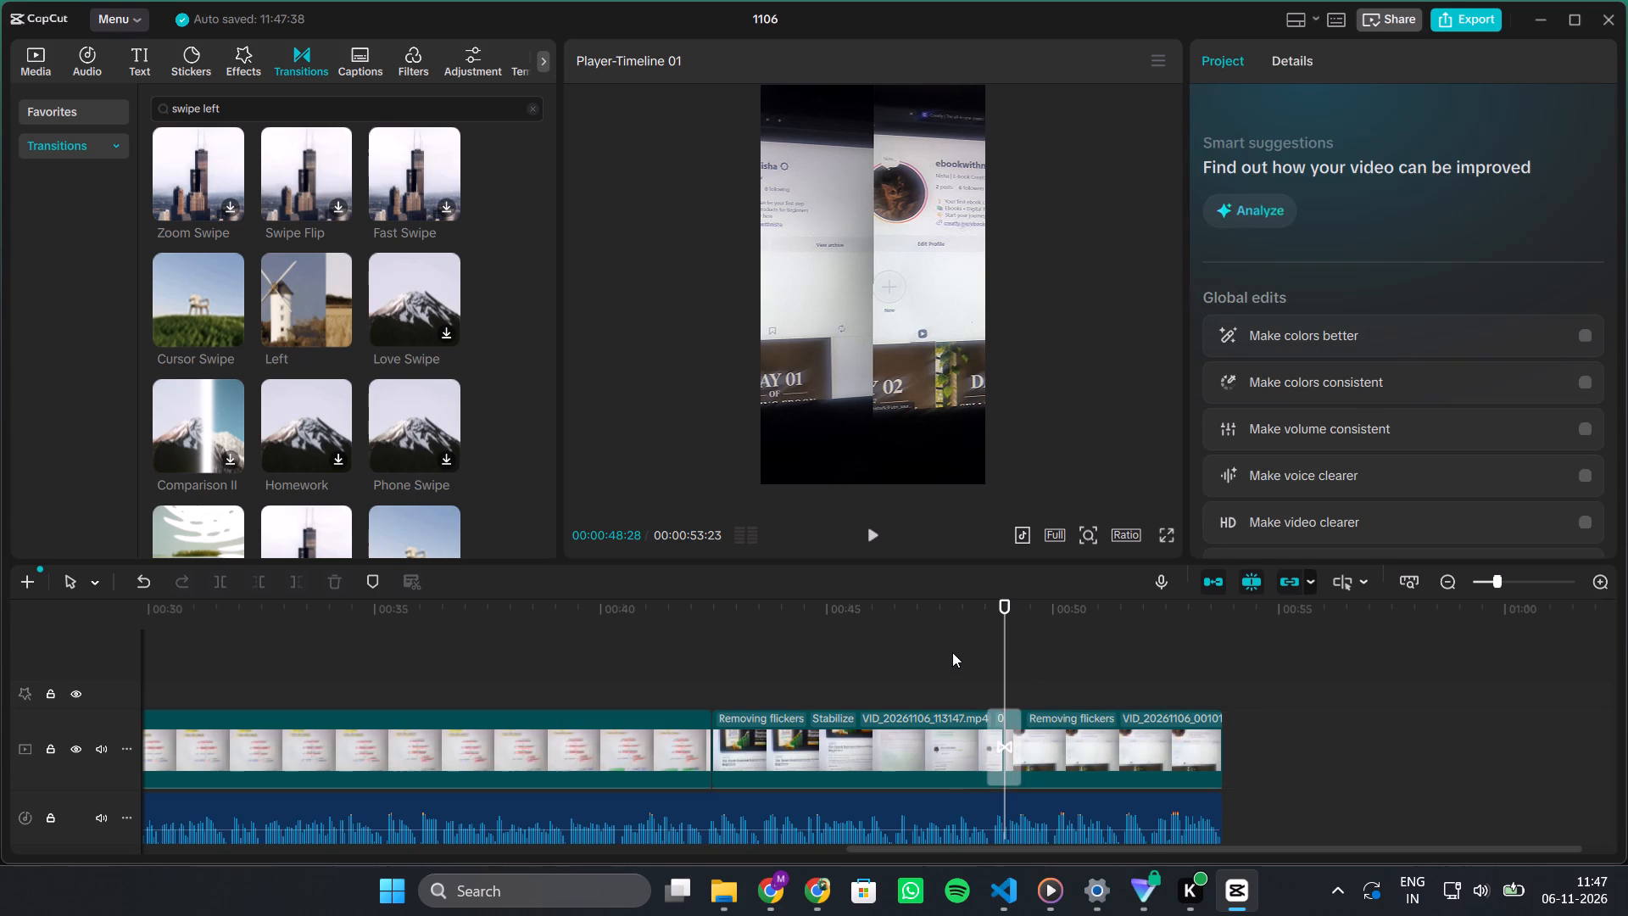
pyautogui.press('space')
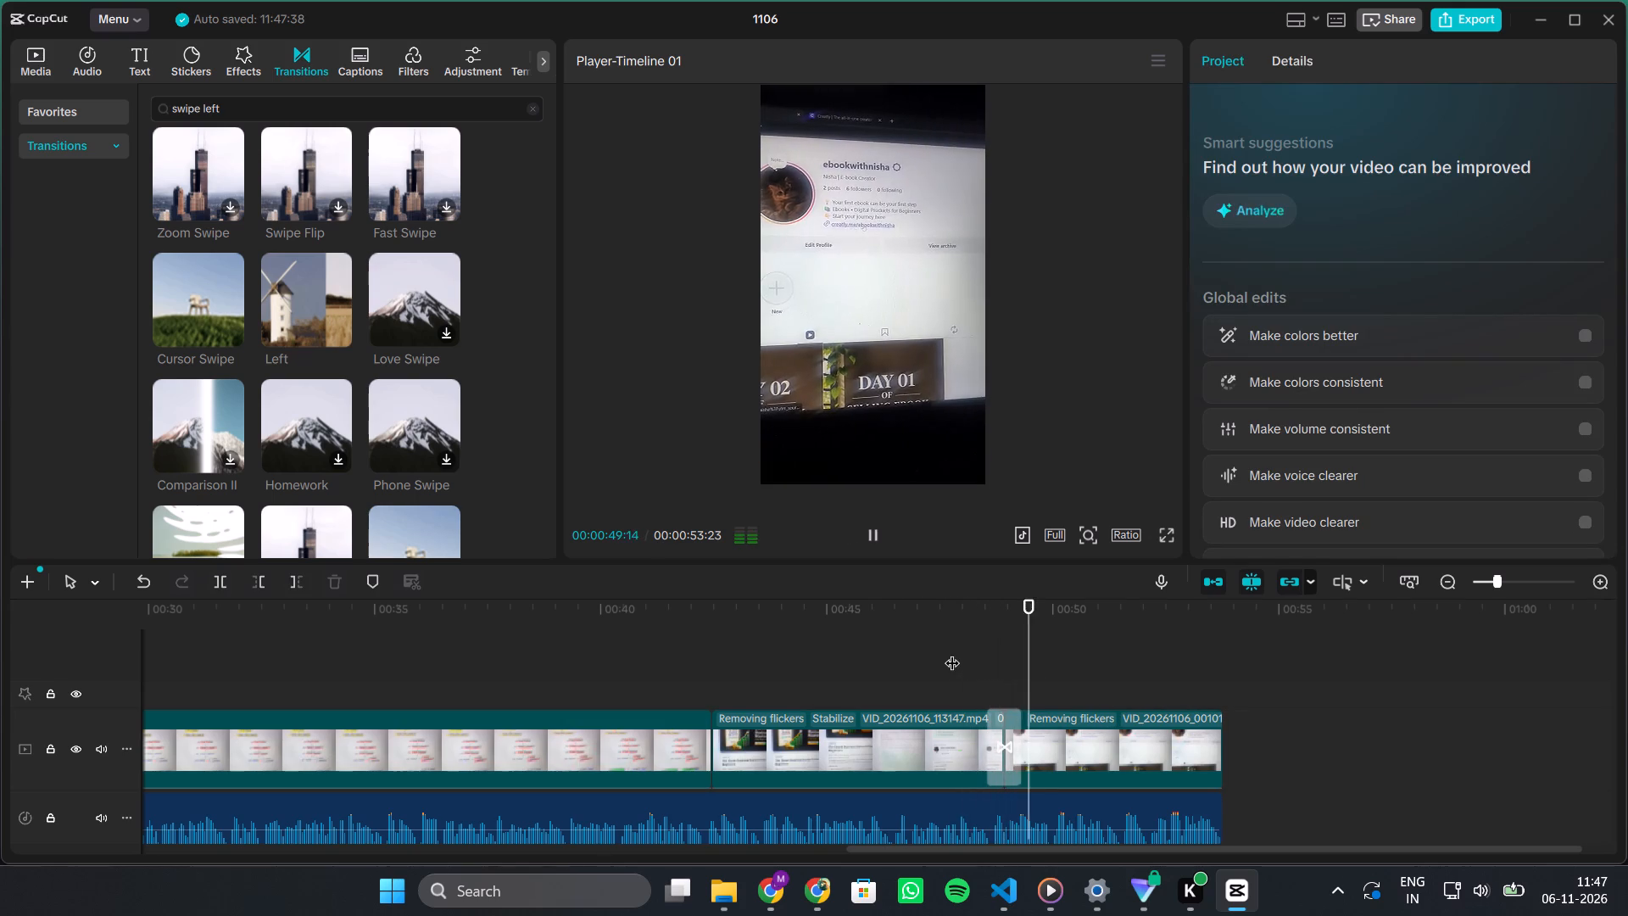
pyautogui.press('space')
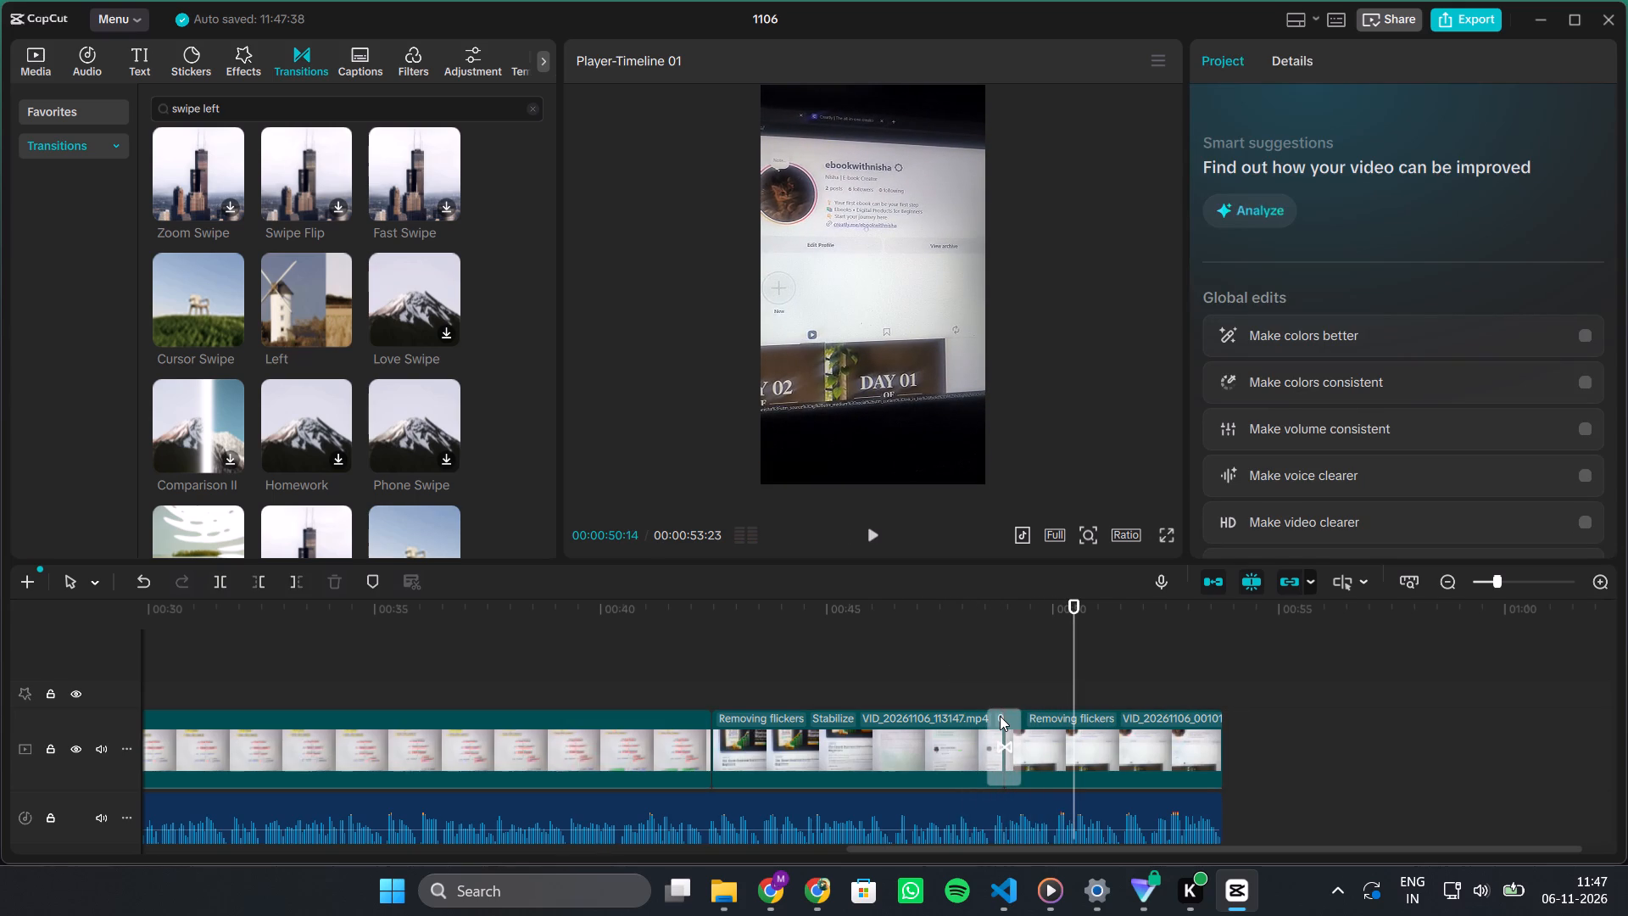
# Shorten the Left transition between the fourth and fifth clips to 0.6 s.
pyautogui.click(1000, 716)
pyautogui.click(1065, 649)
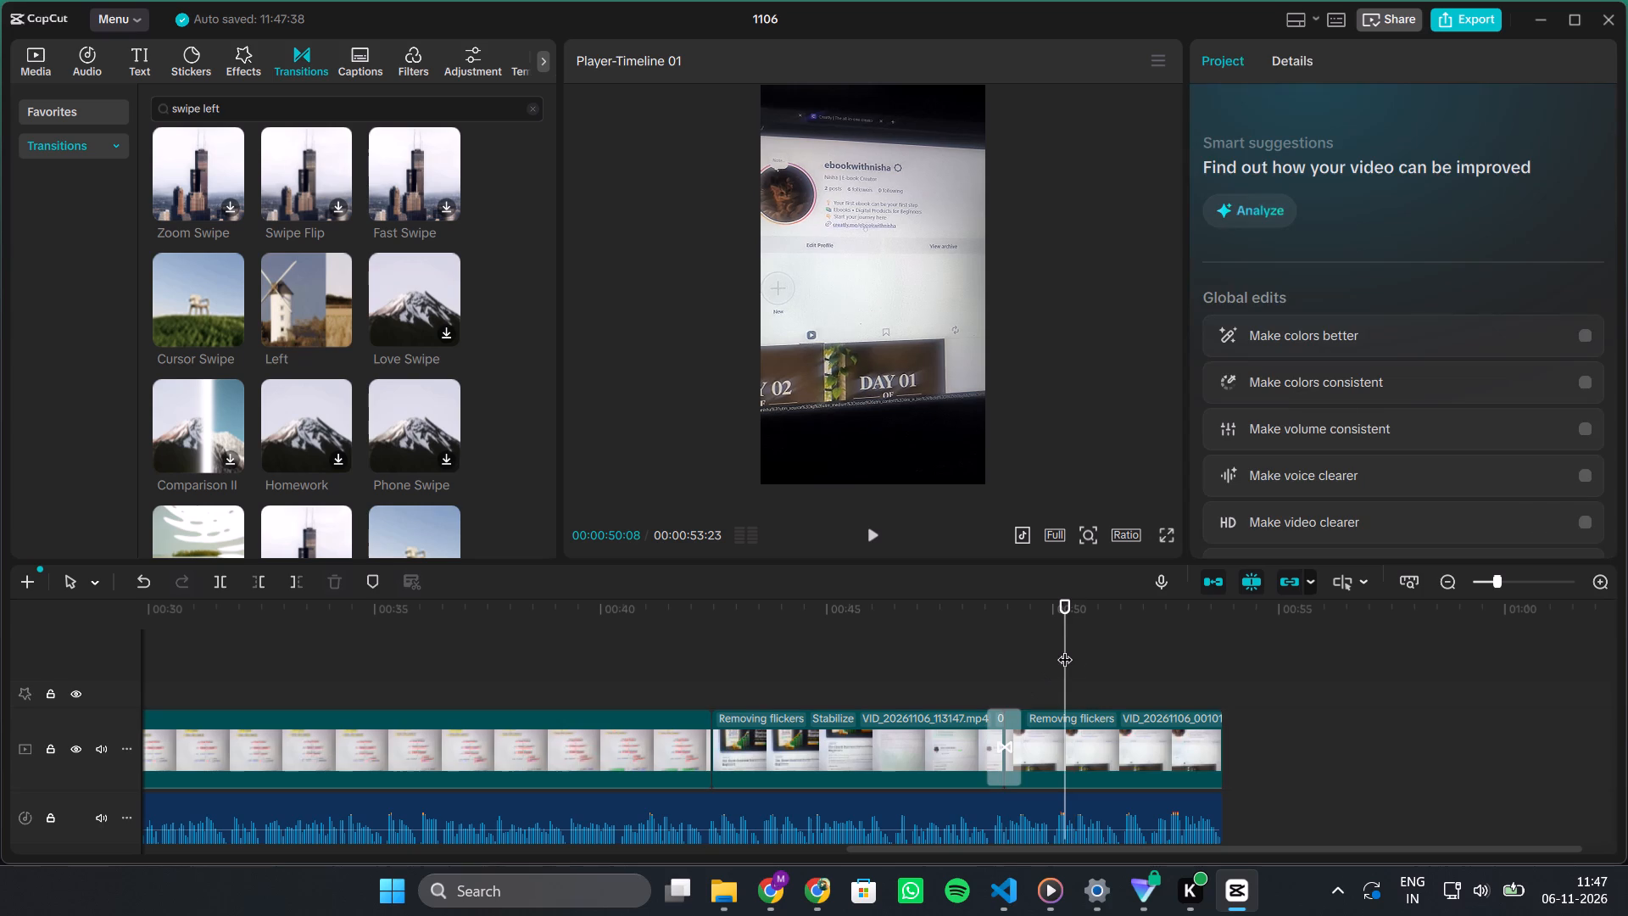
pyautogui.moveTo(1066, 651); pyautogui.dragTo(1005, 668)
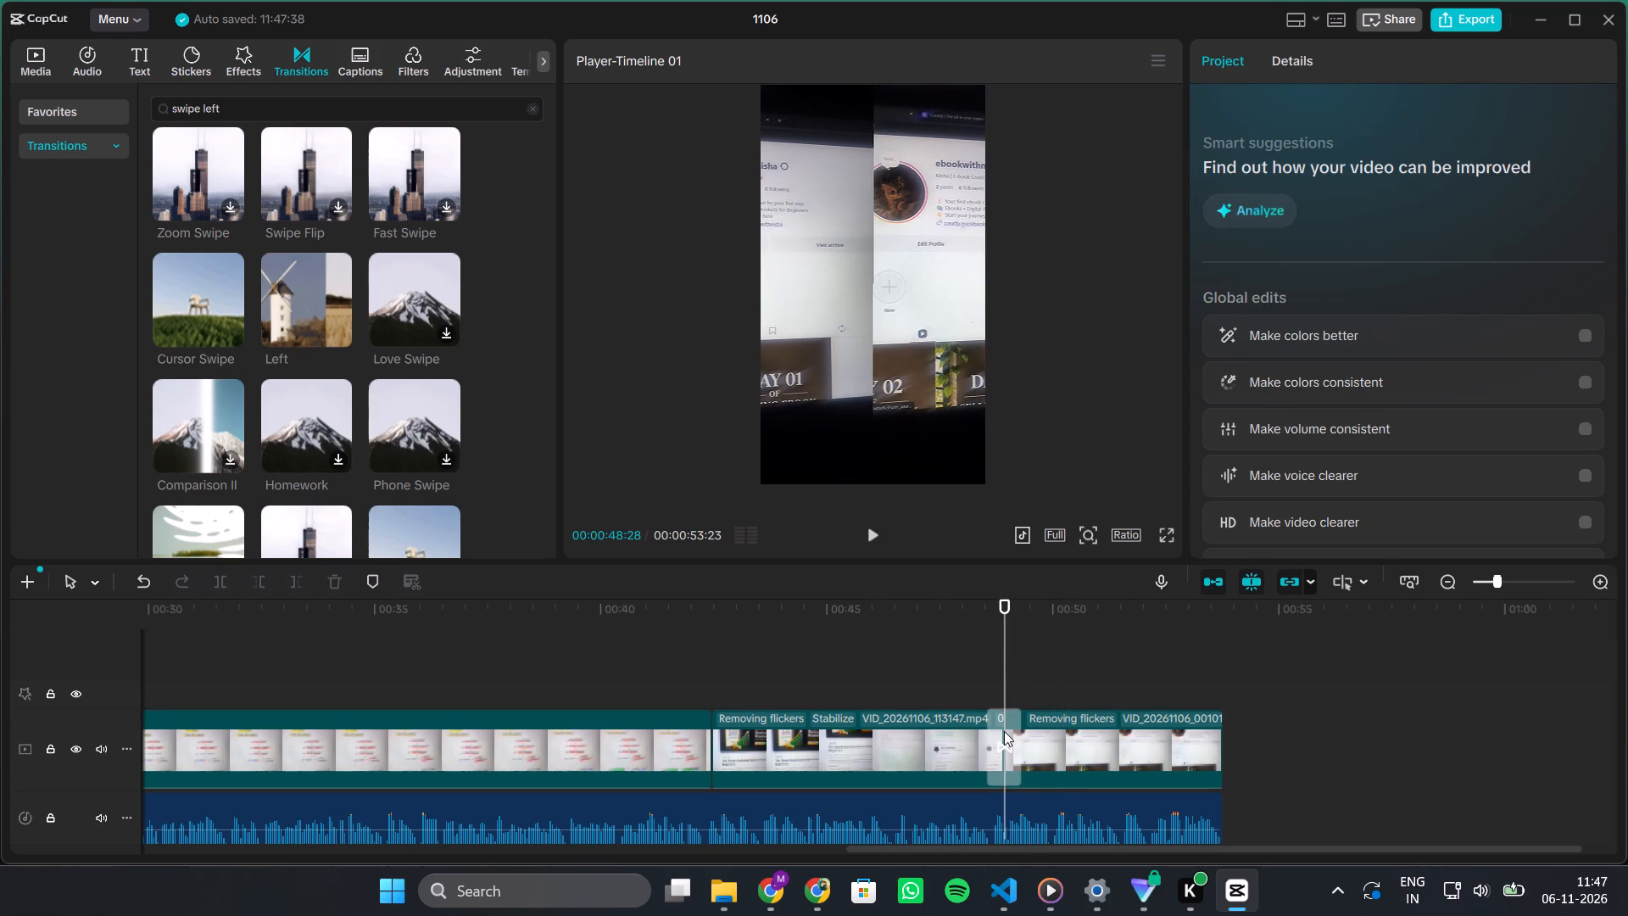
pyautogui.click(1004, 731)
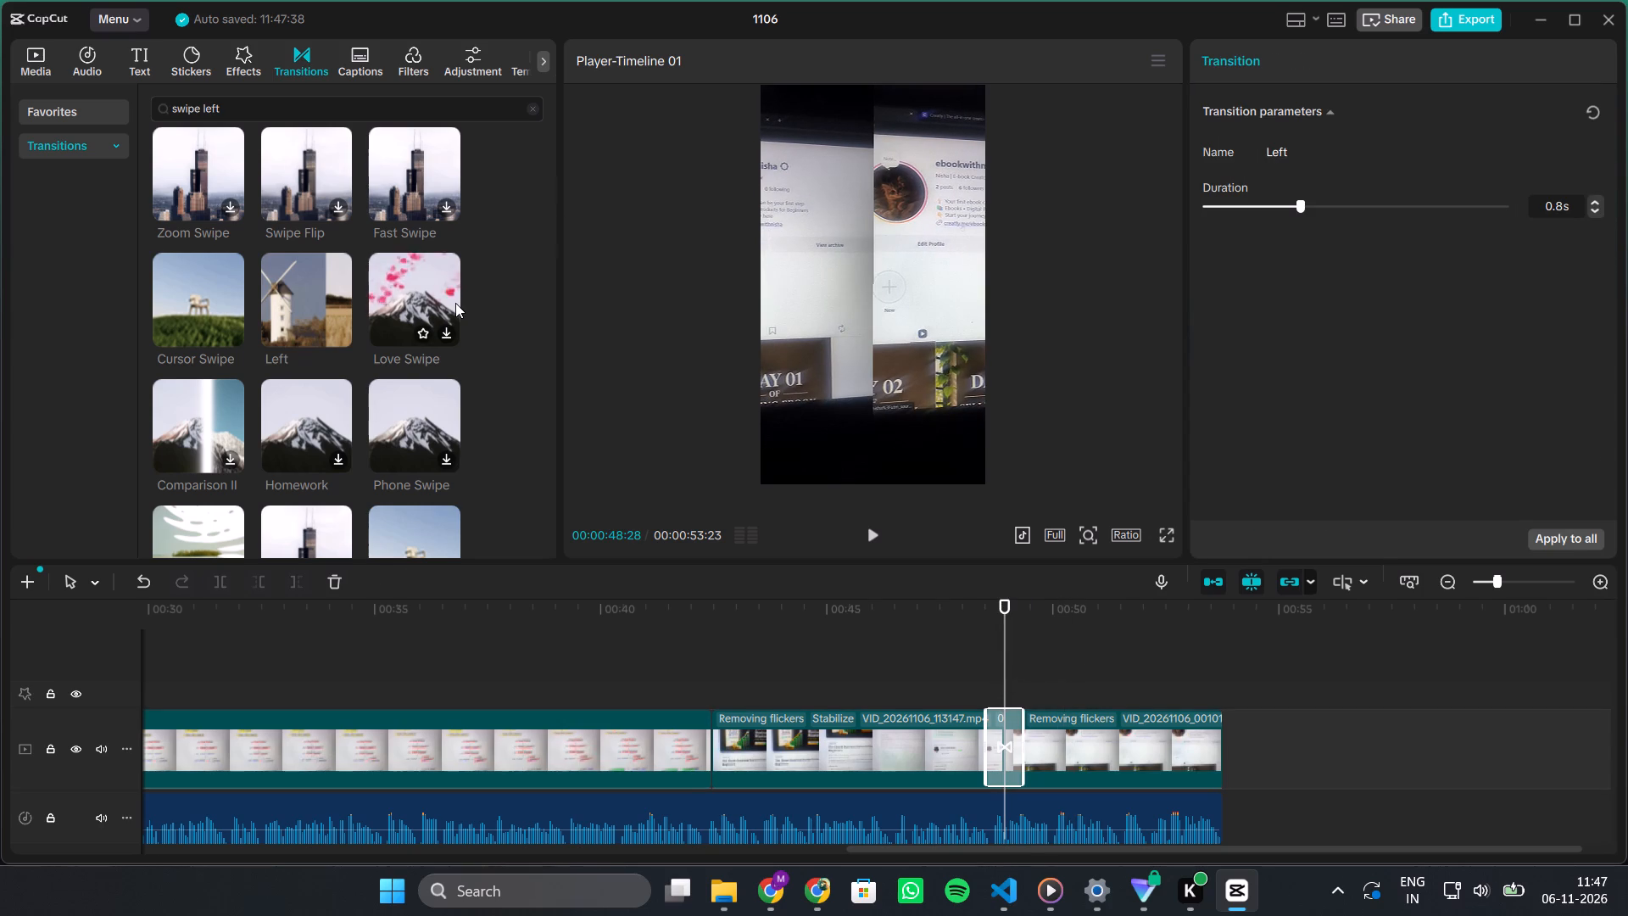
pyautogui.click(1008, 645)
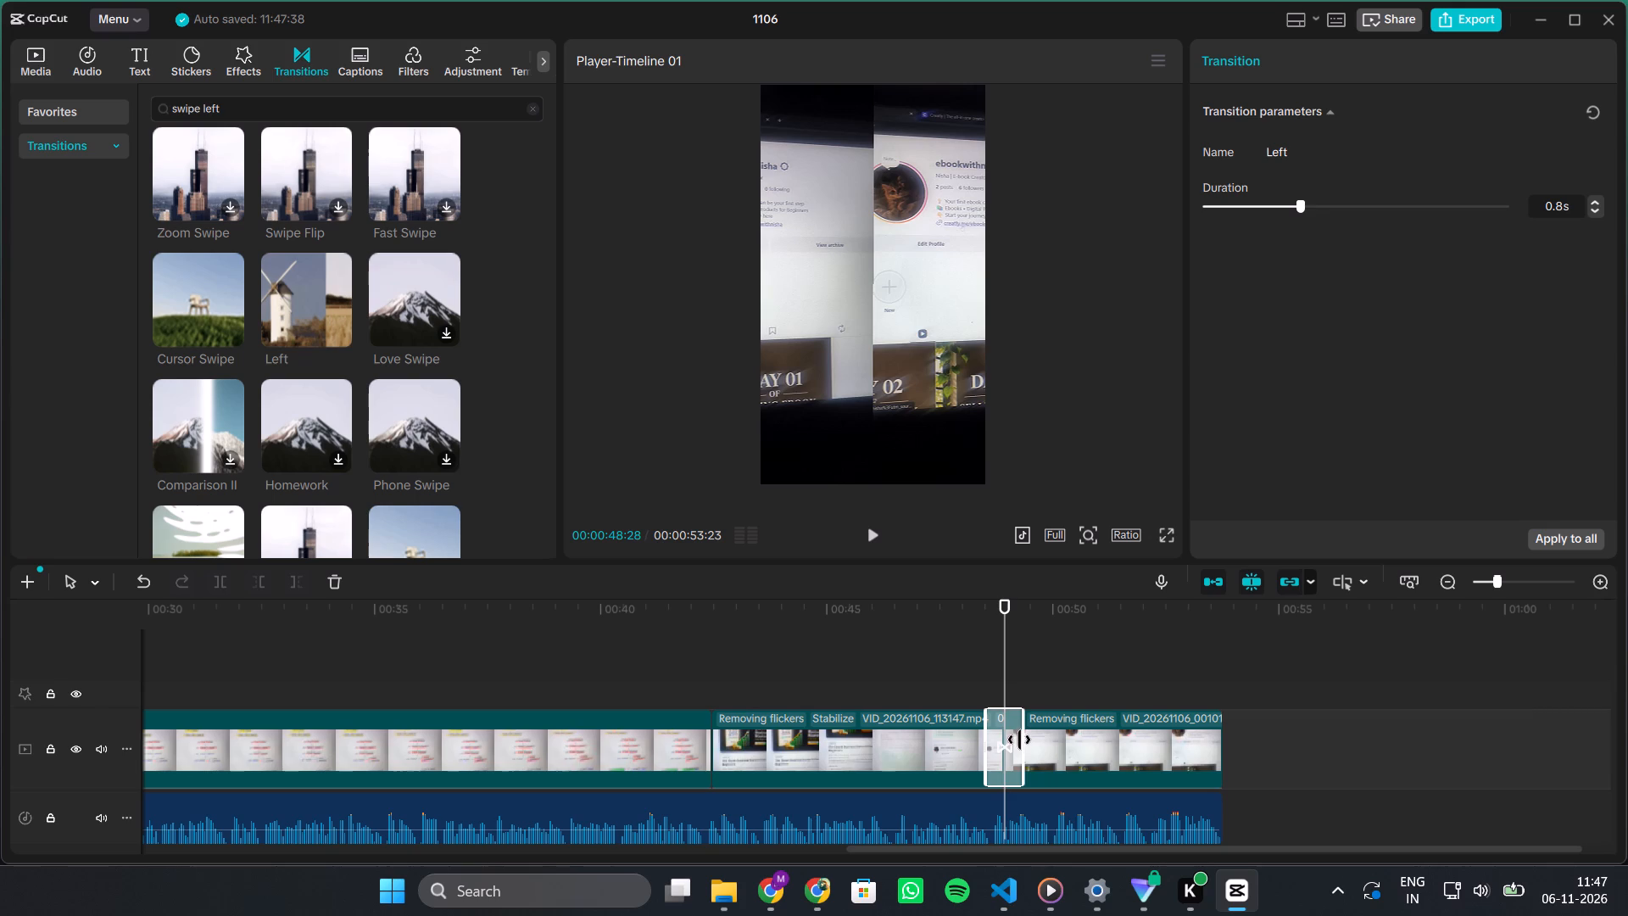
pyautogui.moveTo(1023, 741); pyautogui.dragTo(1007, 746)
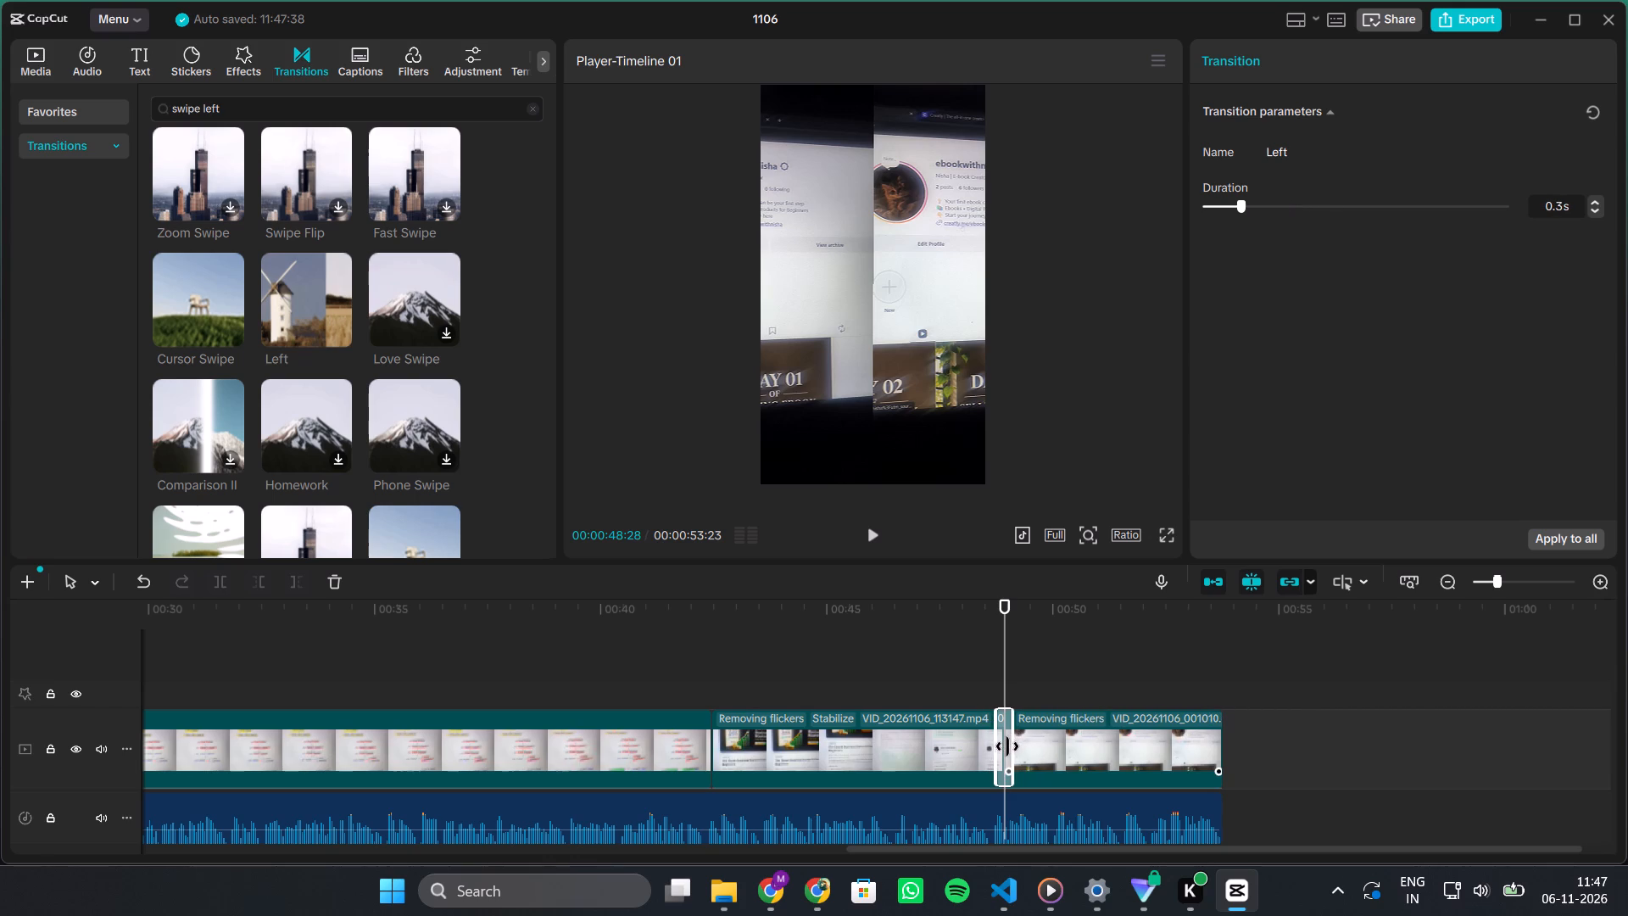
pyautogui.moveTo(1007, 746); pyautogui.dragTo(1014, 745)
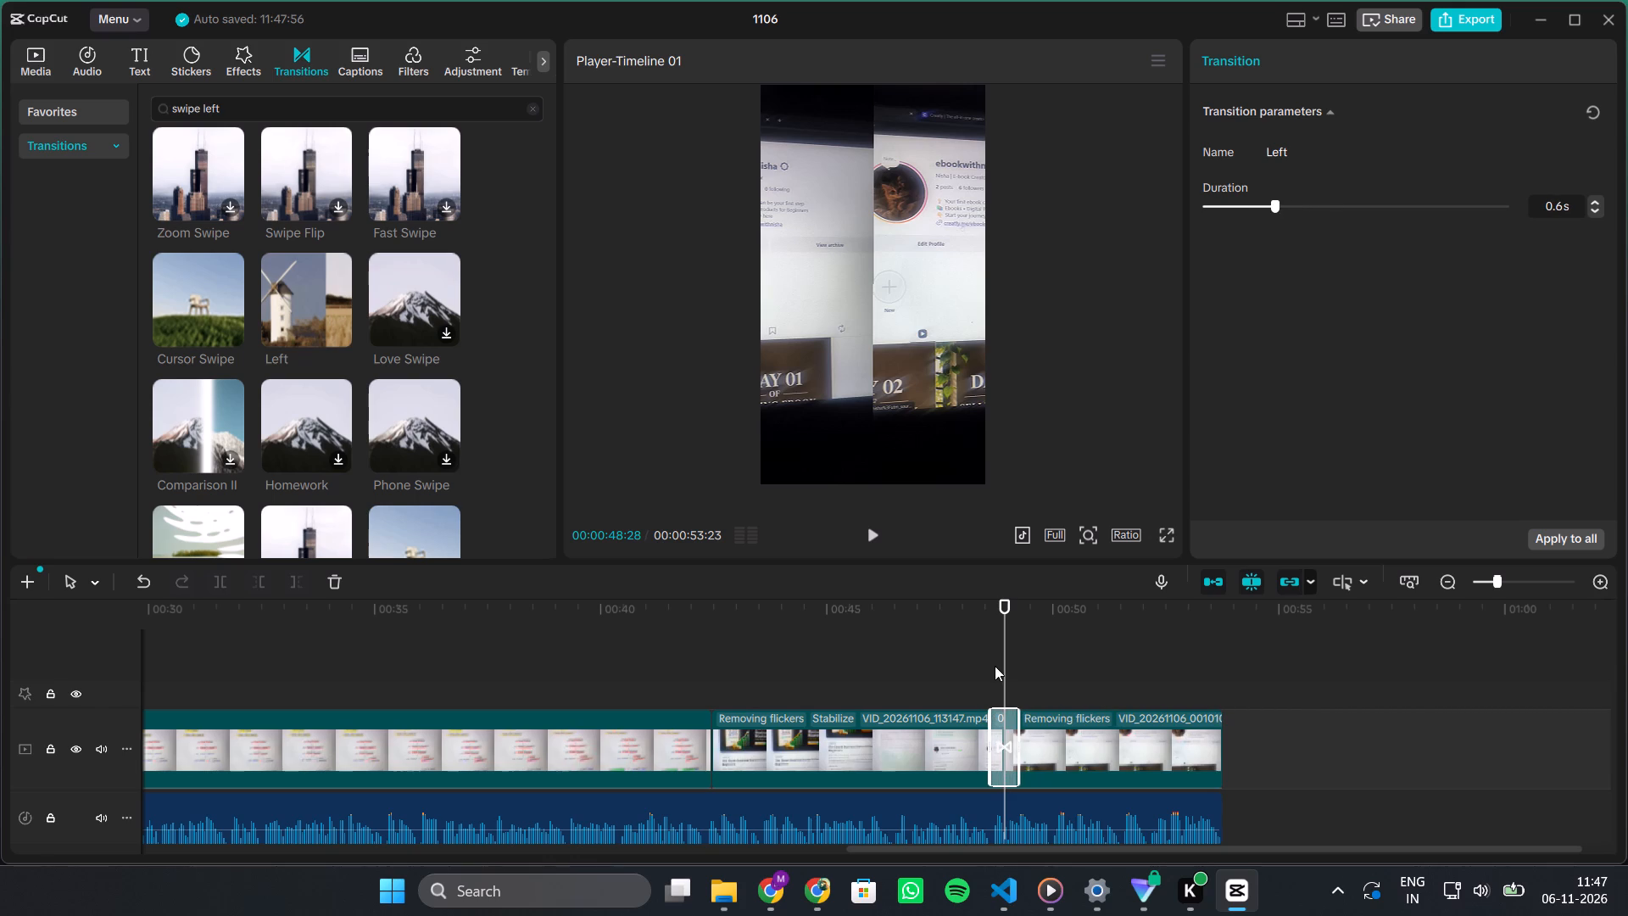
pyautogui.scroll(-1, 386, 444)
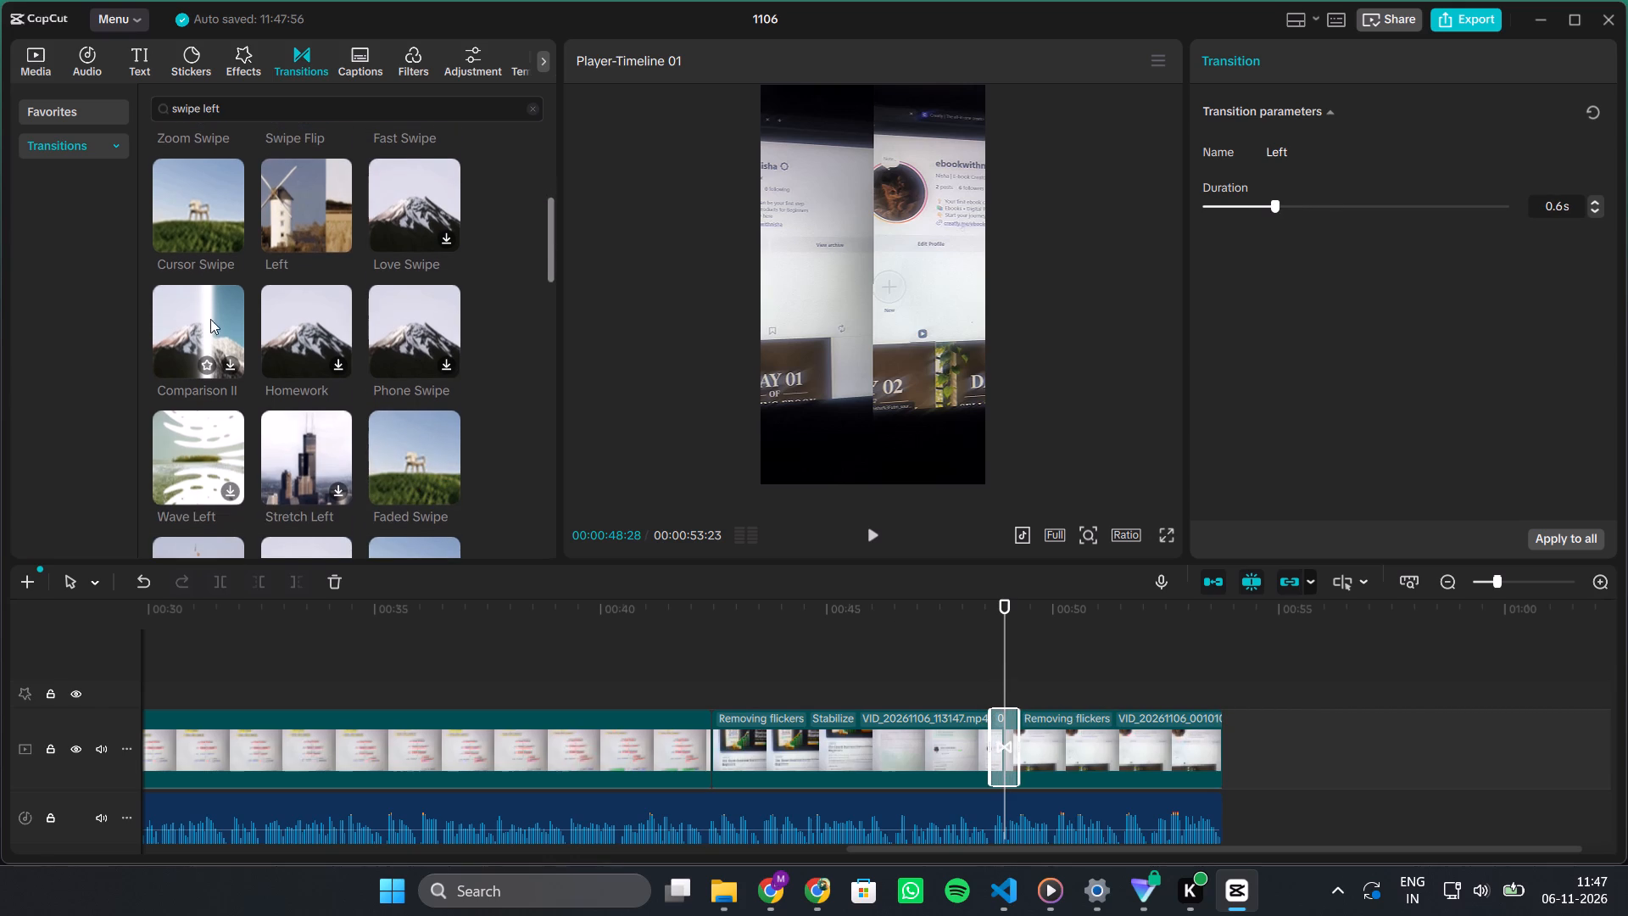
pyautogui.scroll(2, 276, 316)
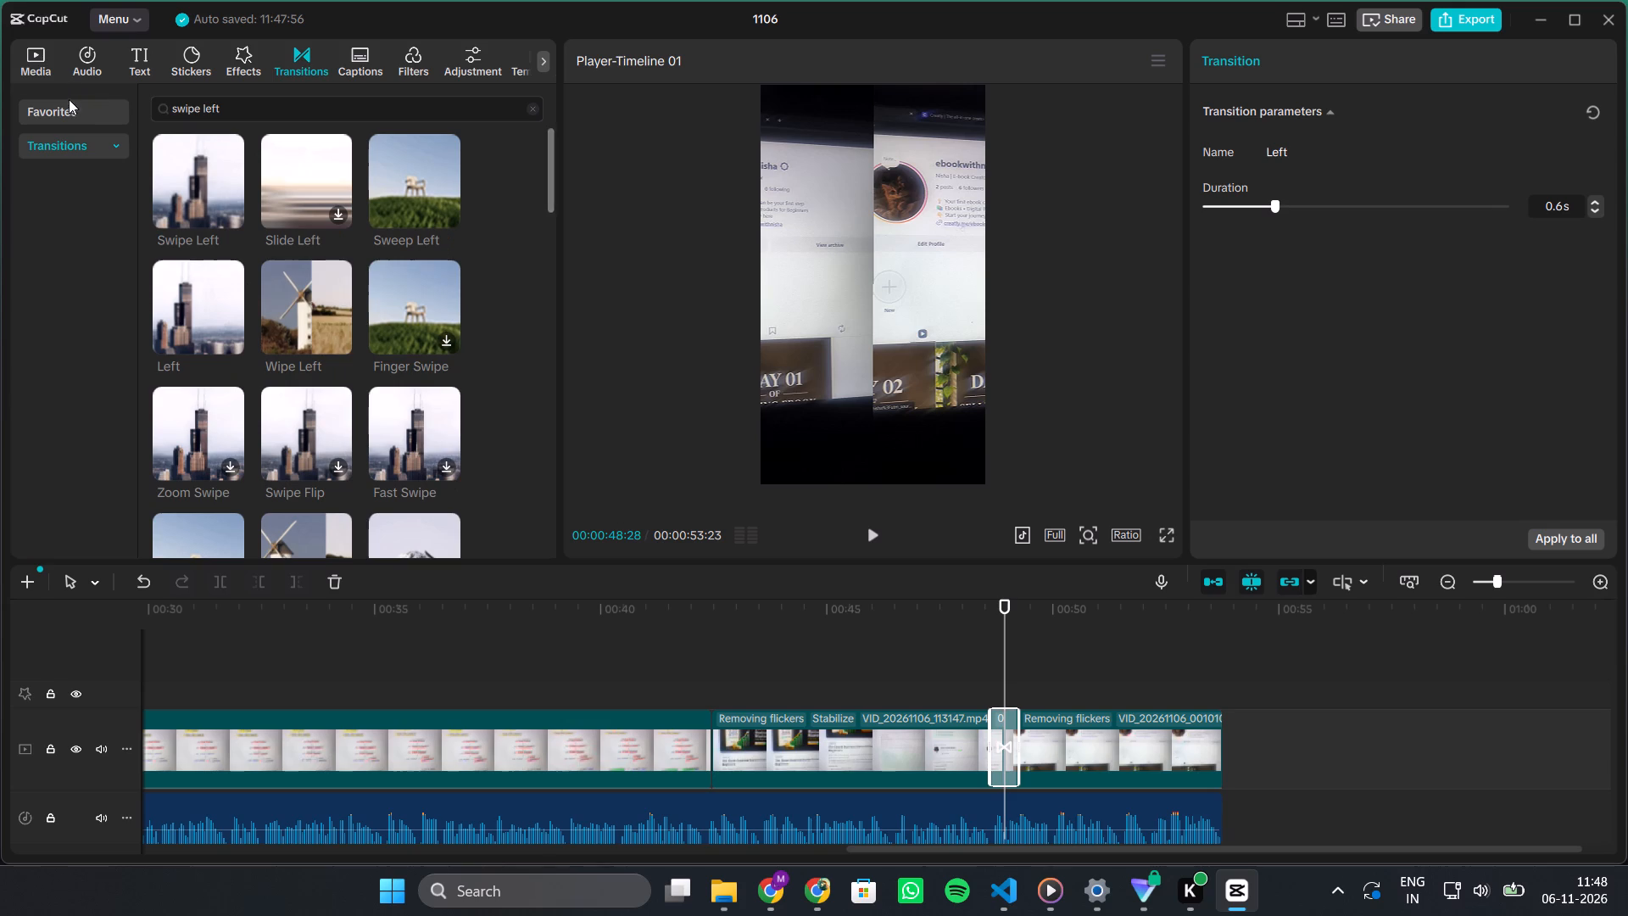
# Replace the Left transition between the fourth and fifth clips with the favorite Fade Wipe transition and play through it.
pyautogui.click(70, 102)
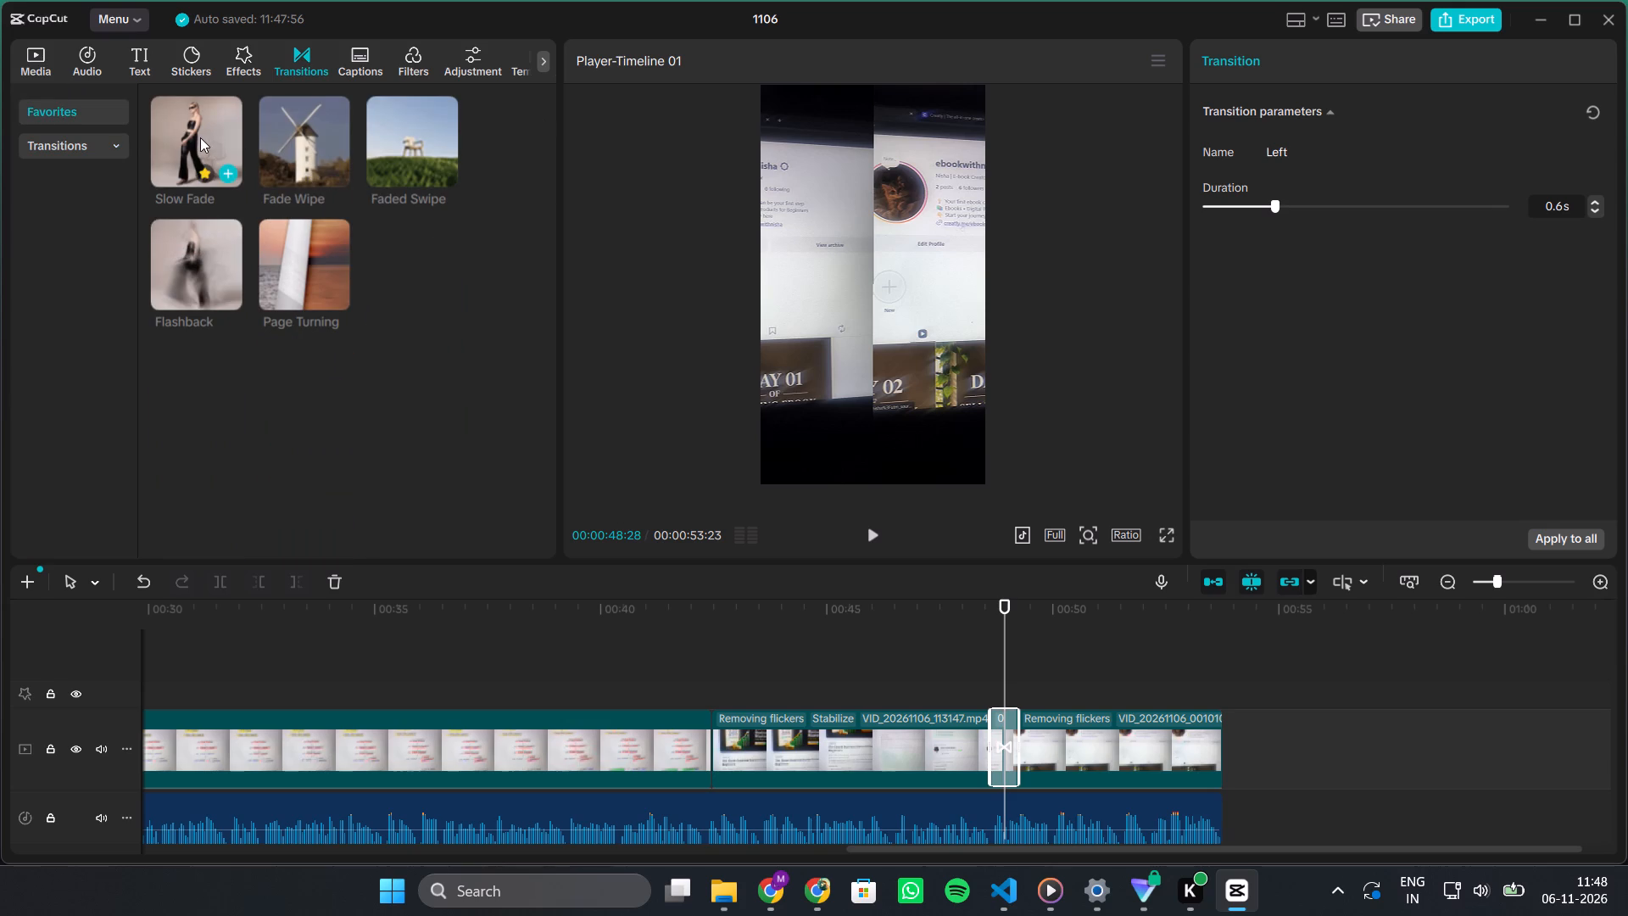
pyautogui.click(332, 166)
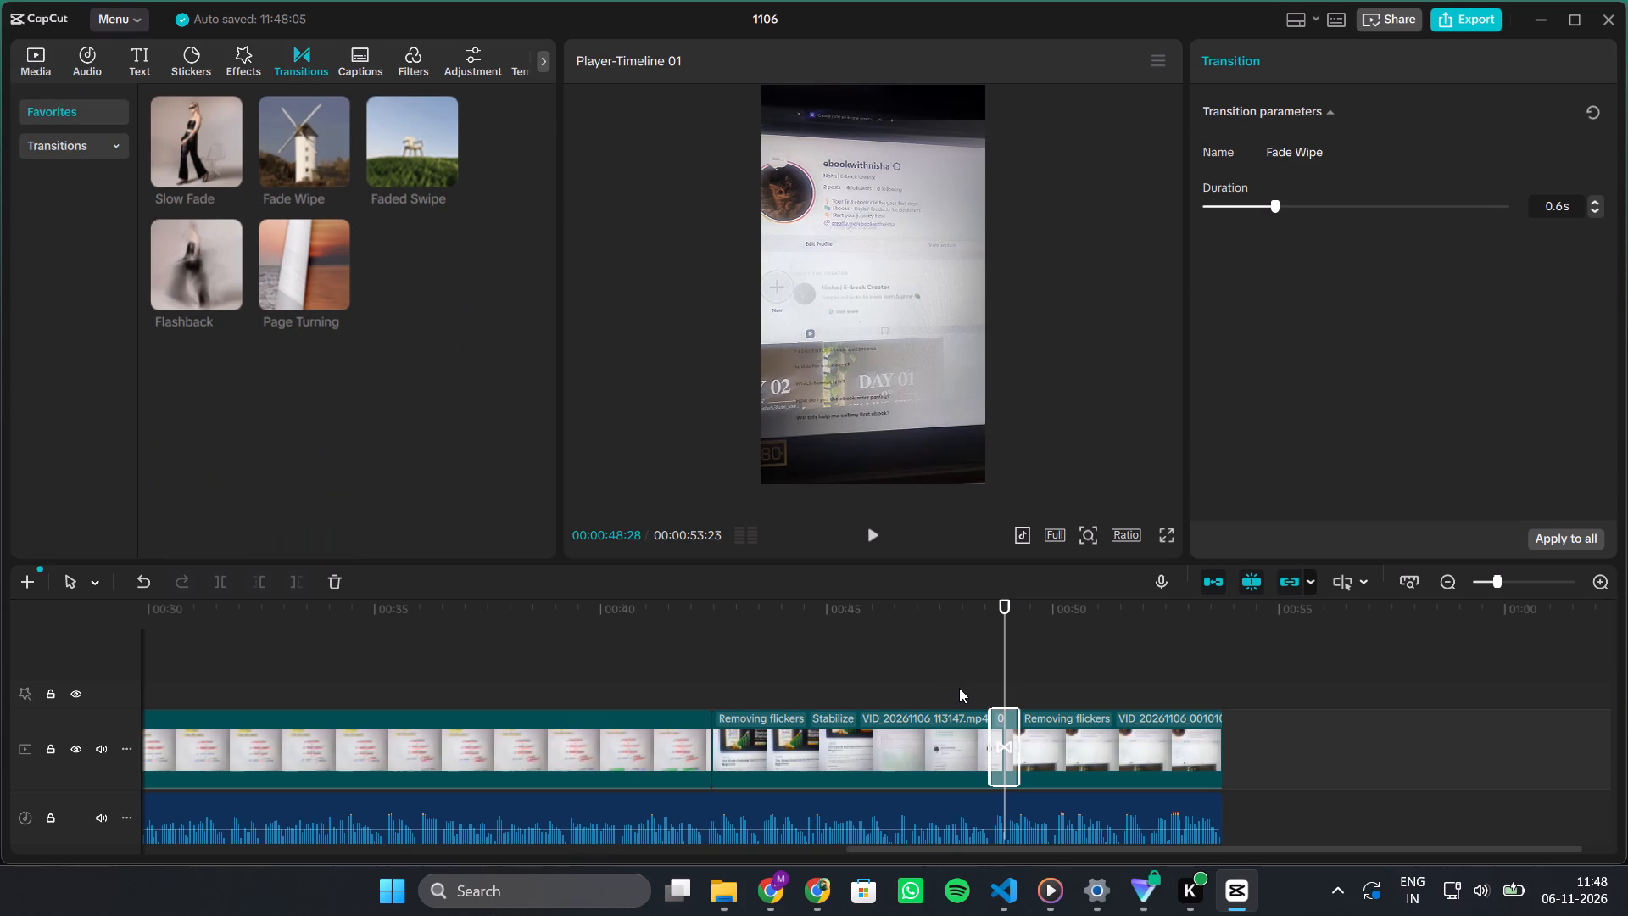
pyautogui.click(962, 686)
pyautogui.press('space')
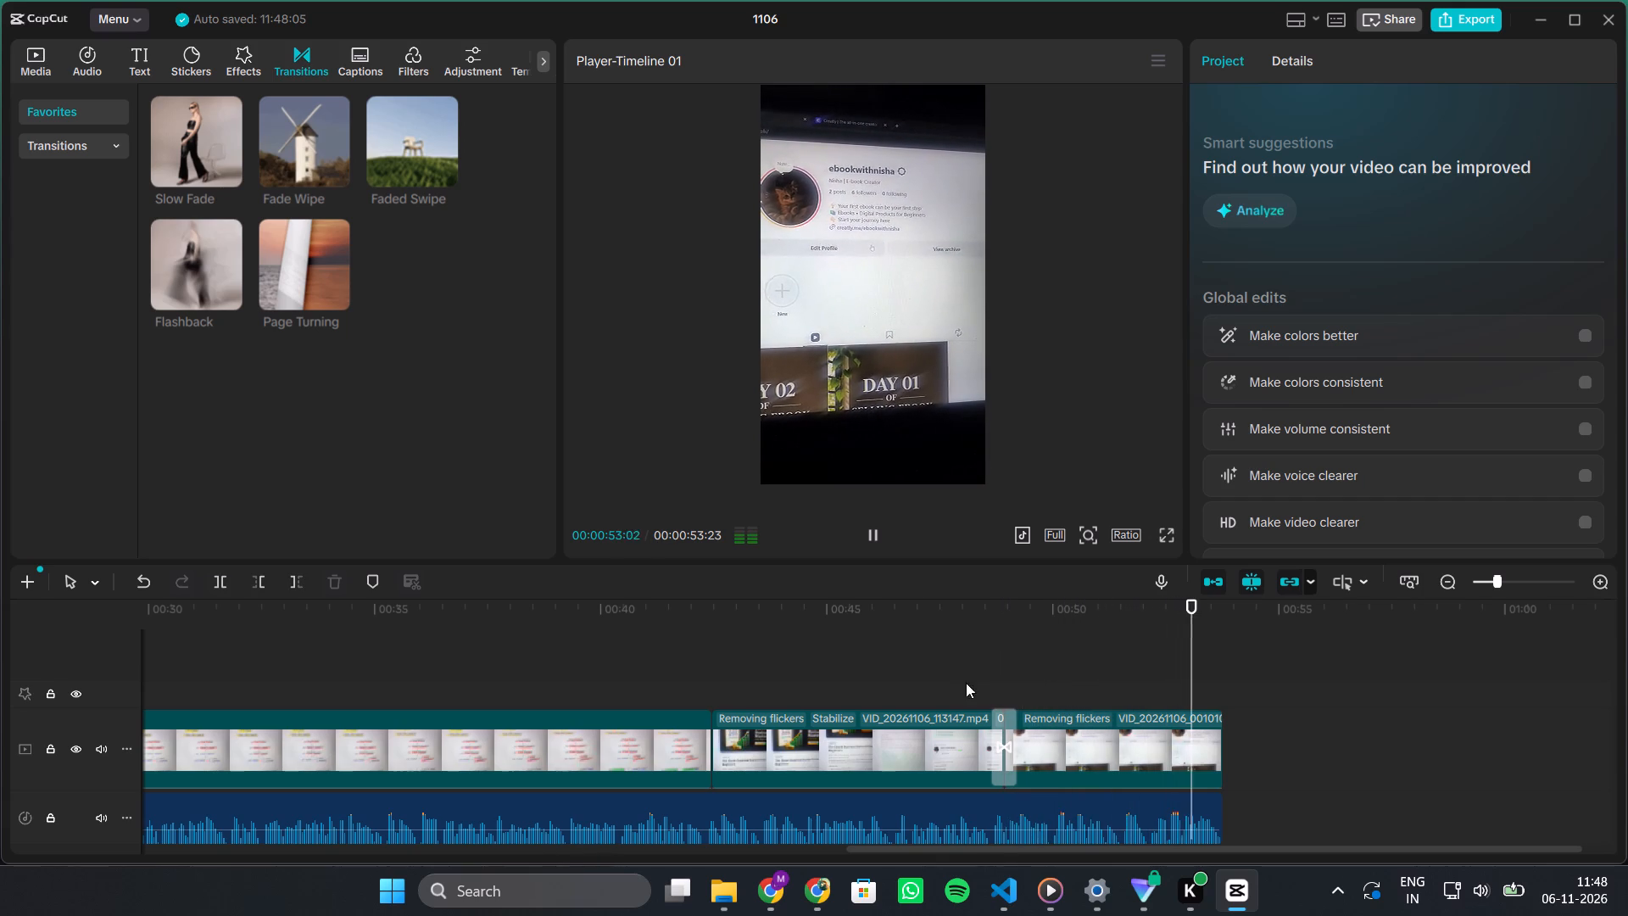
pyautogui.click(911, 656)
pyautogui.press('space')
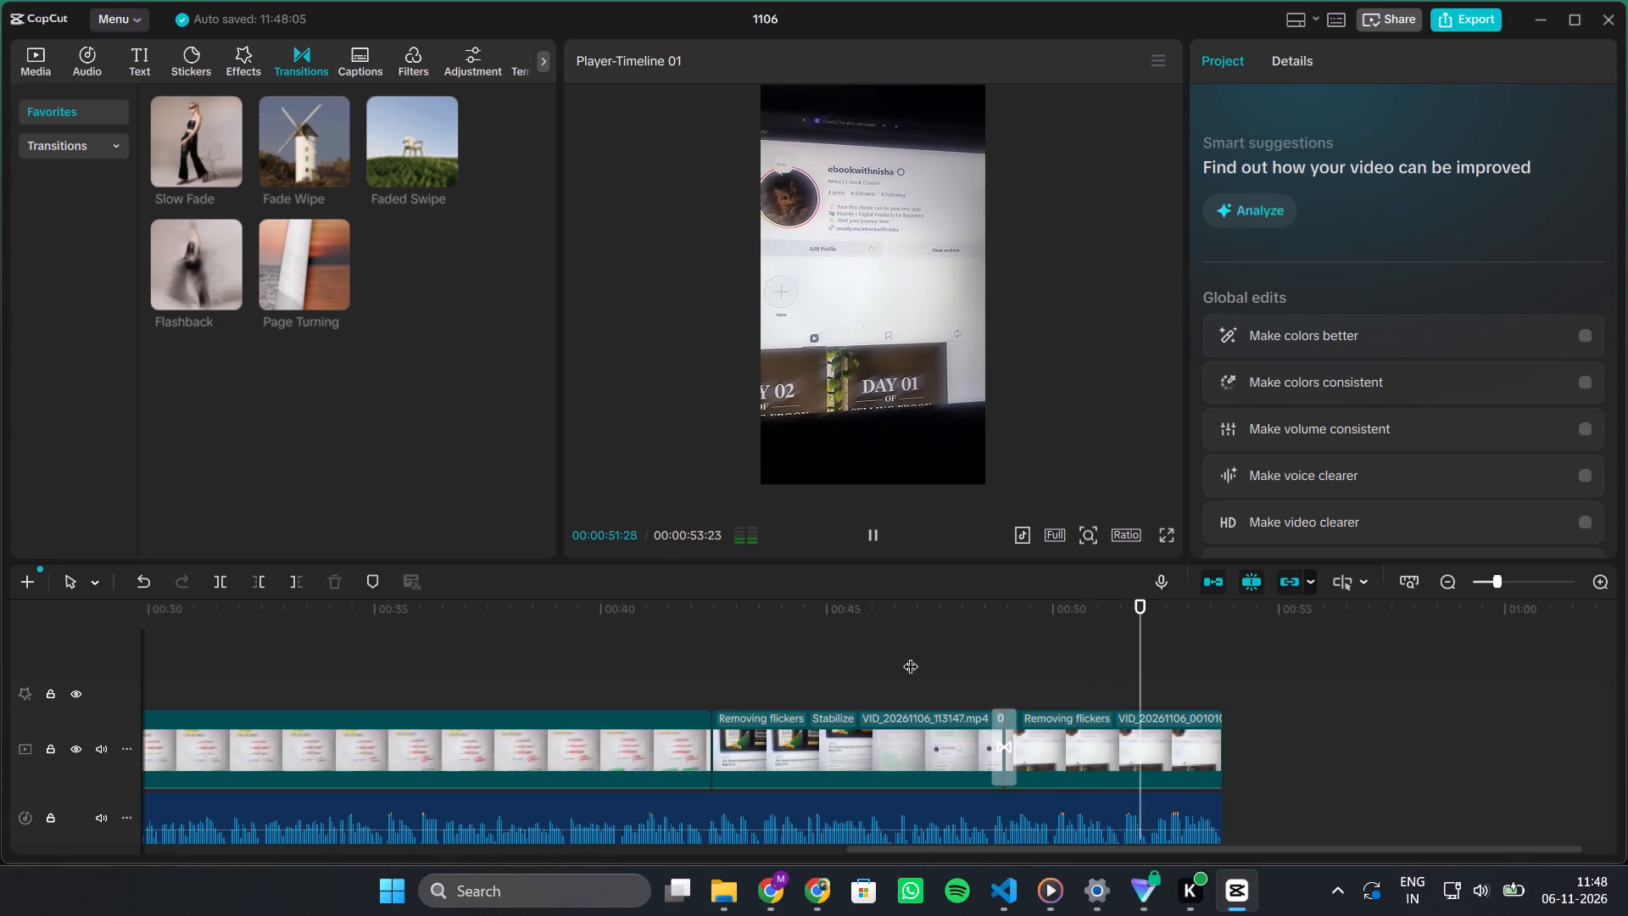
# Shift the last clip's picture straight down in the frame to position Y -97 and play through the ending.
pyautogui.click(1101, 728)
pyautogui.click(911, 300)
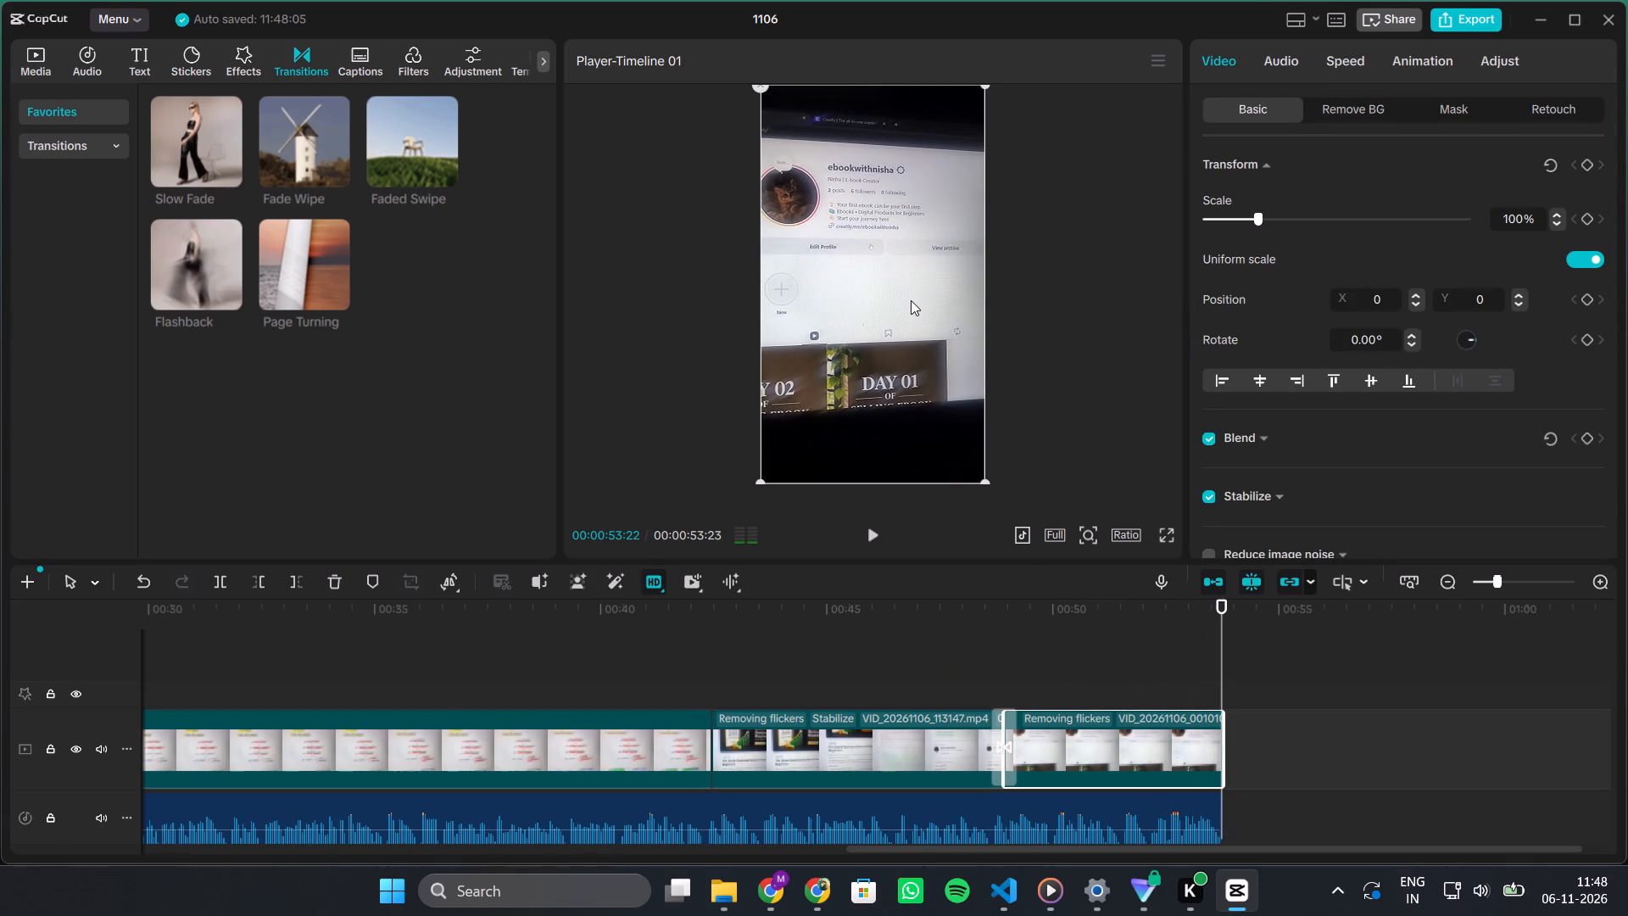
pyautogui.moveTo(911, 300); pyautogui.dragTo(912, 312)
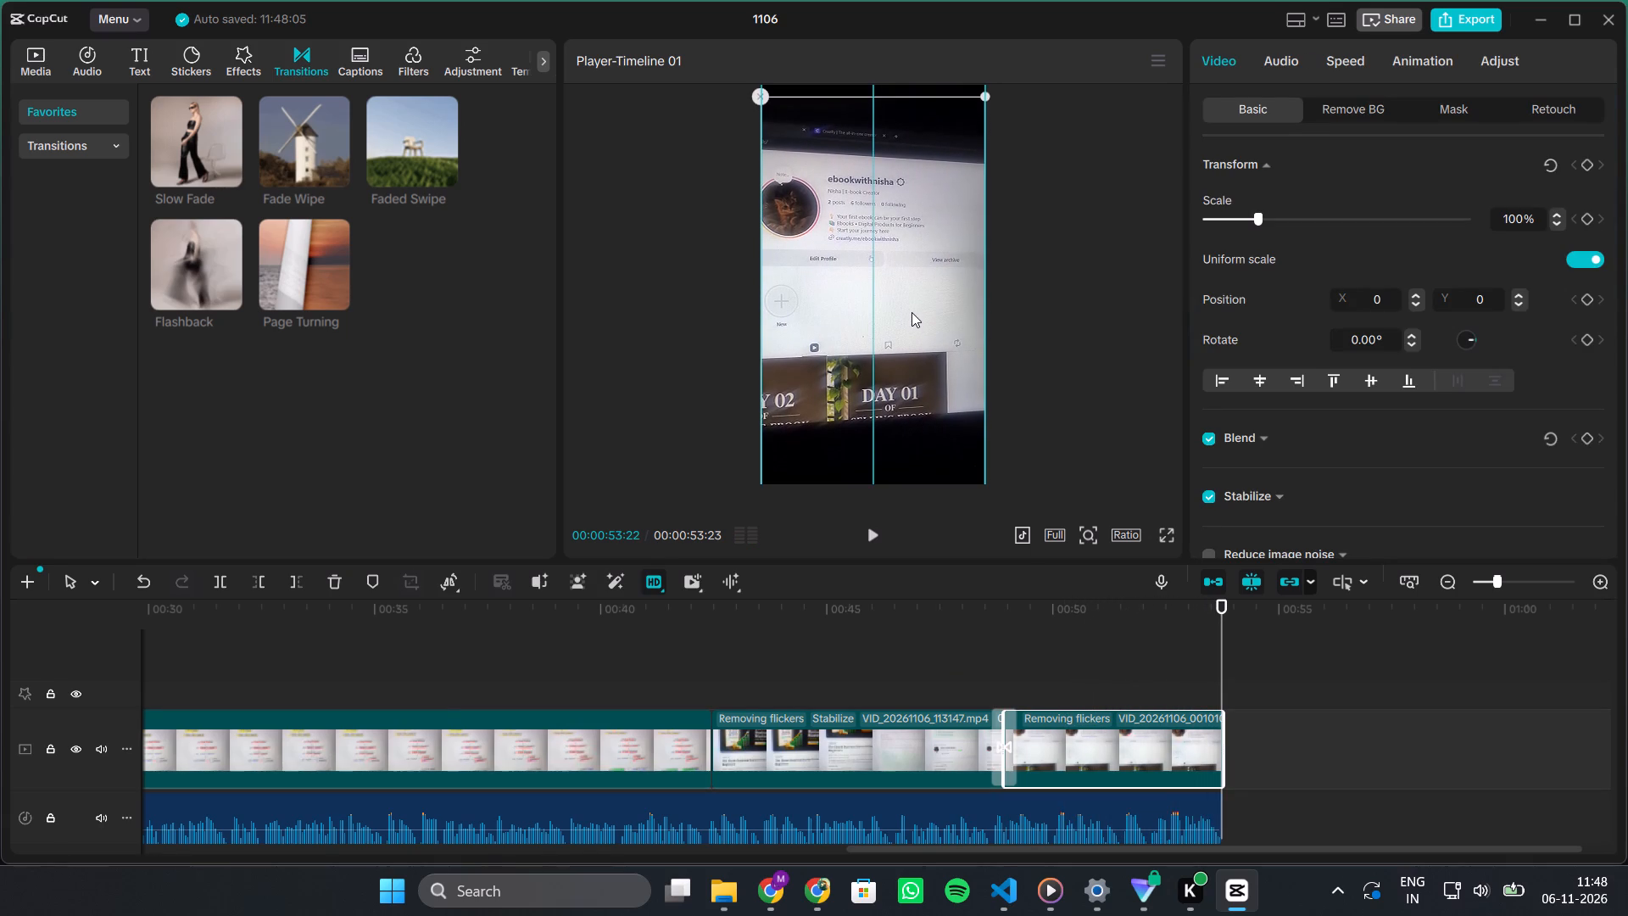
pyautogui.moveTo(912, 312); pyautogui.dragTo(913, 311)
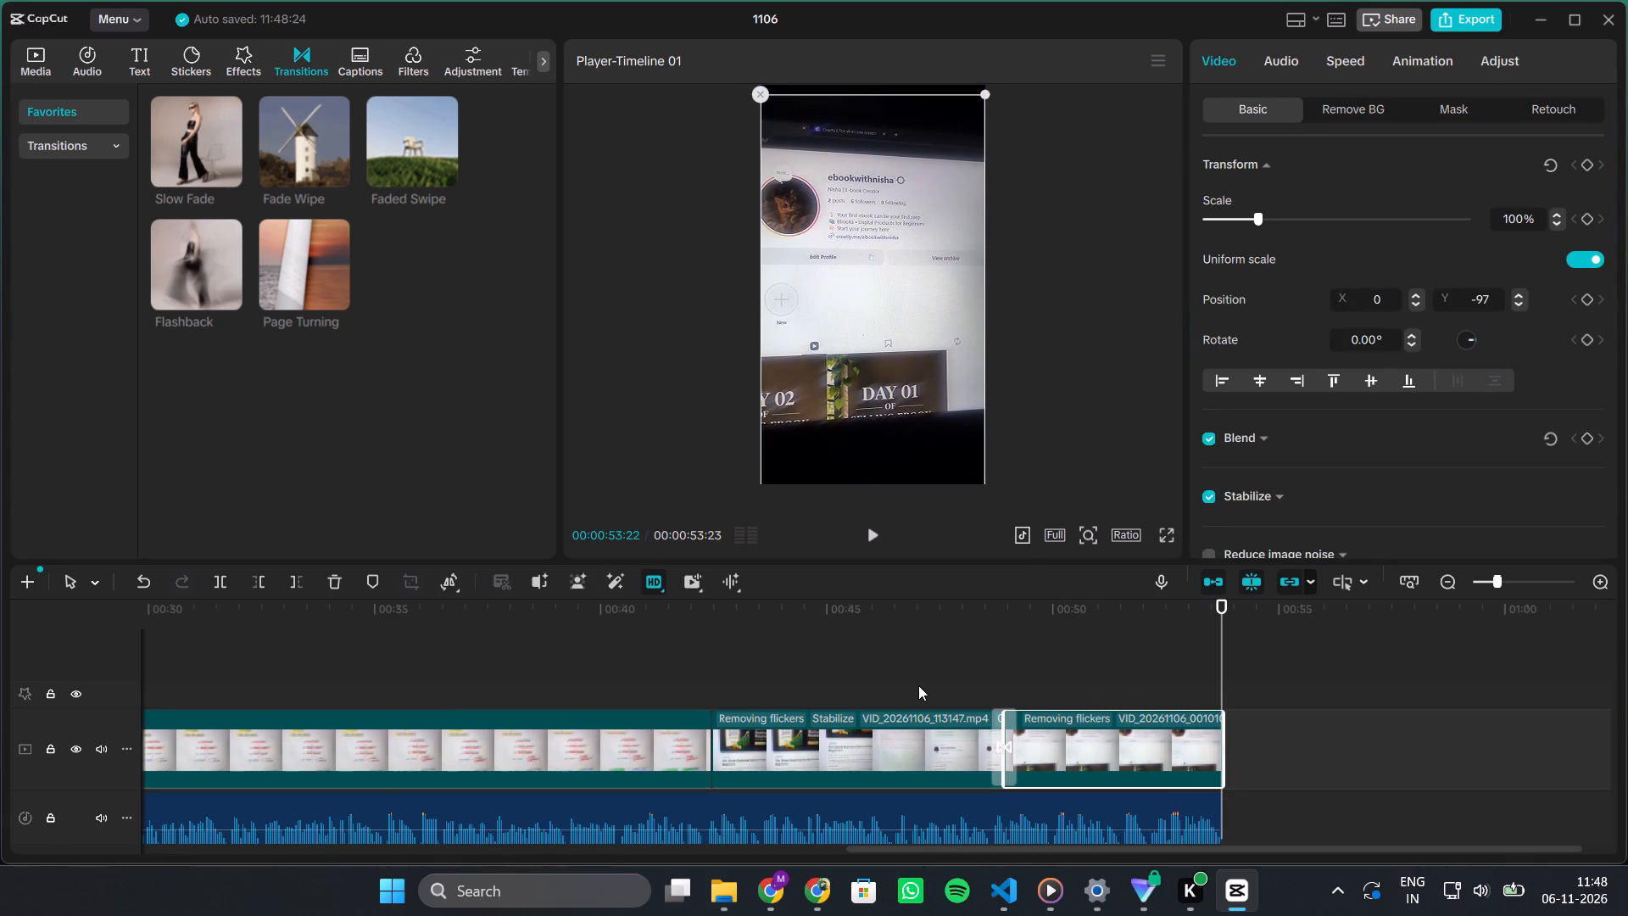
pyautogui.click(921, 680)
pyautogui.press('space')
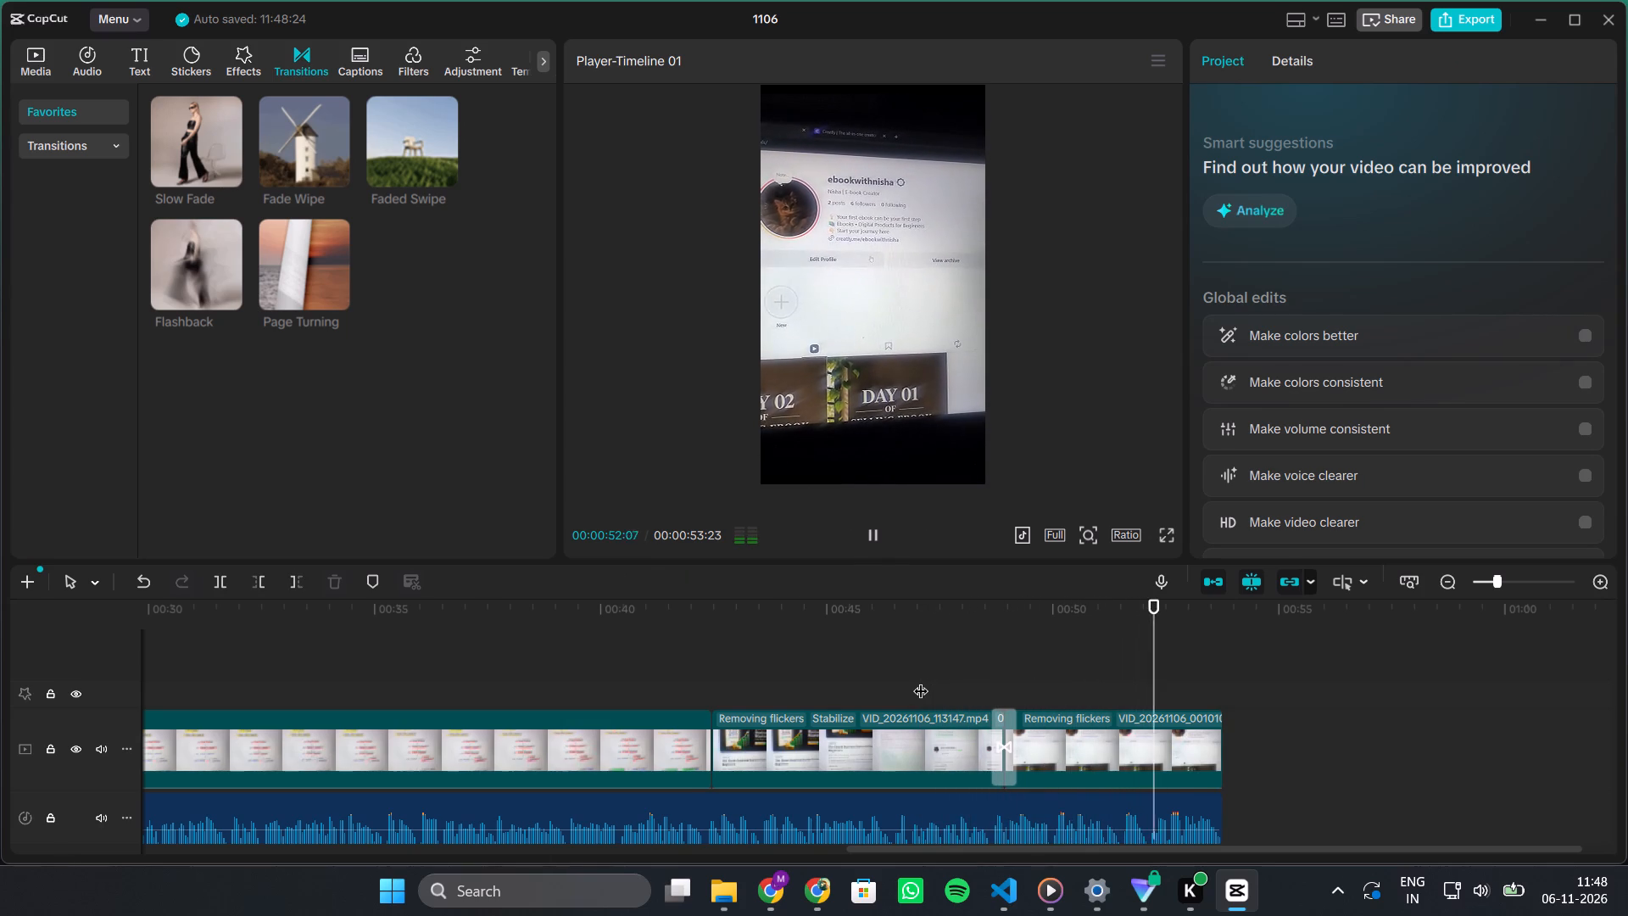
# Play the video from the beginning and review the opening clip and its transition into the second clip.
pyautogui.press('space')
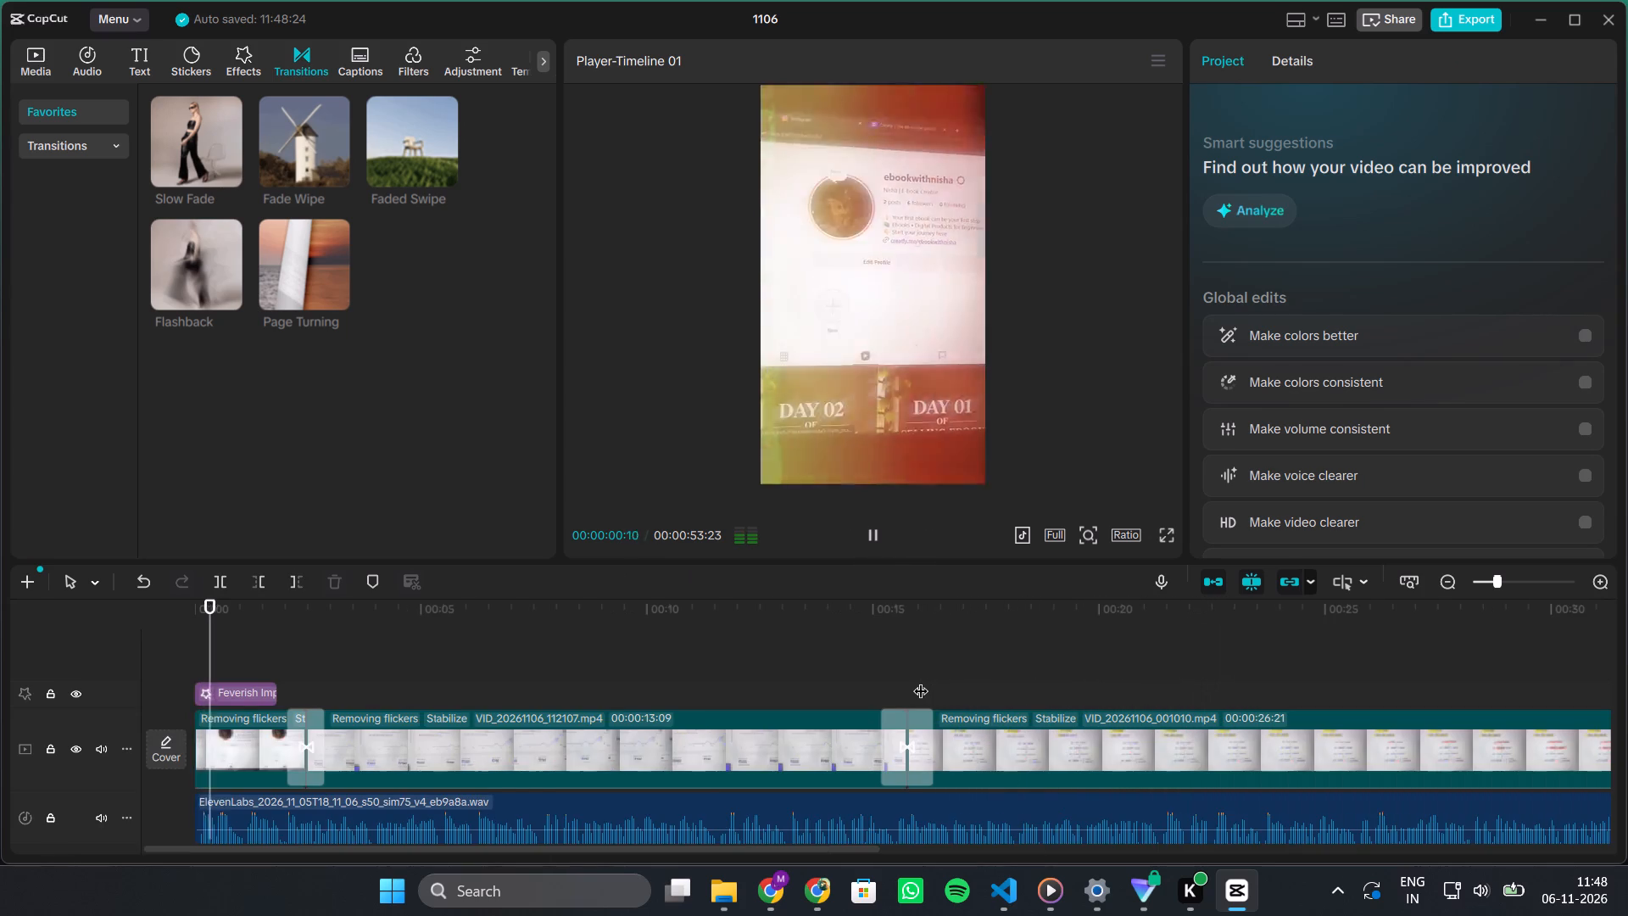
pyautogui.keyDown('ctrl'); pyautogui.scroll(-18, 921, 680); pyautogui.keyUp('ctrl')
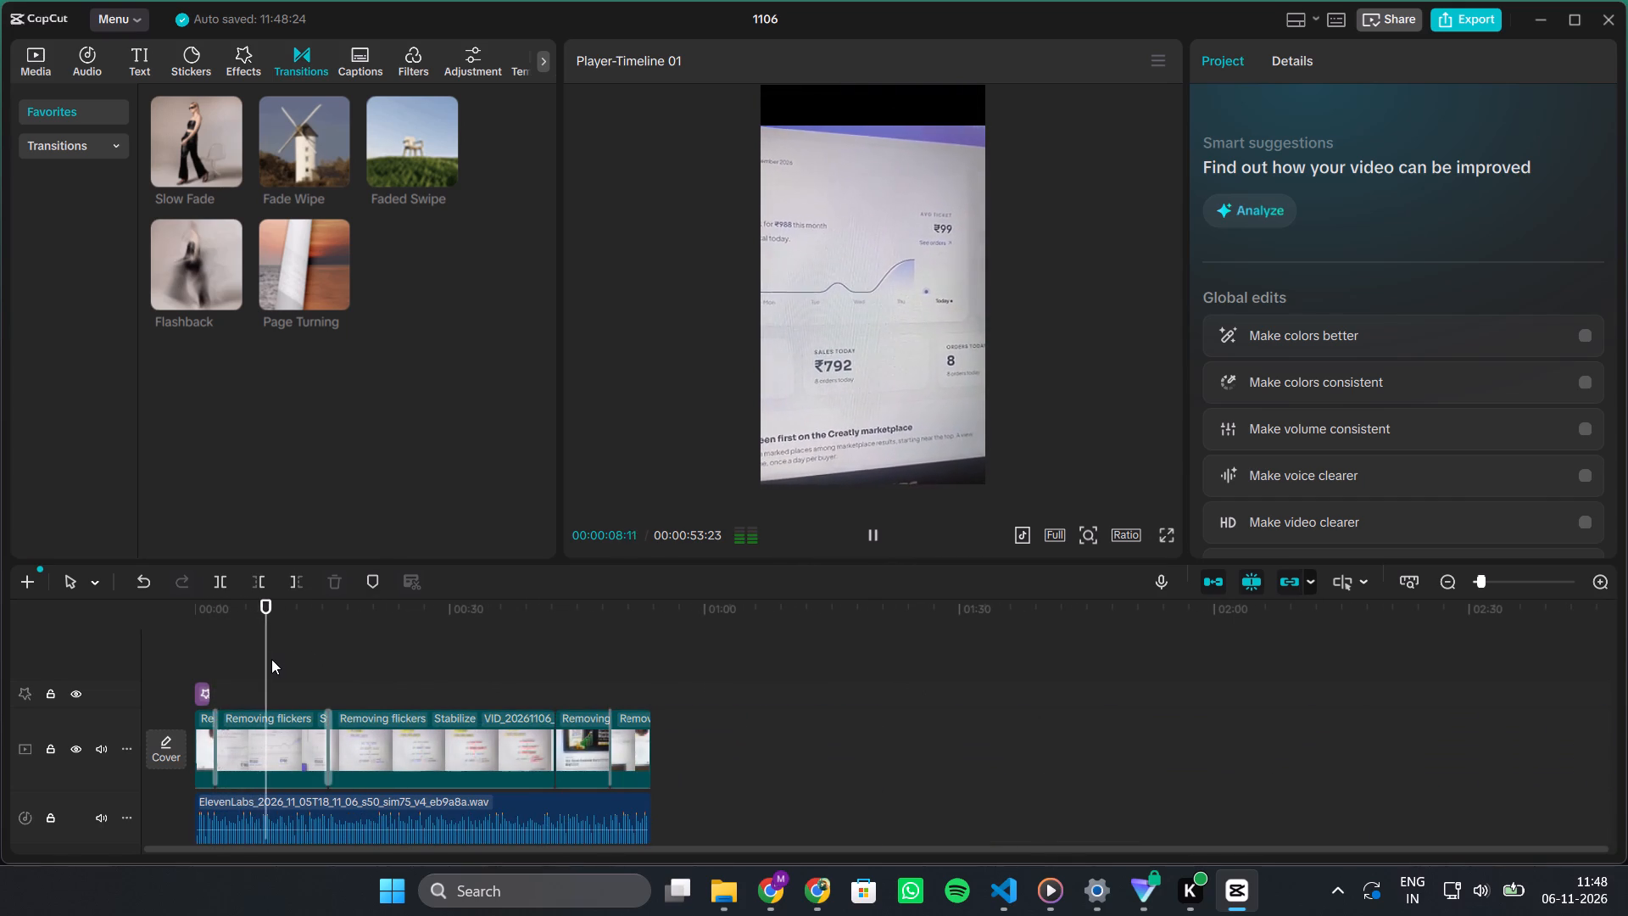
pyautogui.moveTo(271, 659); pyautogui.dragTo(149, 662)
pyautogui.press('space')
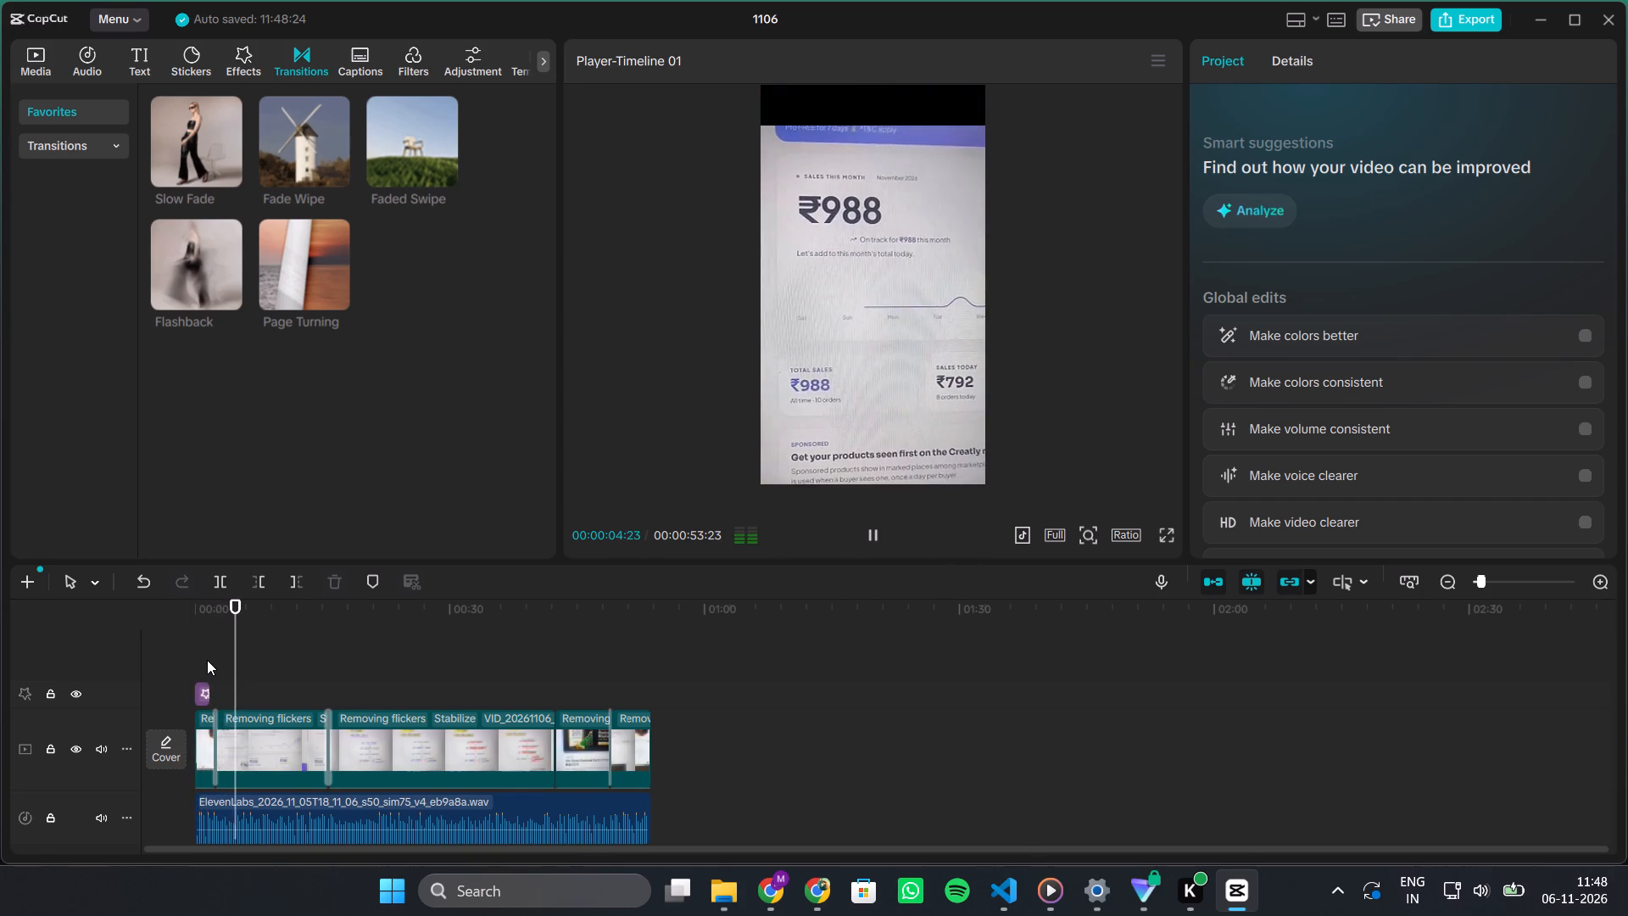
pyautogui.keyDown('ctrl'); pyautogui.scroll(20, 207, 660); pyautogui.keyUp('ctrl')
pyautogui.hscroll(1, 207, 660)
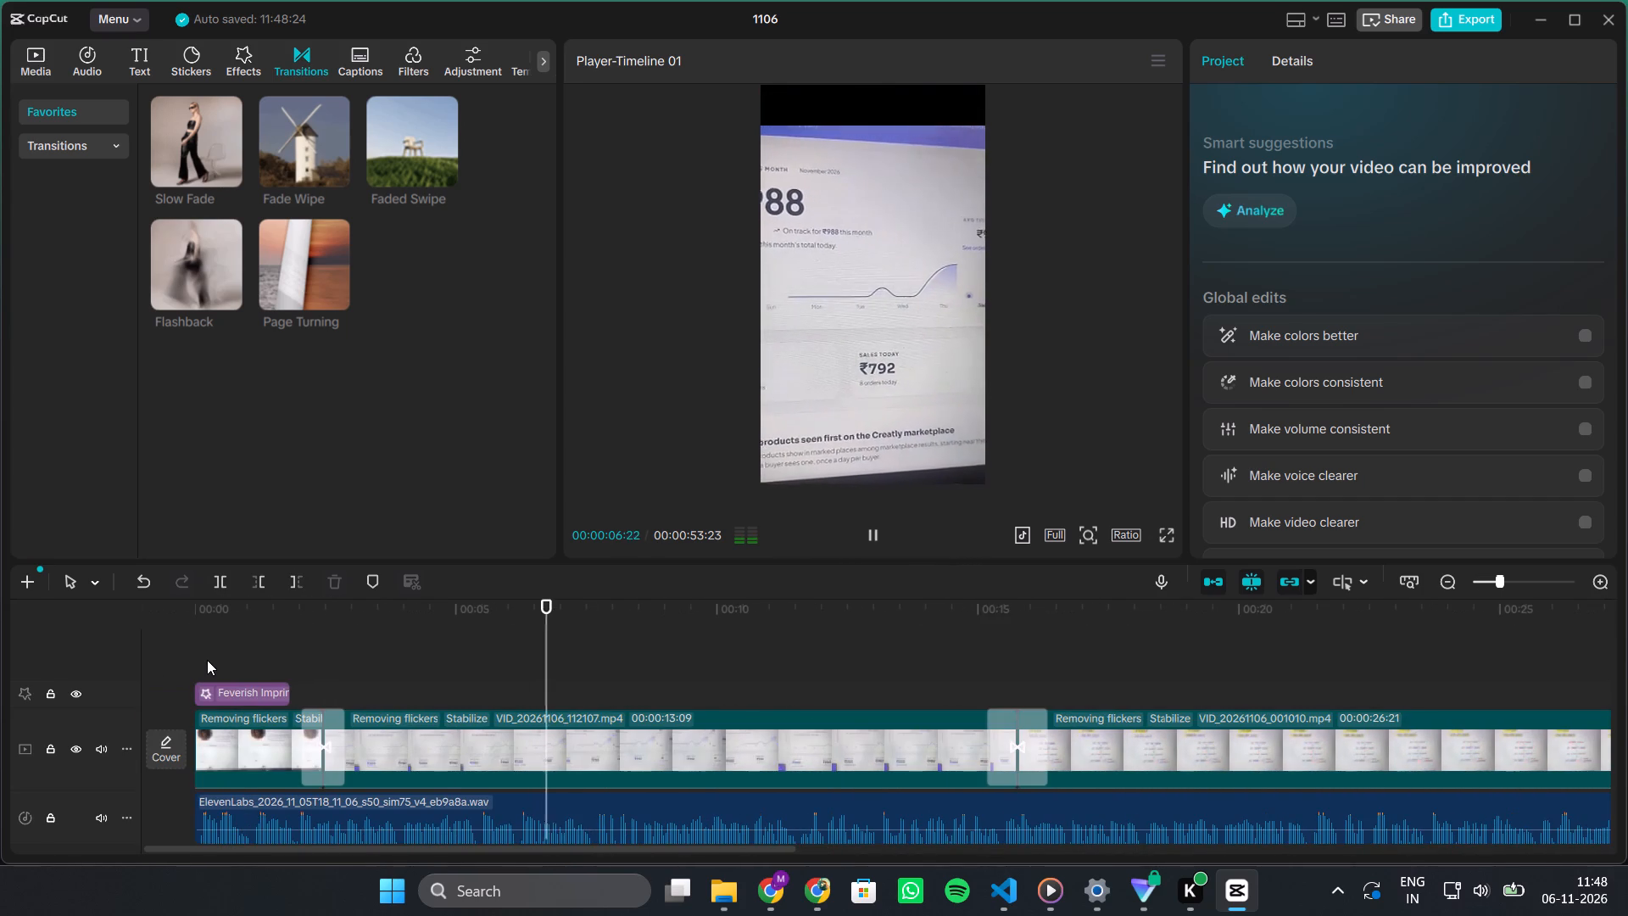
pyautogui.click(259, 662)
pyautogui.press('space')
pyautogui.press('space')
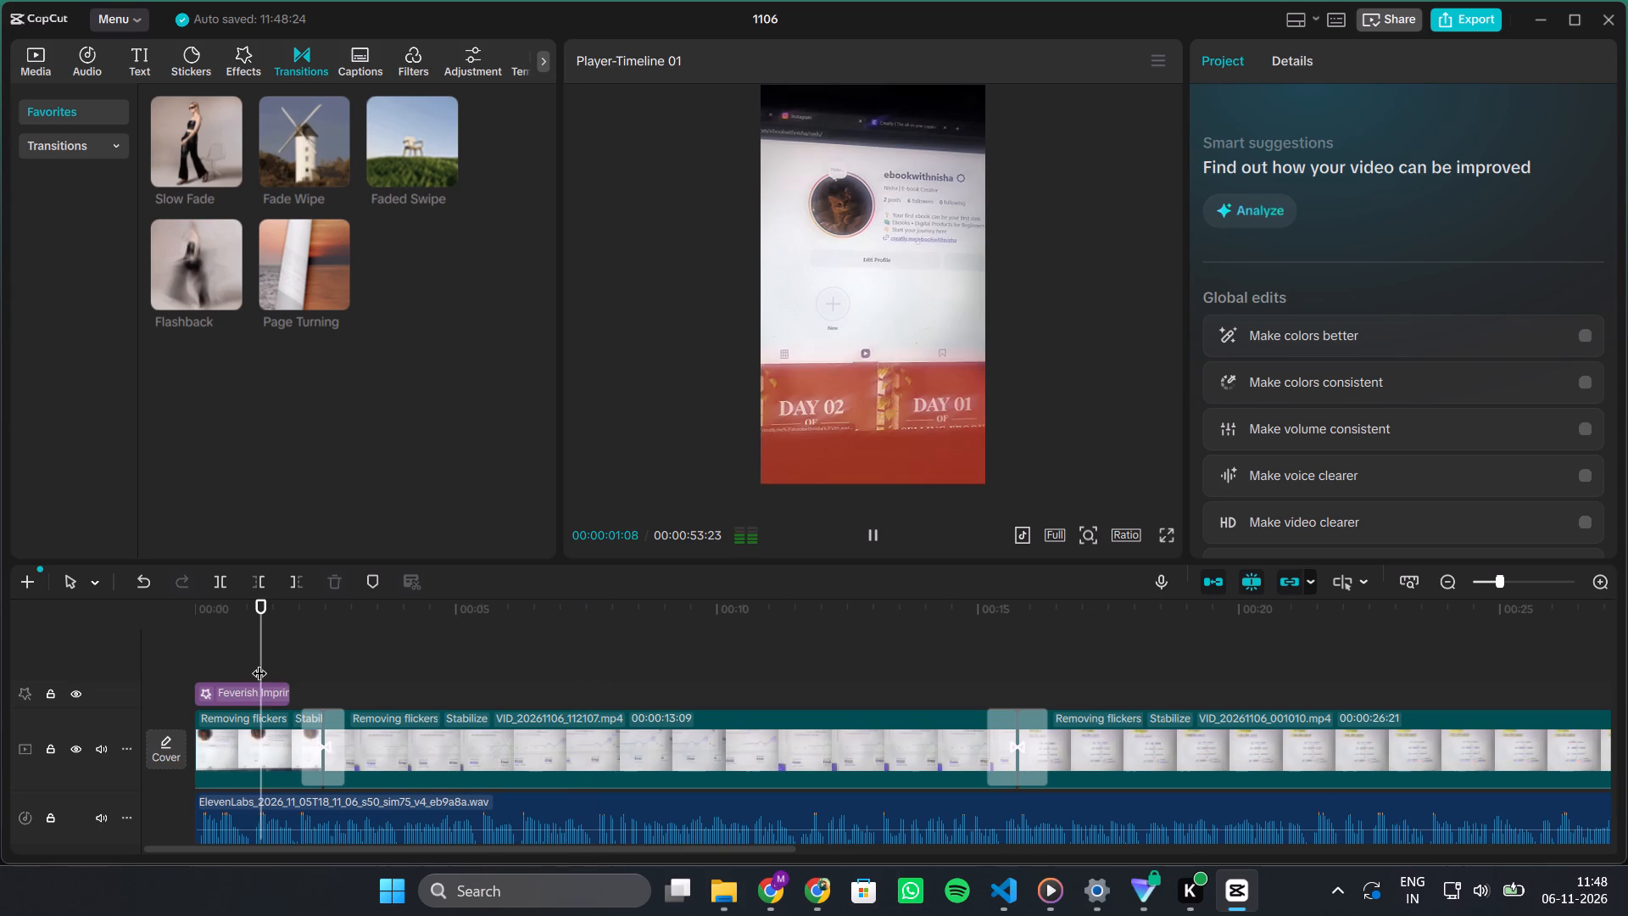
pyautogui.press('space')
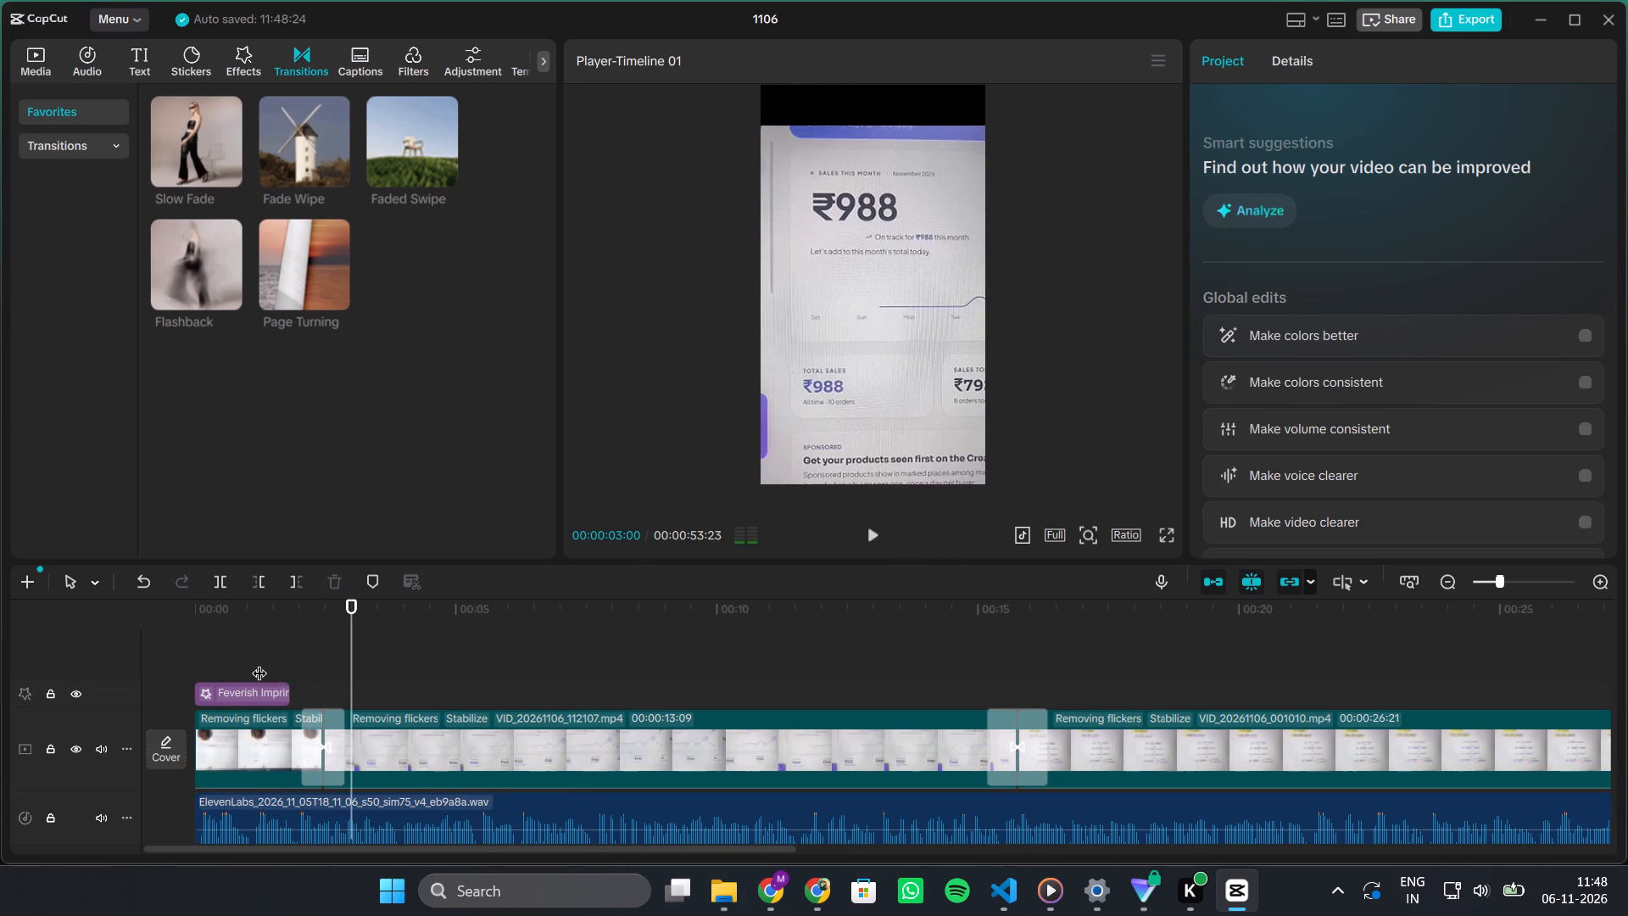
# Replace the Faded Swipe transition between the first and second clips with Fade Wipe and play through it.
pyautogui.click(326, 733)
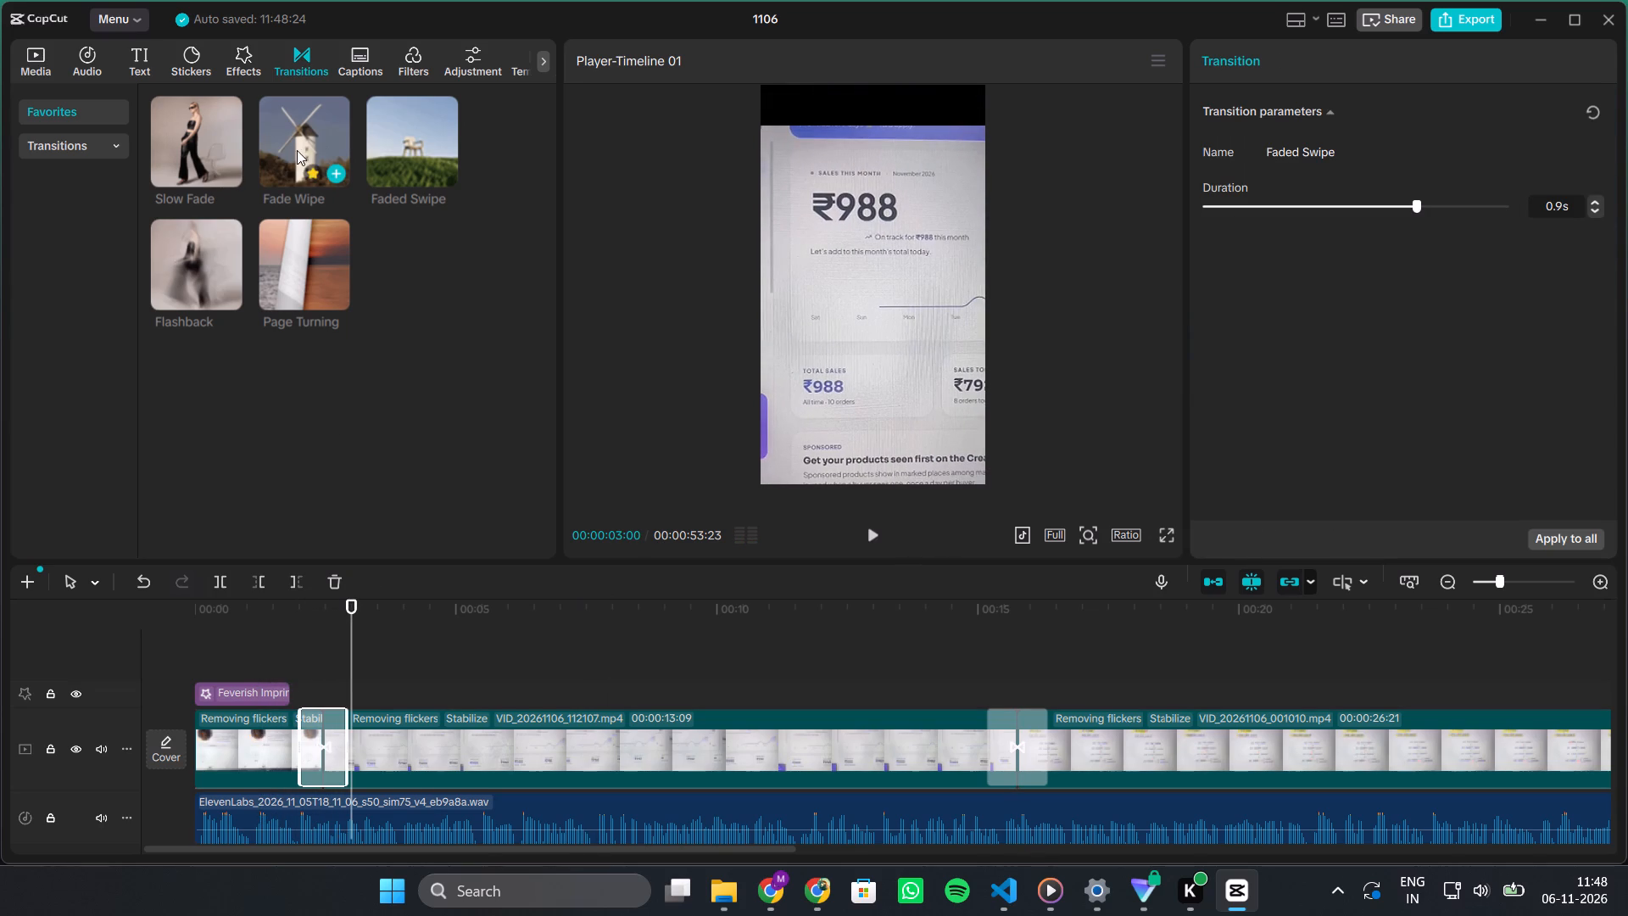
pyautogui.click(336, 171)
pyautogui.click(270, 676)
pyautogui.press('space')
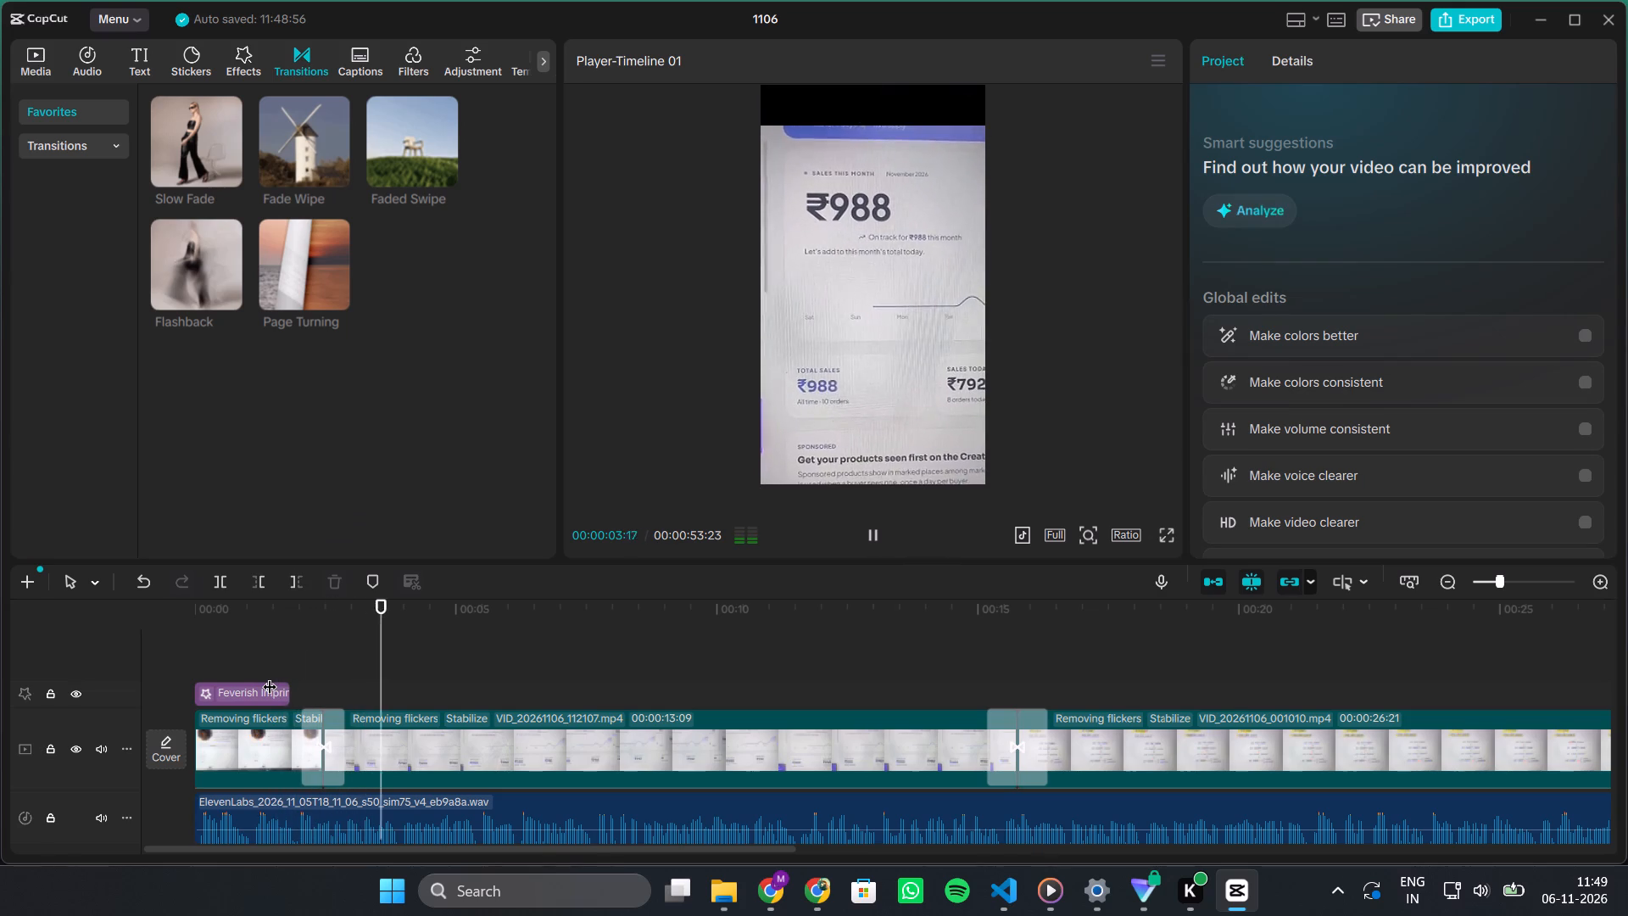
# Apply the favorite Faded Swipe transition between the second and third clips.
pyautogui.keyDown('ctrl'); pyautogui.scroll(-16, 1119, 693); pyautogui.keyUp('ctrl')
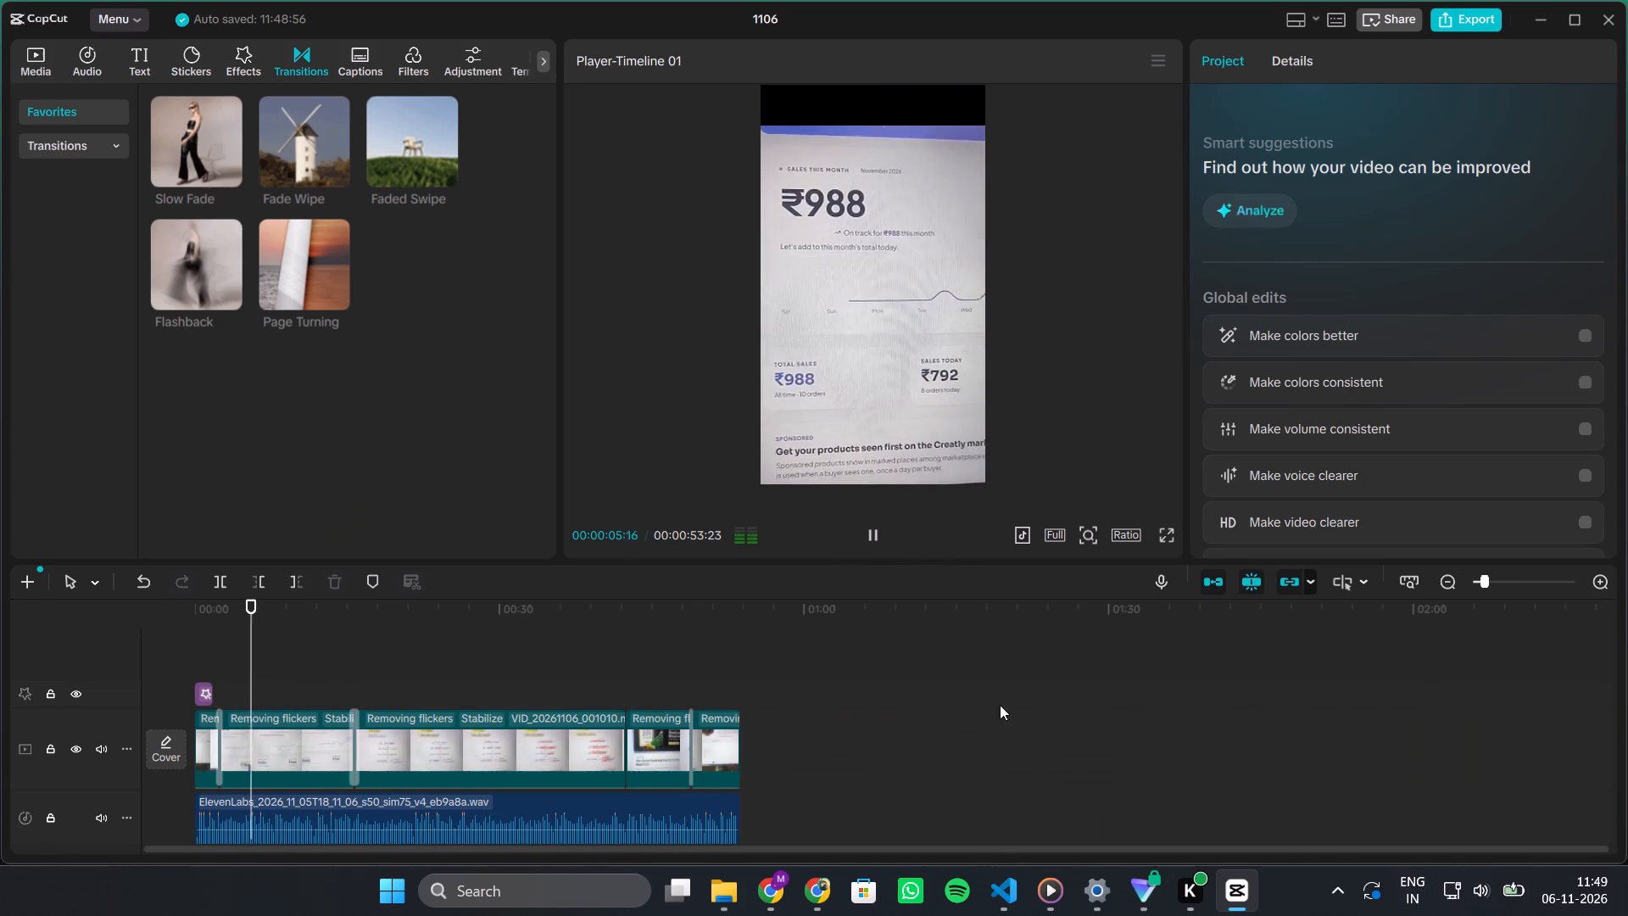
pyautogui.click(691, 742)
pyautogui.keyDown('ctrl'); pyautogui.scroll(8, 691, 742); pyautogui.keyUp('ctrl')
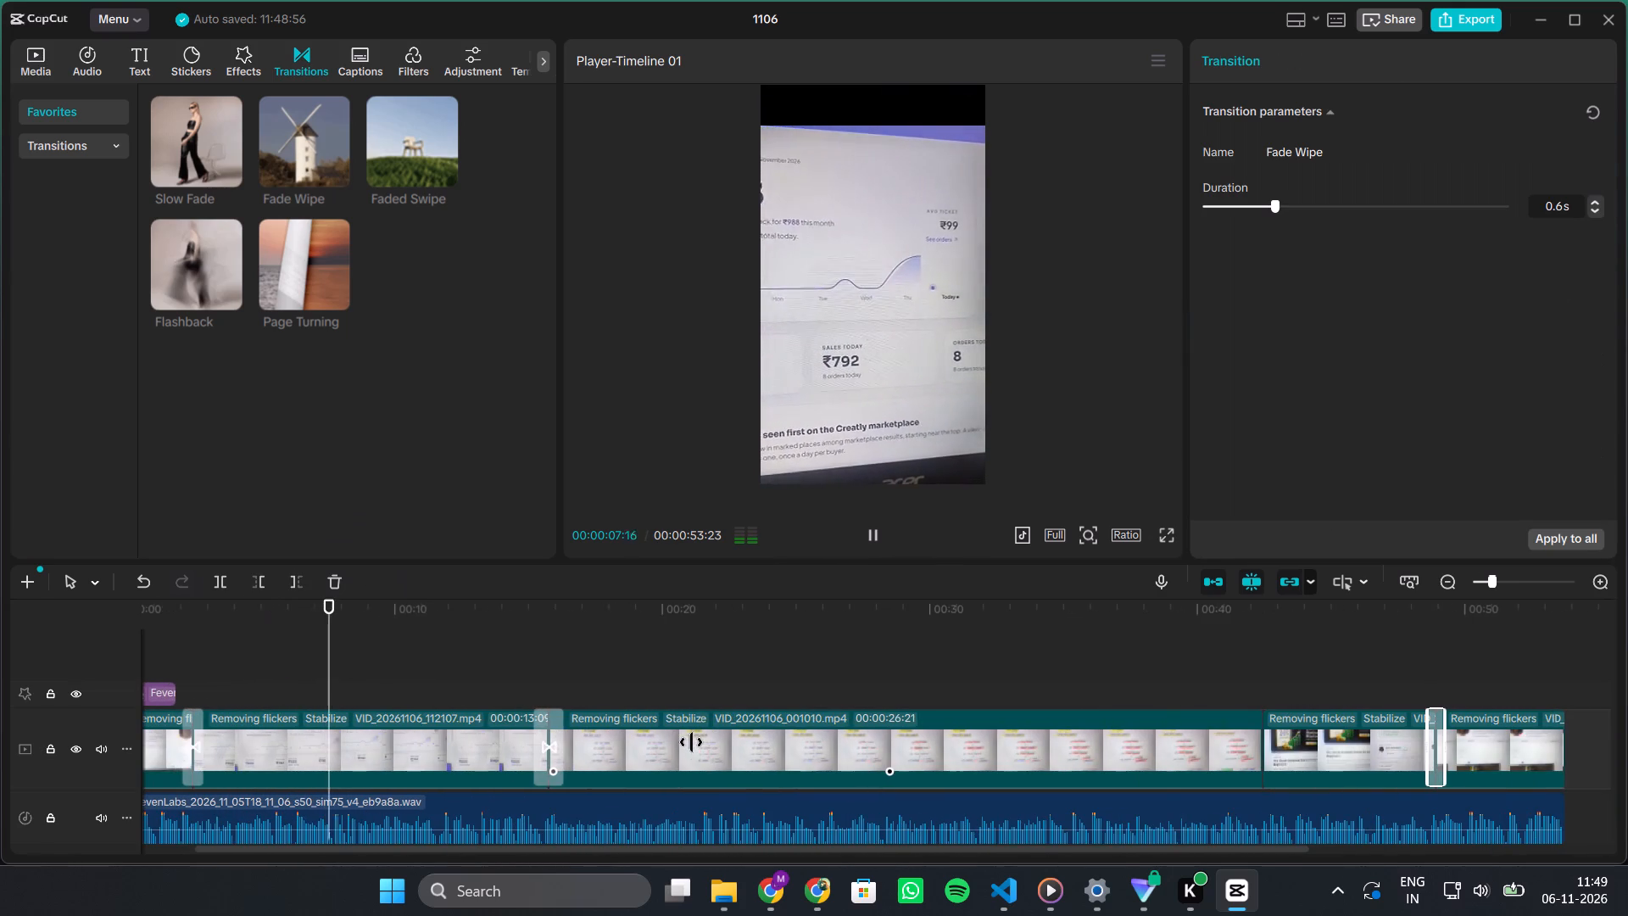
pyautogui.click(443, 169)
pyautogui.hscroll(-1, 1056, 542)
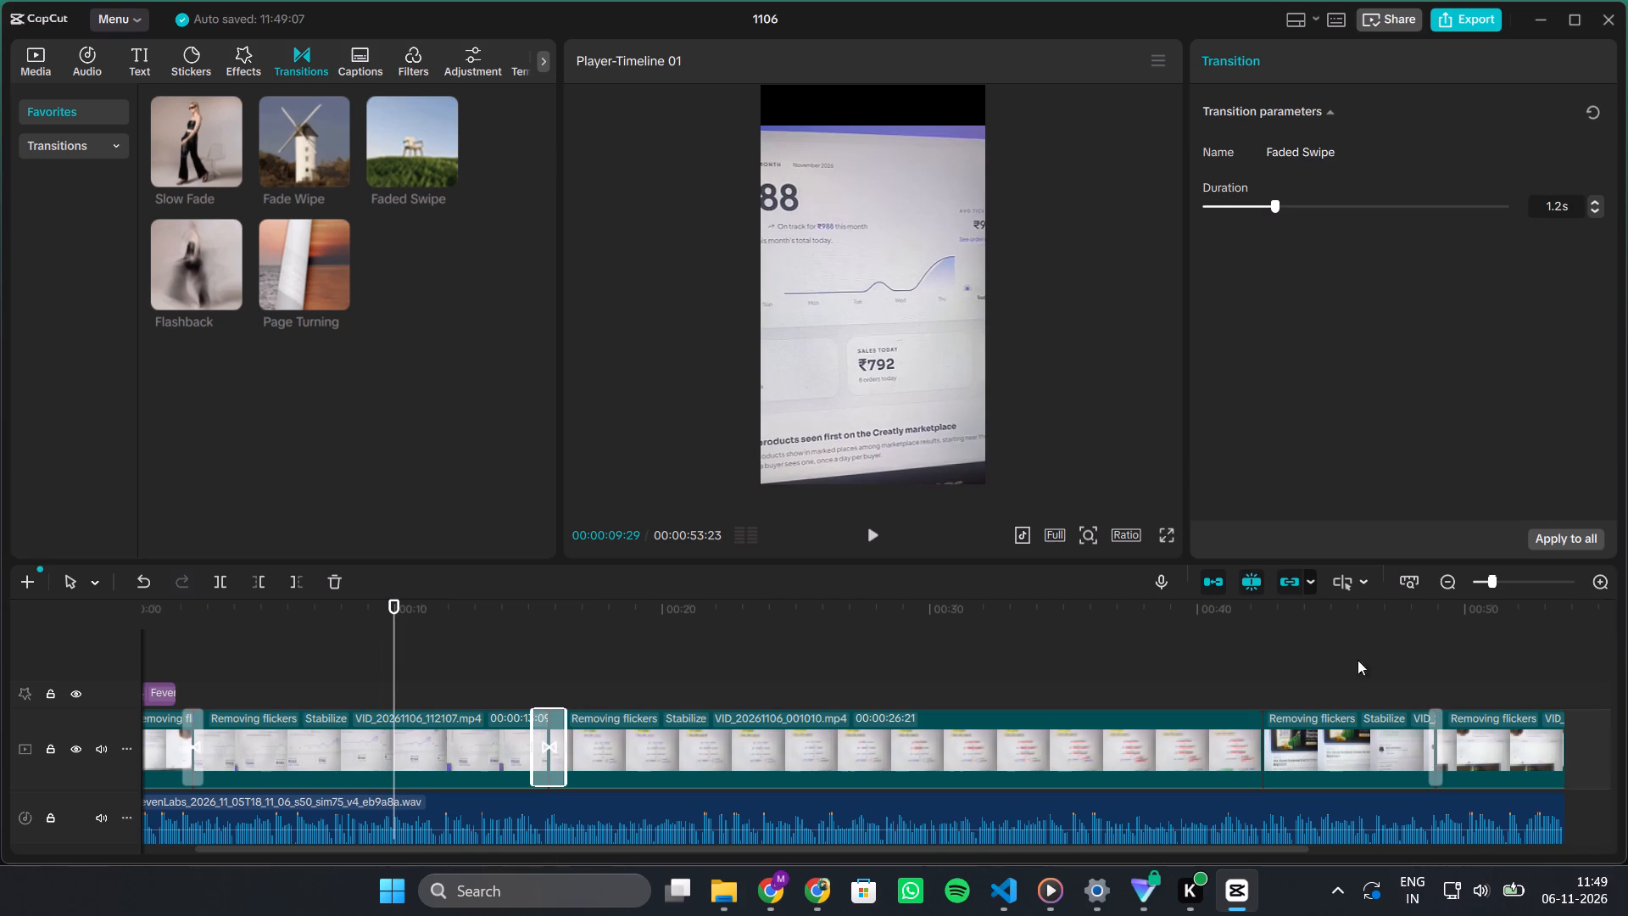
# Replace the Fade Wipe transition between the fourth and fifth clips with the favorite Faded Swipe and play through it.
pyautogui.click(1369, 669)
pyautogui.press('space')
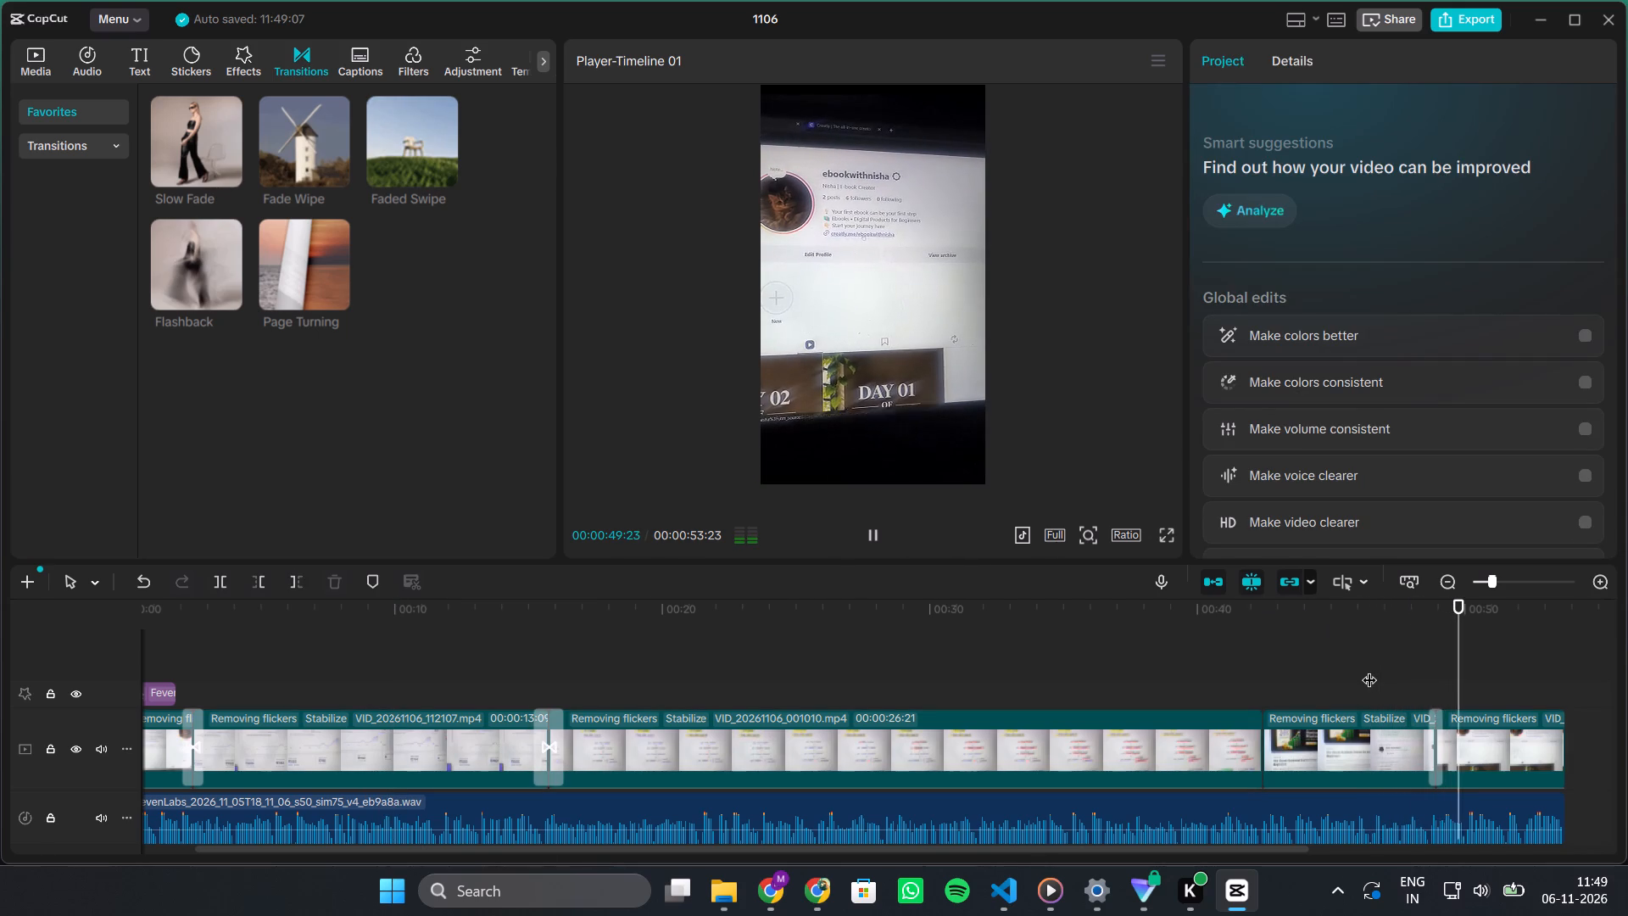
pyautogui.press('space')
pyautogui.moveTo(1468, 662); pyautogui.dragTo(1449, 669)
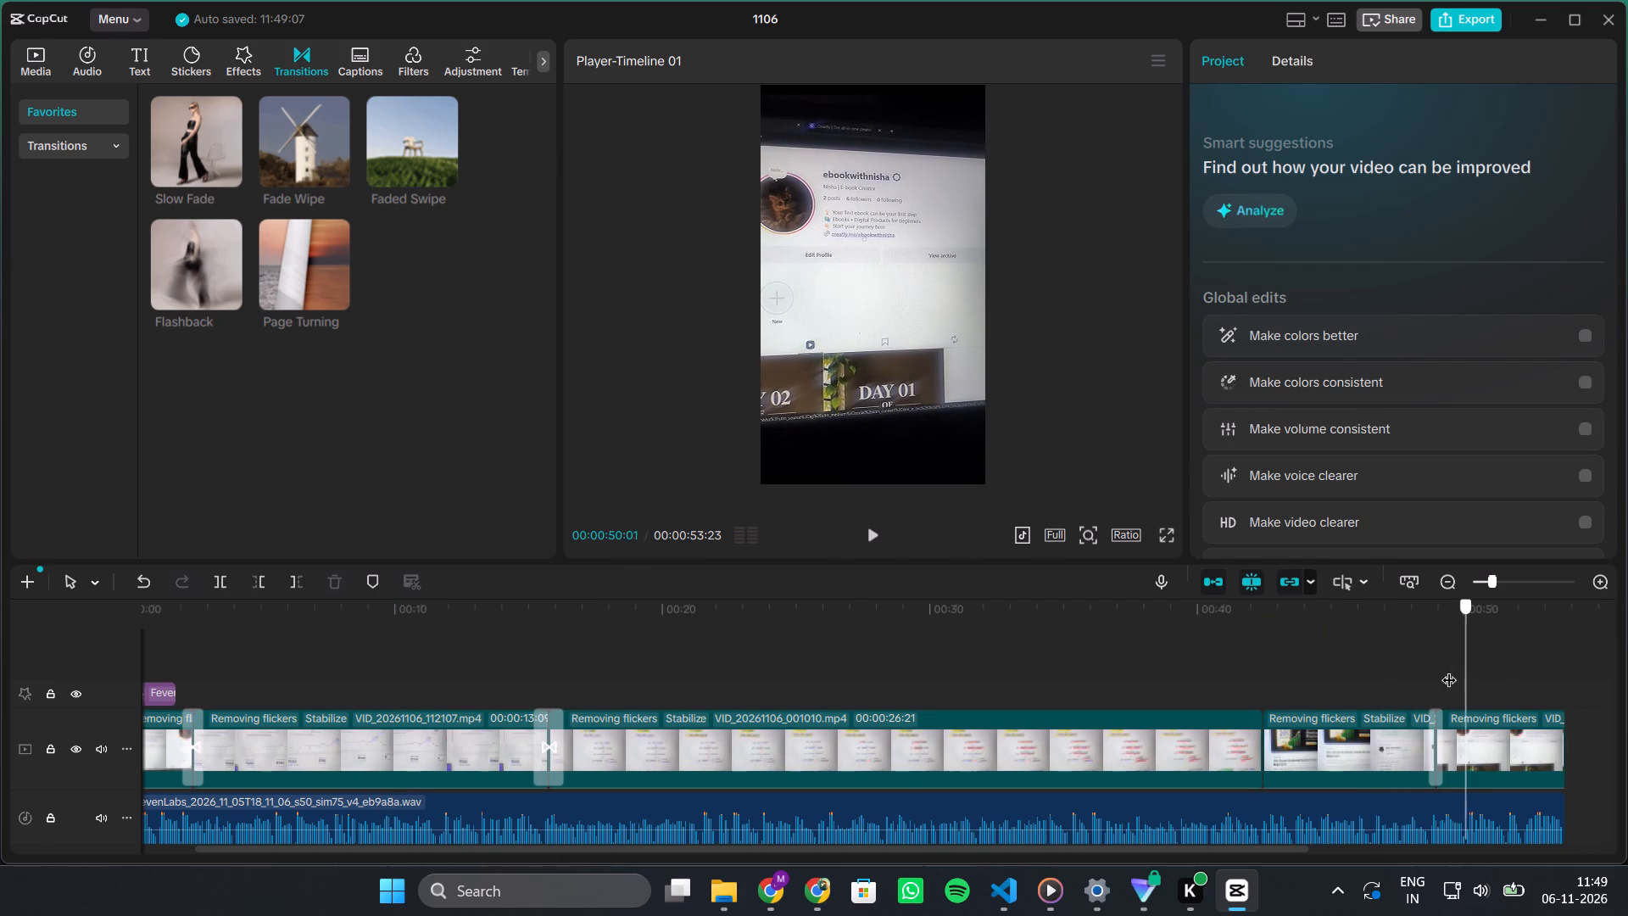
pyautogui.moveTo(1449, 669); pyautogui.dragTo(1437, 671)
pyautogui.click(1435, 734)
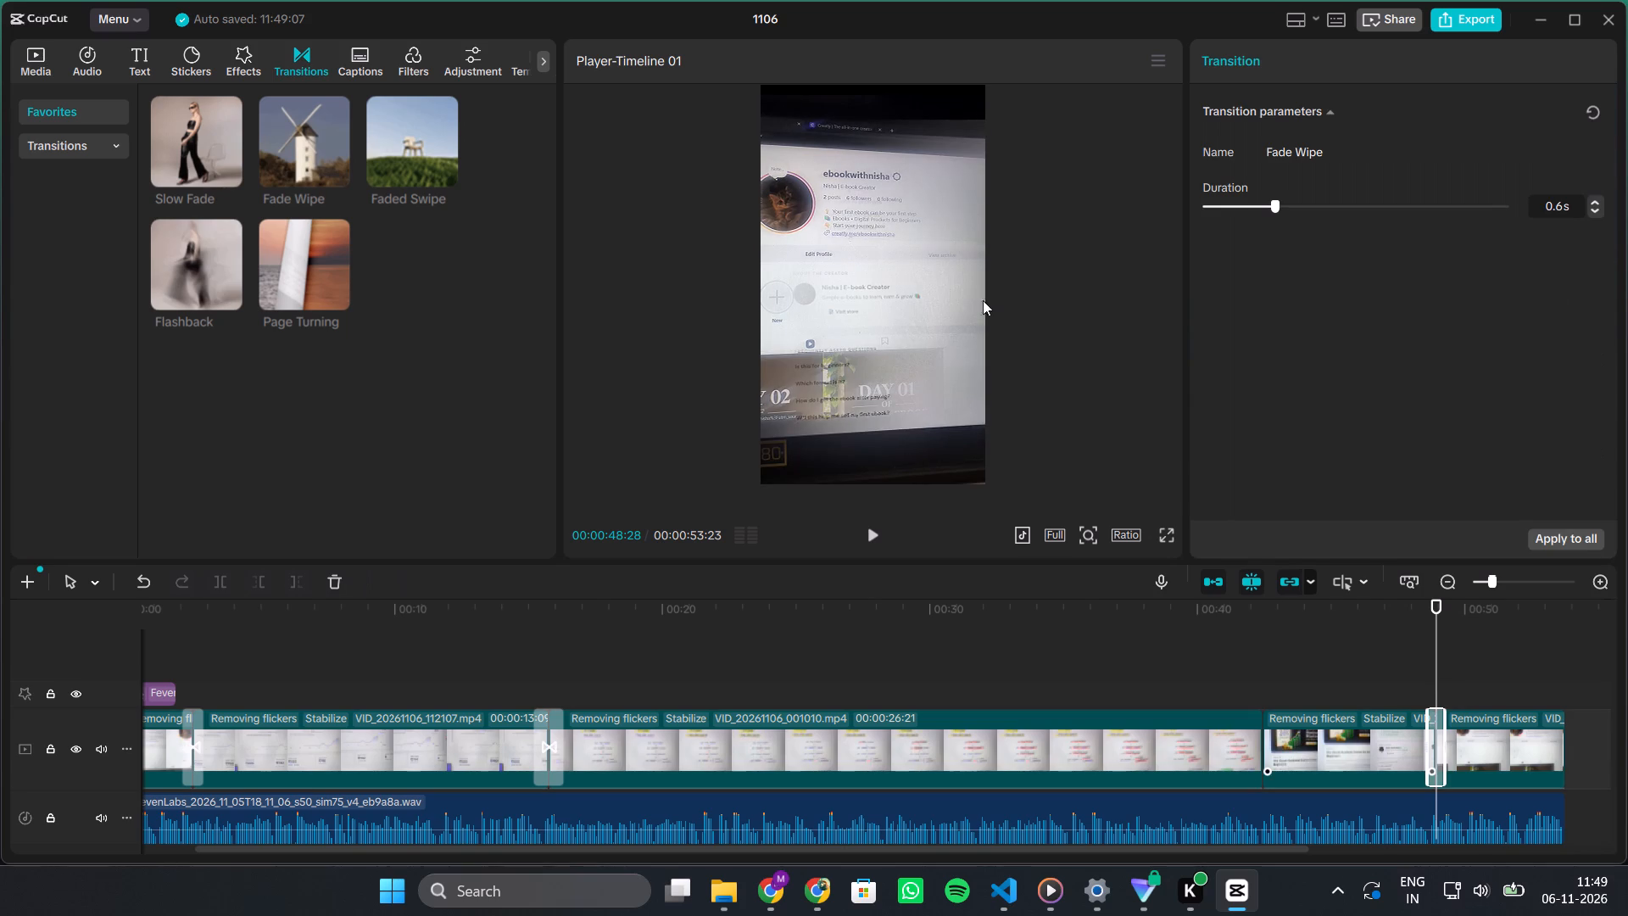
pyautogui.click(437, 173)
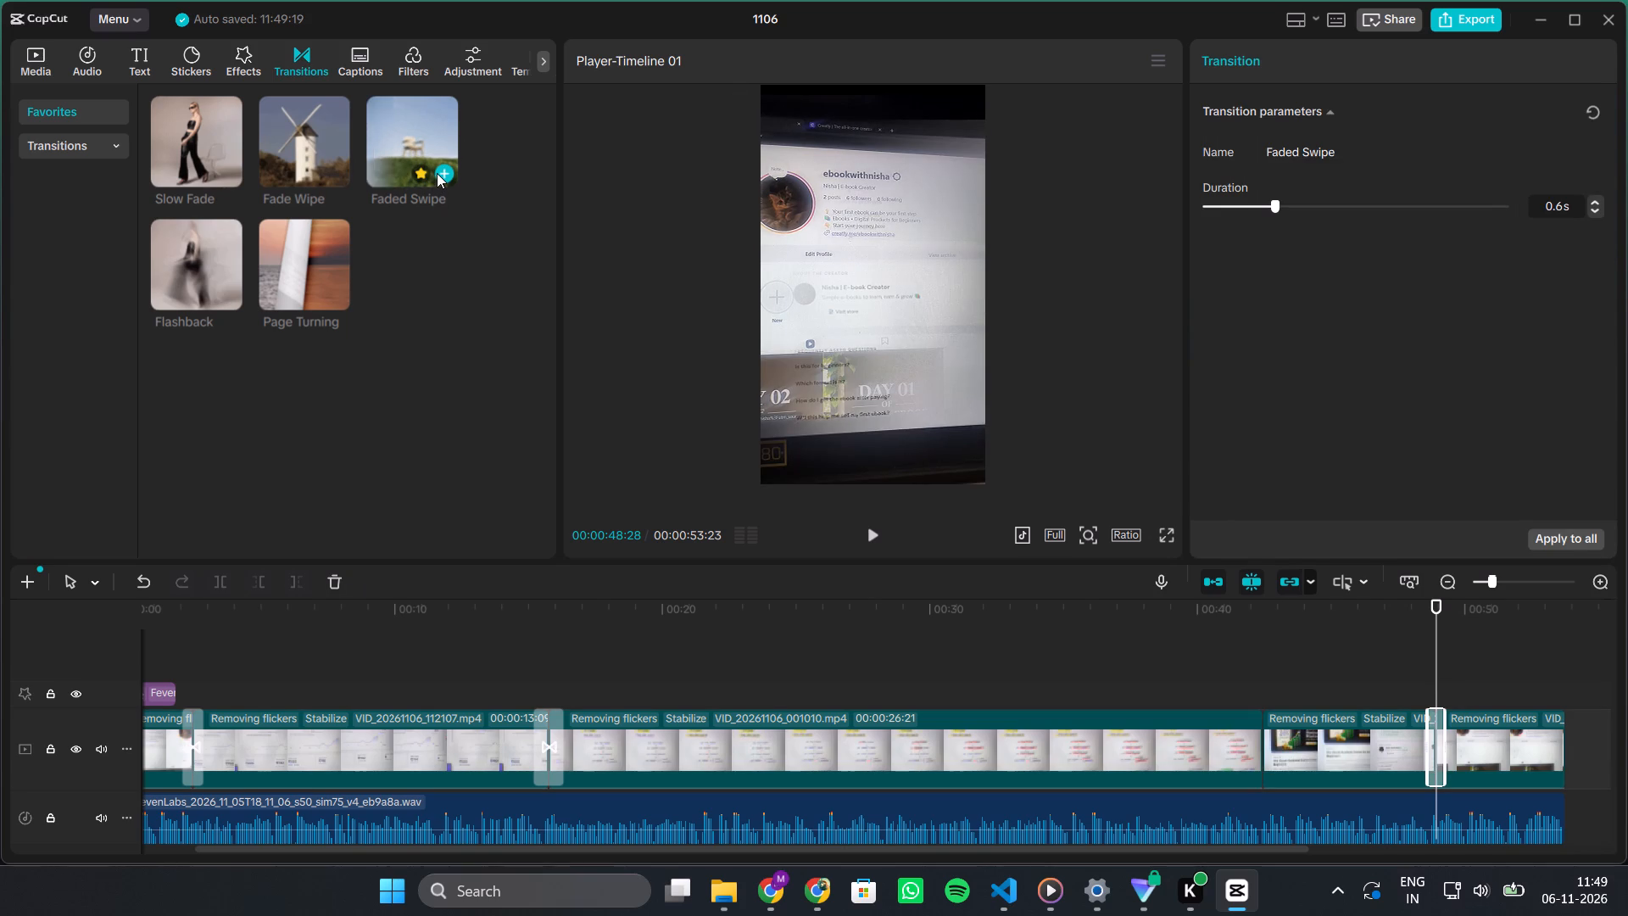
pyautogui.click(1338, 665)
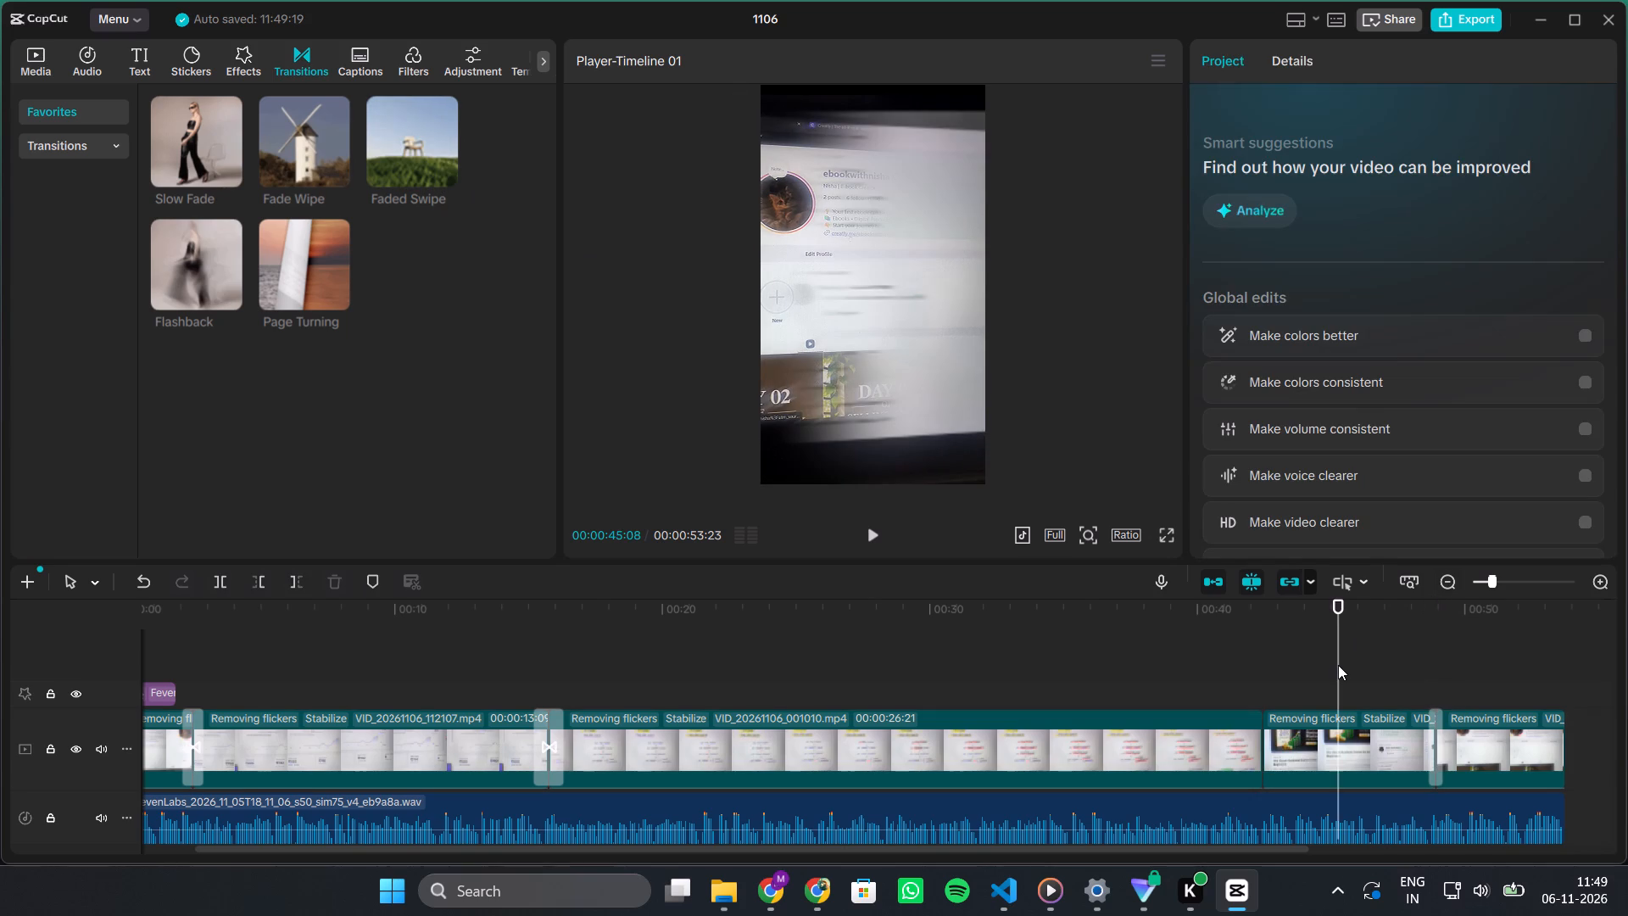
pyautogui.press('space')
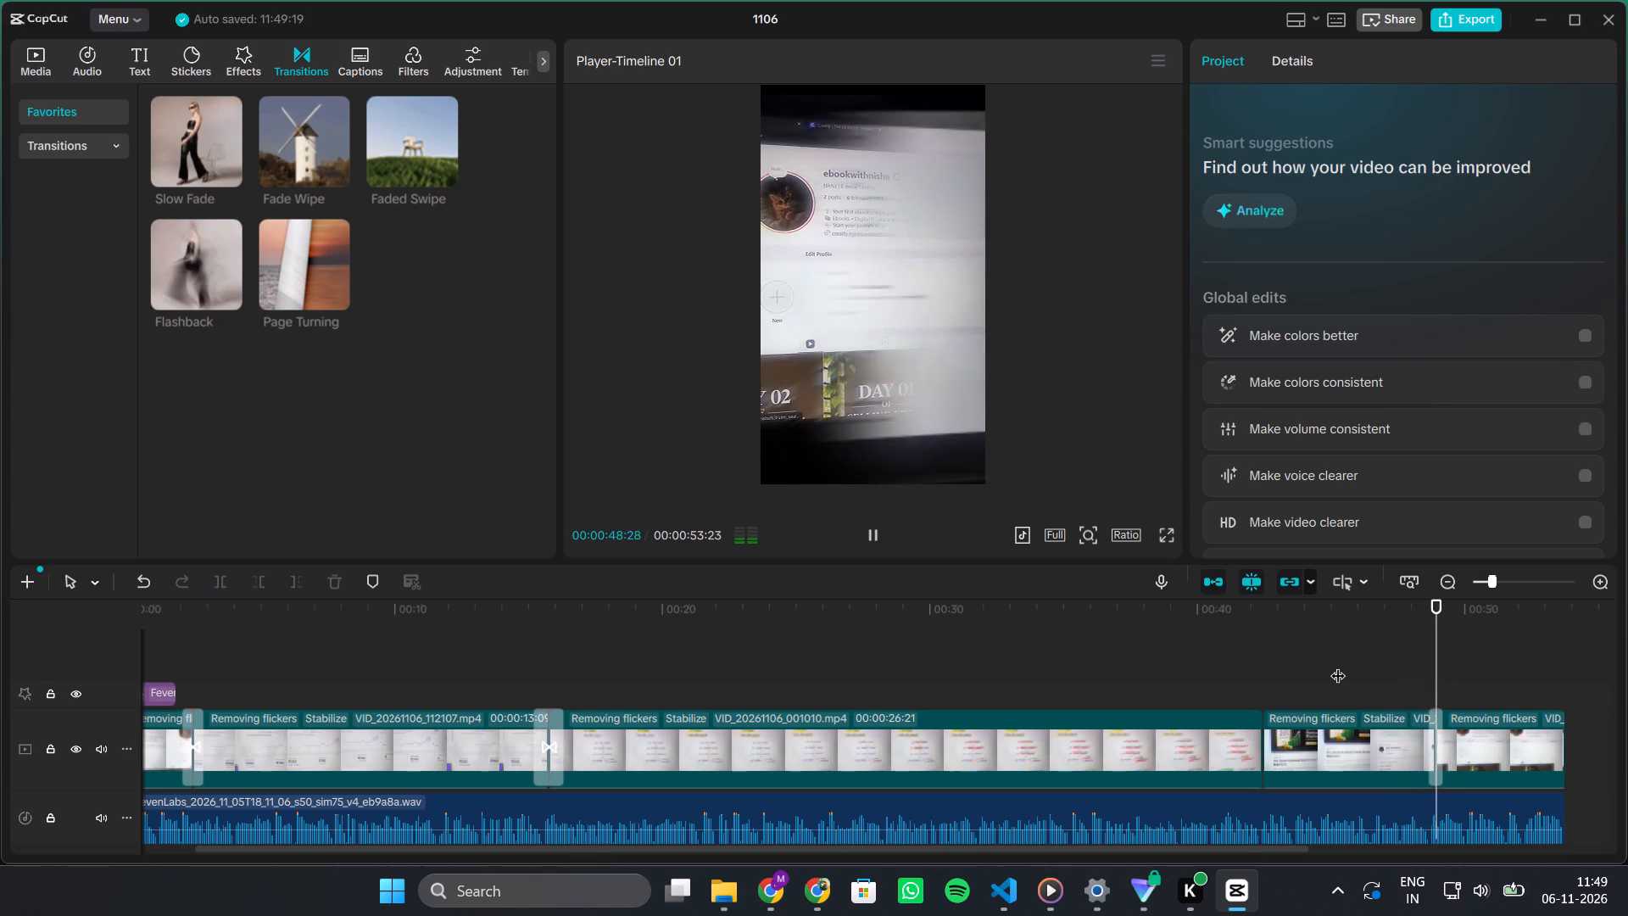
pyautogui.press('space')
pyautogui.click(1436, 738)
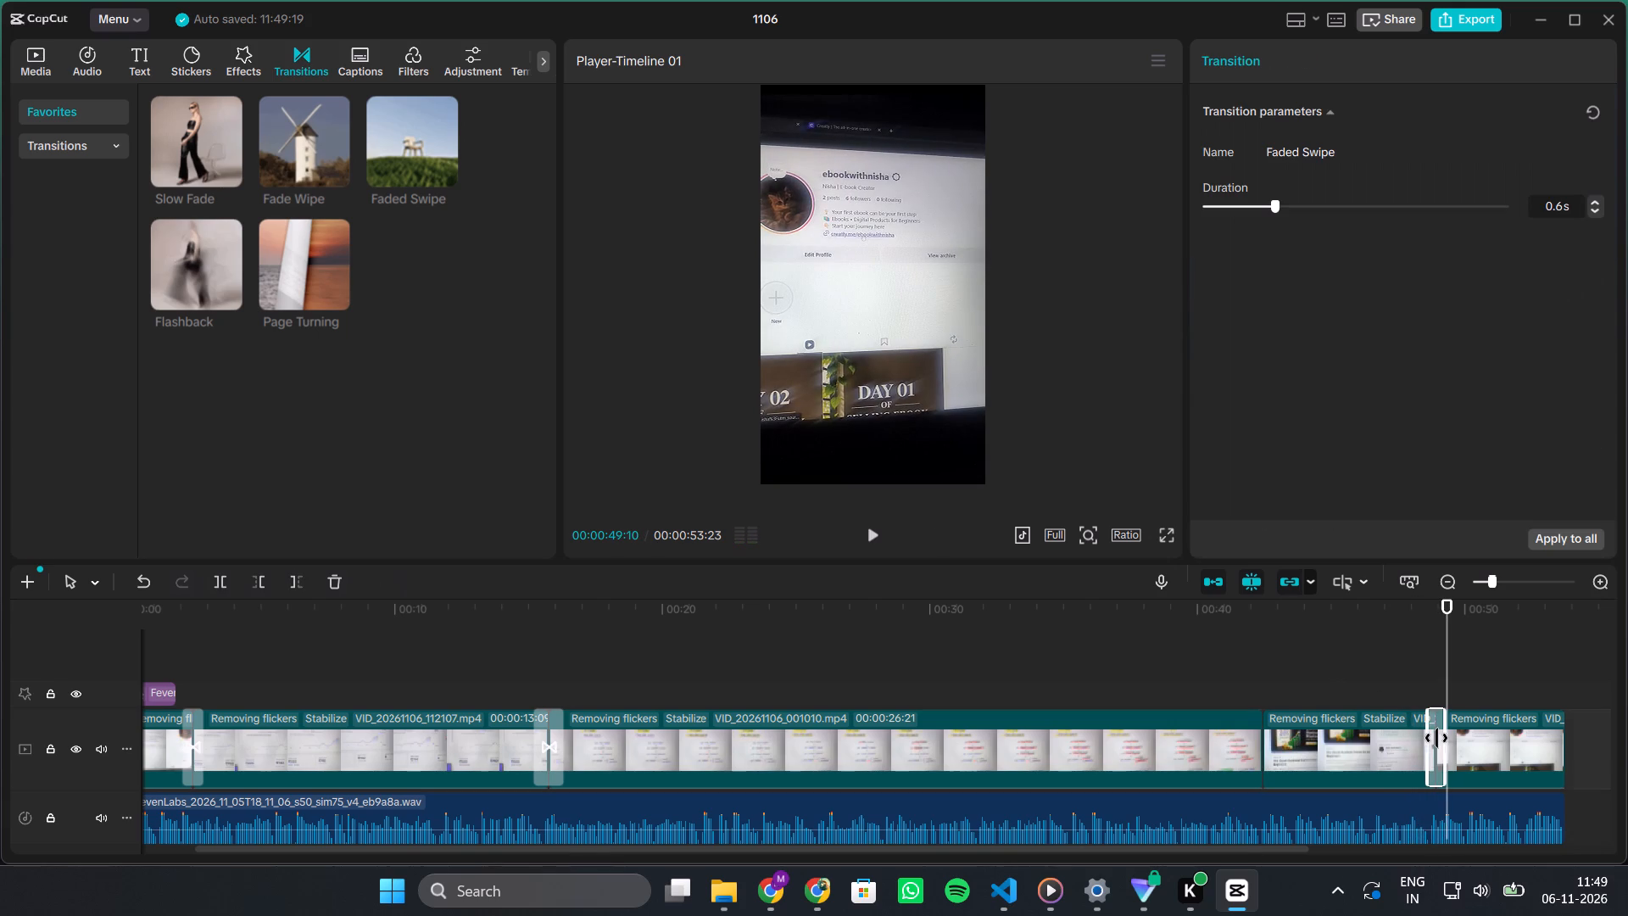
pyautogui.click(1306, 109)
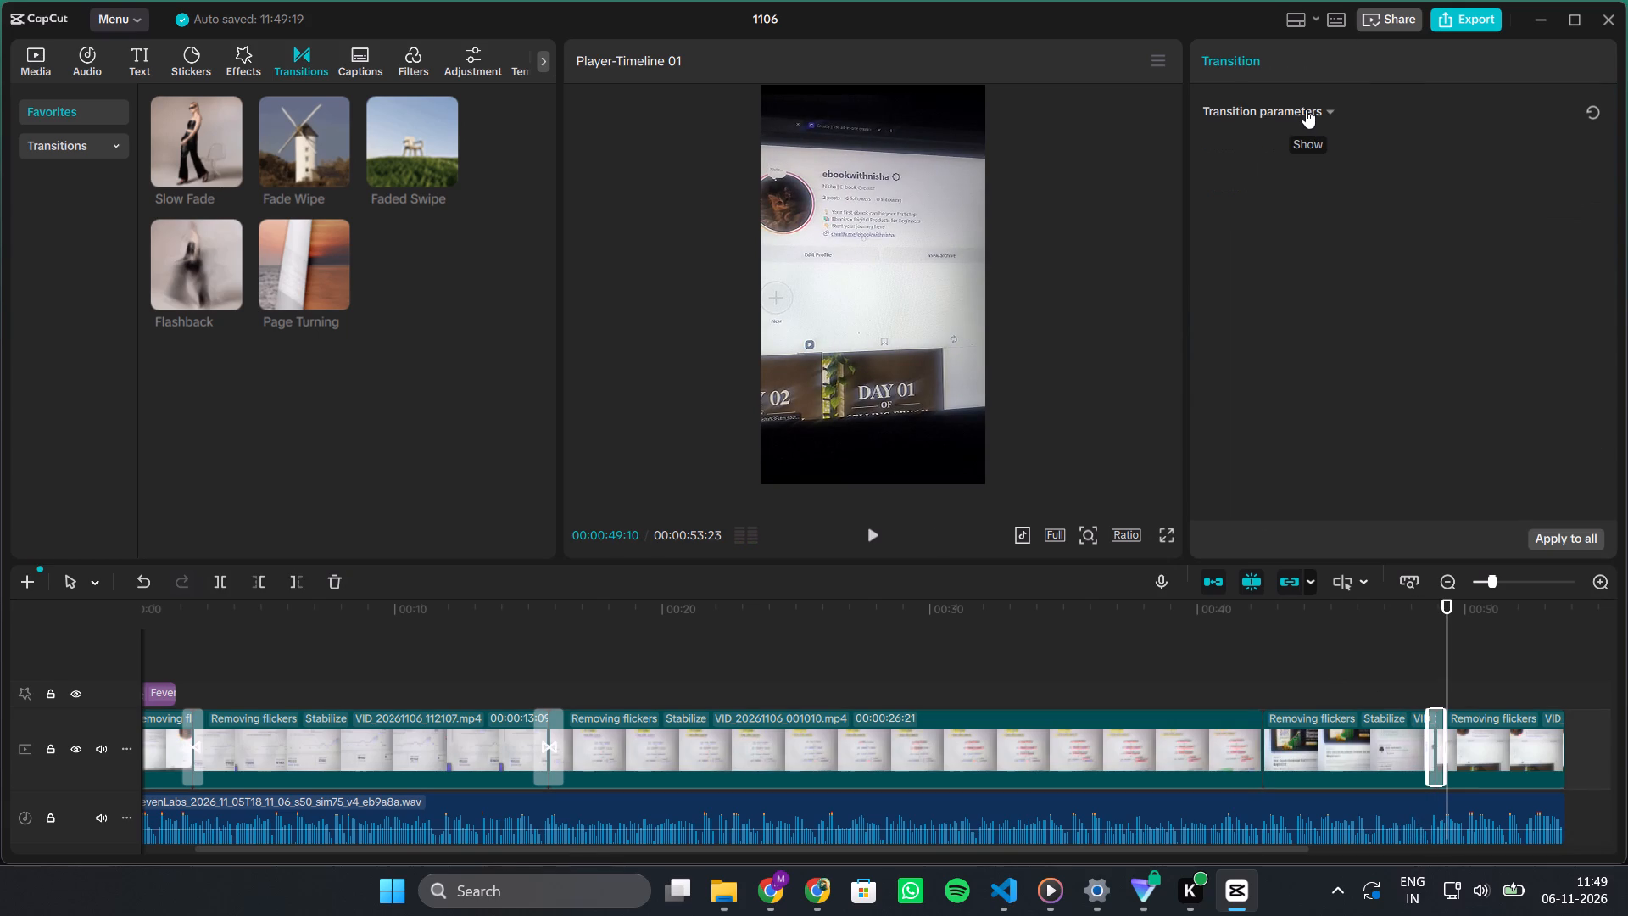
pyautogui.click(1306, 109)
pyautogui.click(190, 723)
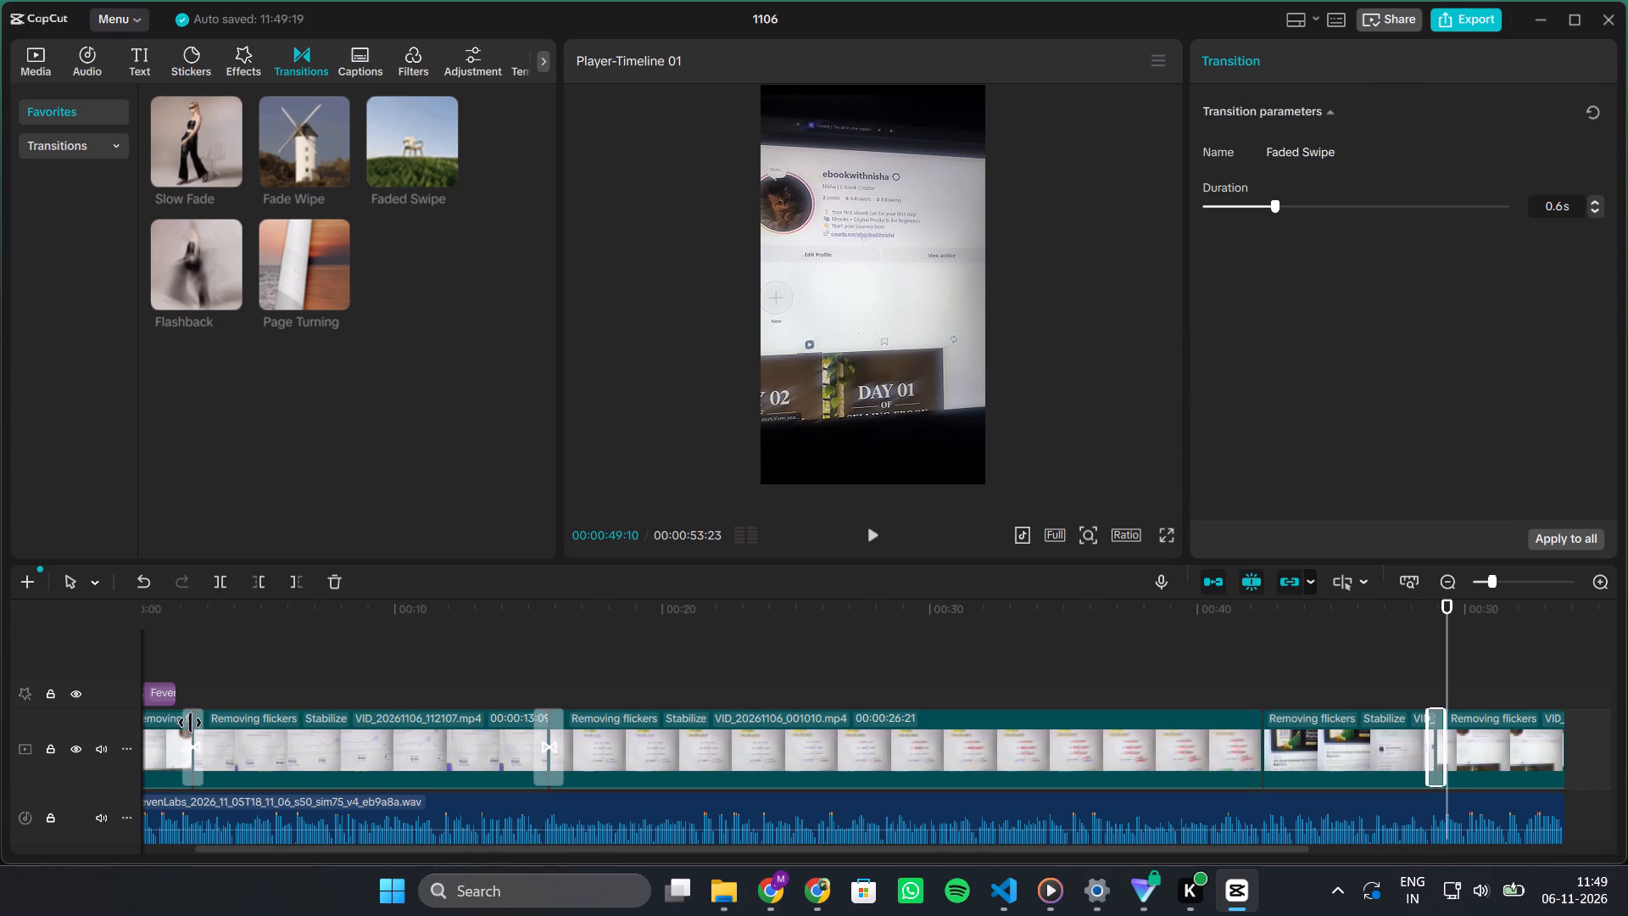
# Add the favorite filters 4K, Clear II and HD Upscale above the clips at the very start of the timeline.
pyautogui.click(167, 654)
pyautogui.keyDown('ctrl'); pyautogui.scroll(-8, 167, 654); pyautogui.keyUp('ctrl')
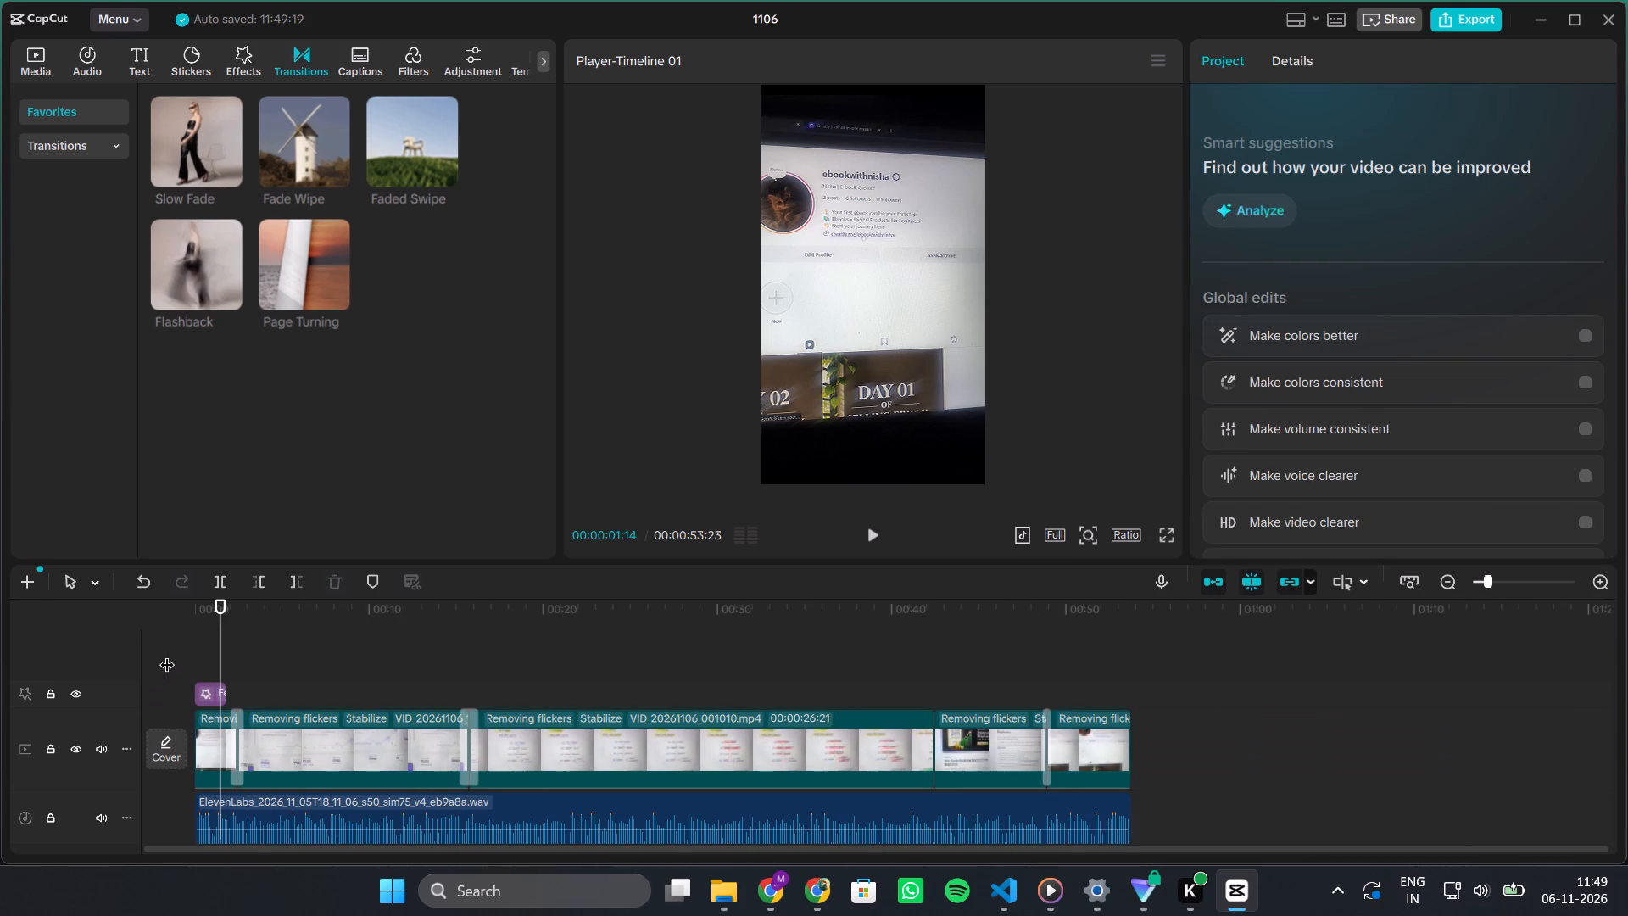
pyautogui.click(421, 50)
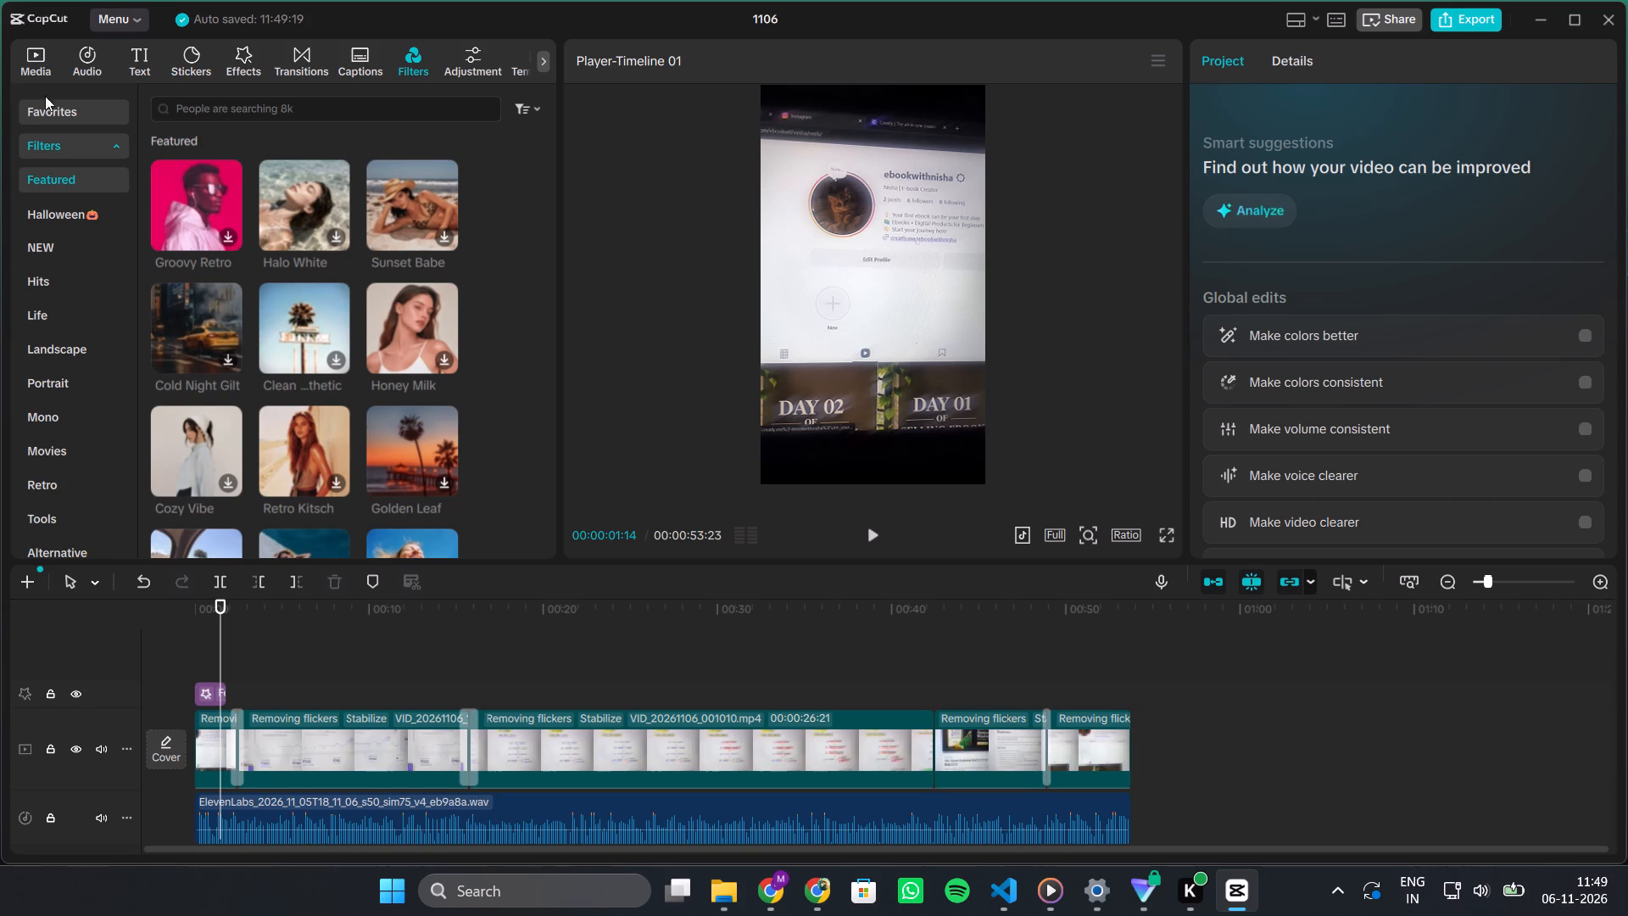
pyautogui.click(22, 115)
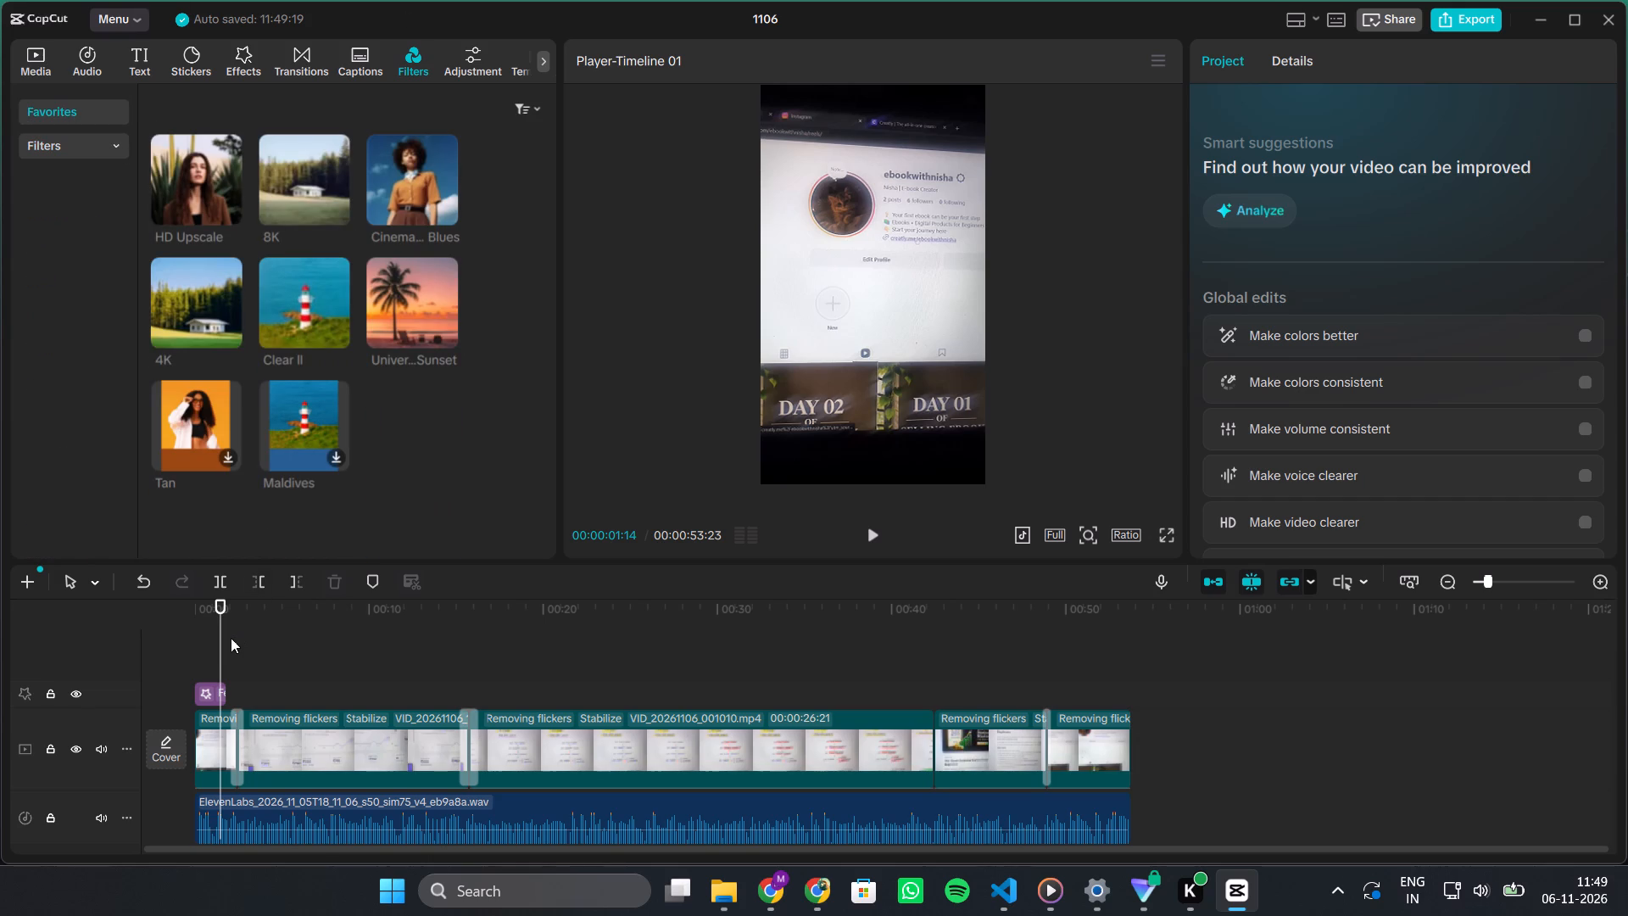
pyautogui.moveTo(216, 648); pyautogui.dragTo(164, 656)
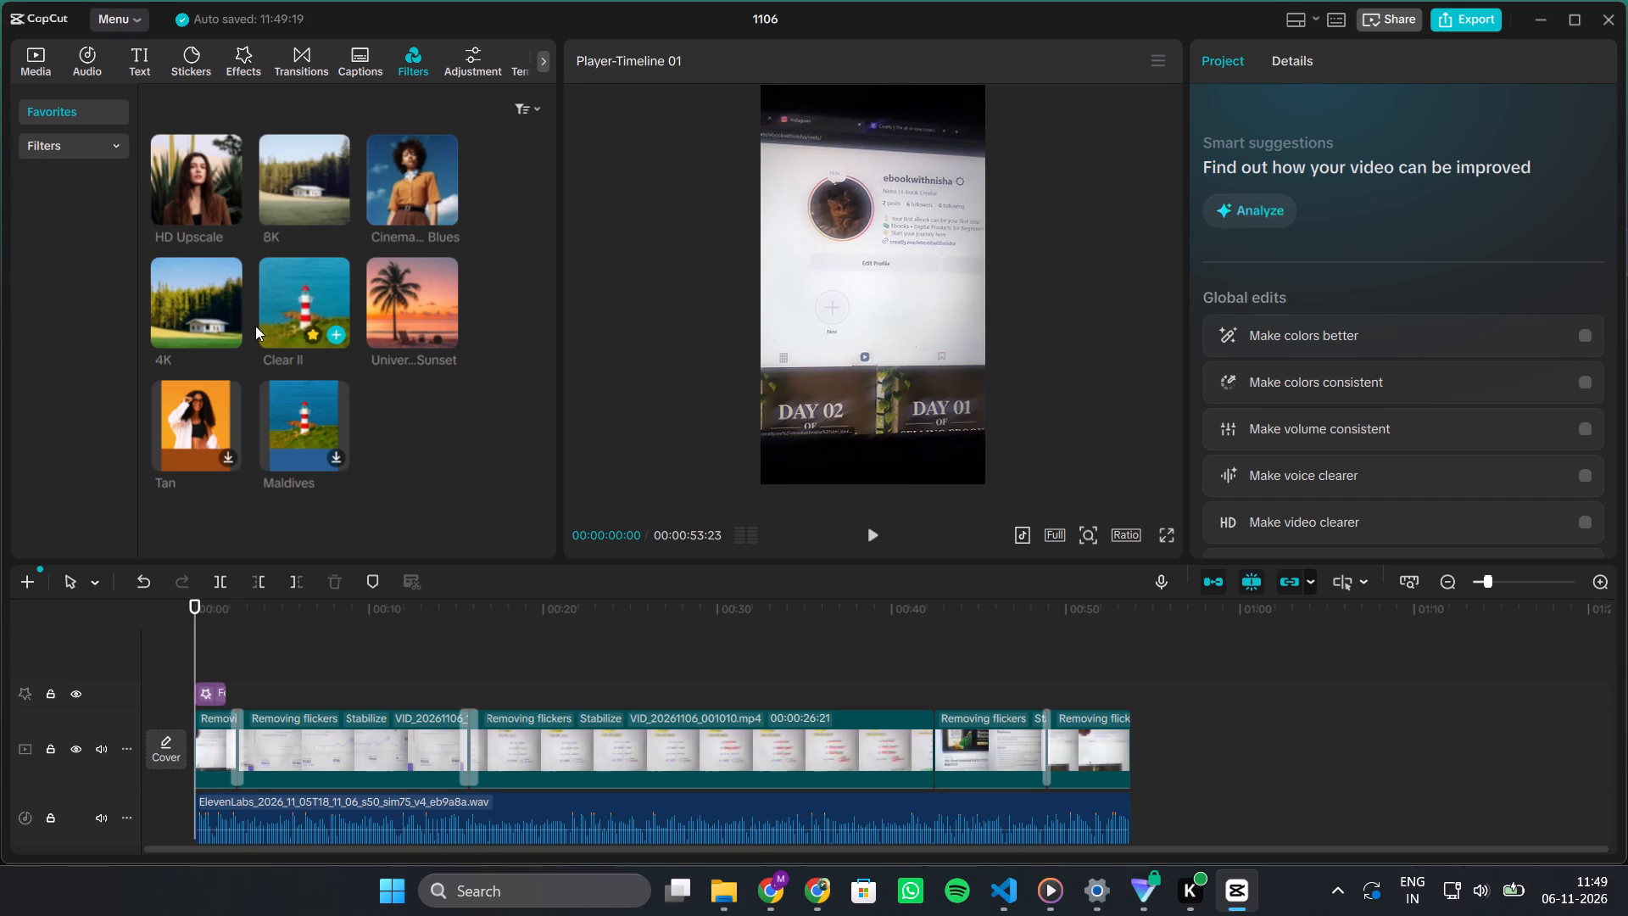
pyautogui.click(232, 338)
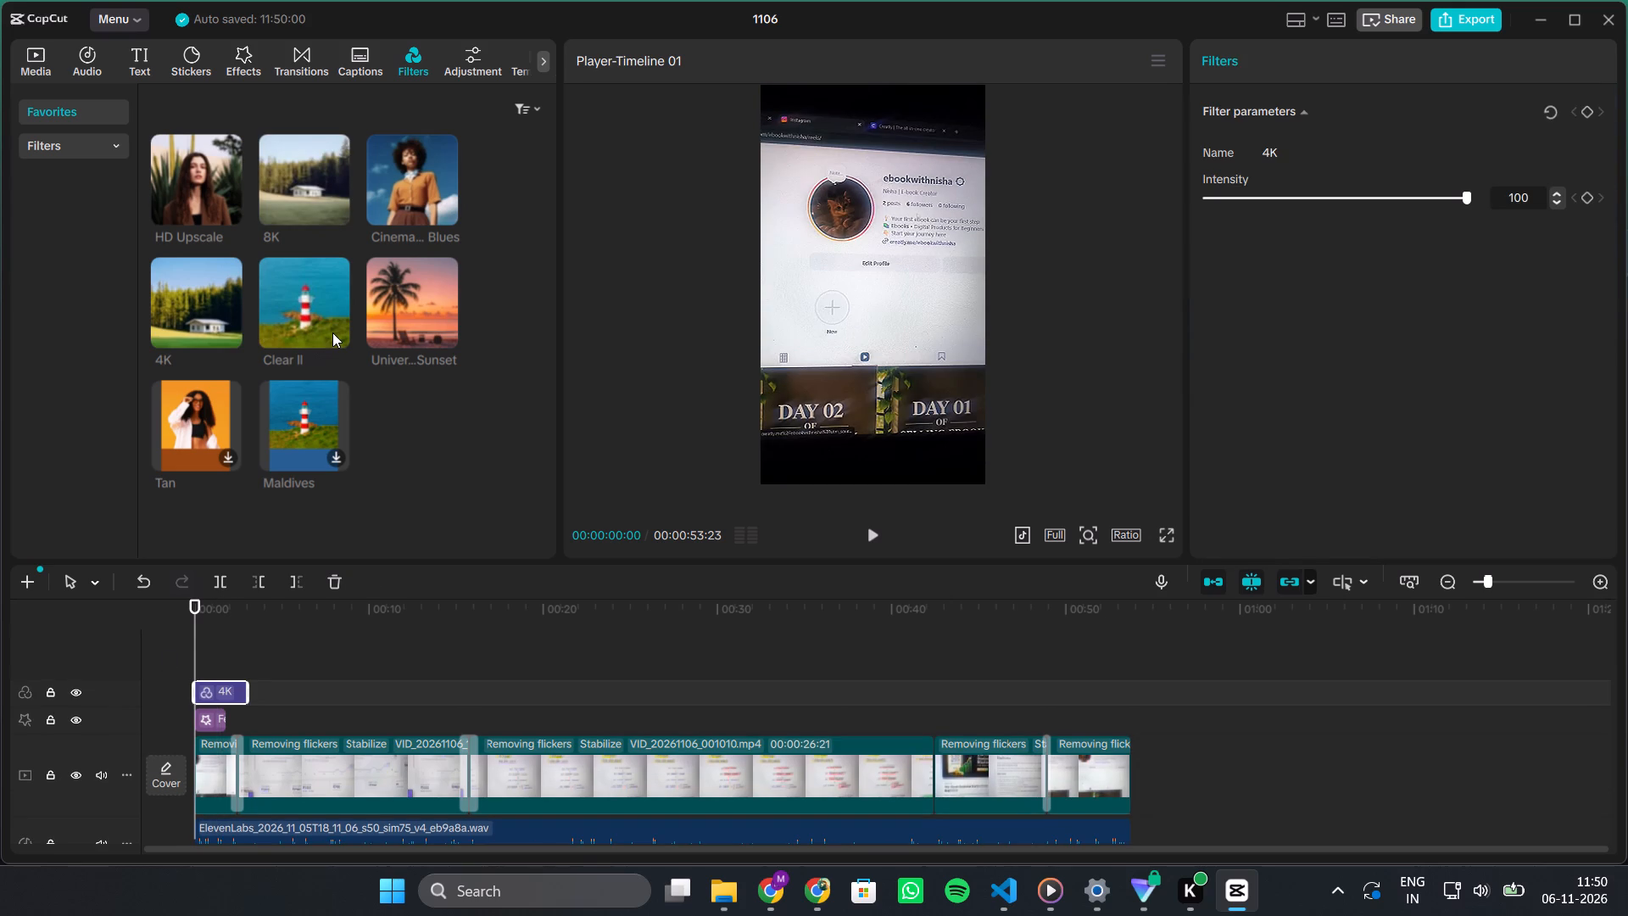
pyautogui.click(332, 332)
pyautogui.click(229, 206)
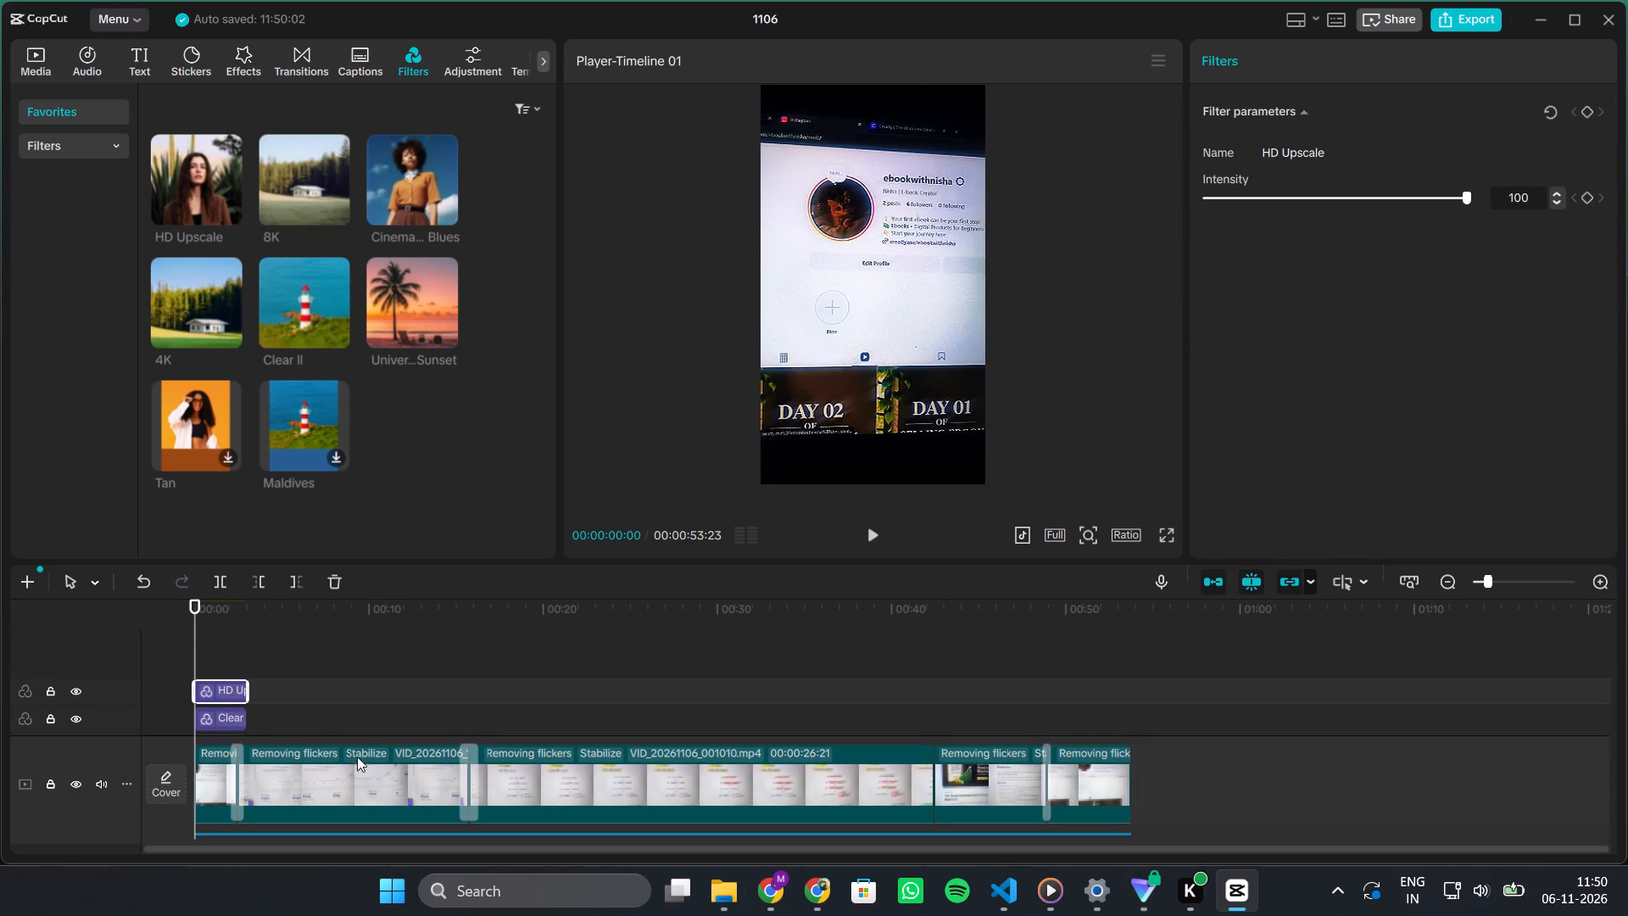
# Extend the 4K, Clear II and HD Upscale filters together to the end of the video.
pyautogui.scroll(-1, 302, 718)
pyautogui.moveTo(282, 679); pyautogui.dragTo(227, 667)
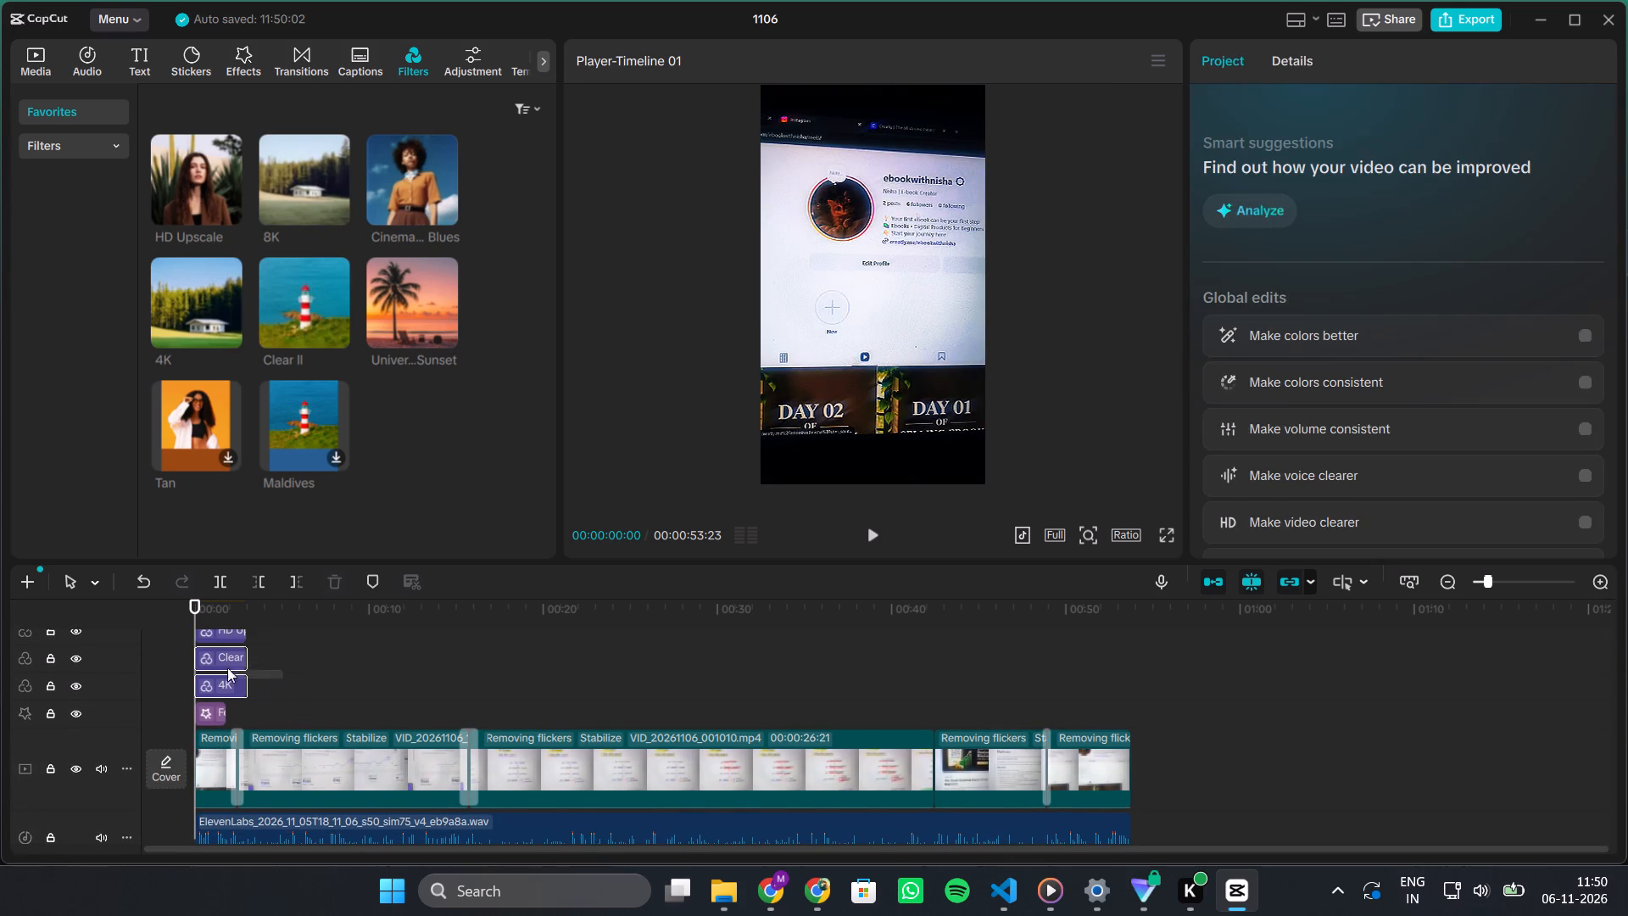
pyautogui.moveTo(227, 667); pyautogui.dragTo(217, 632)
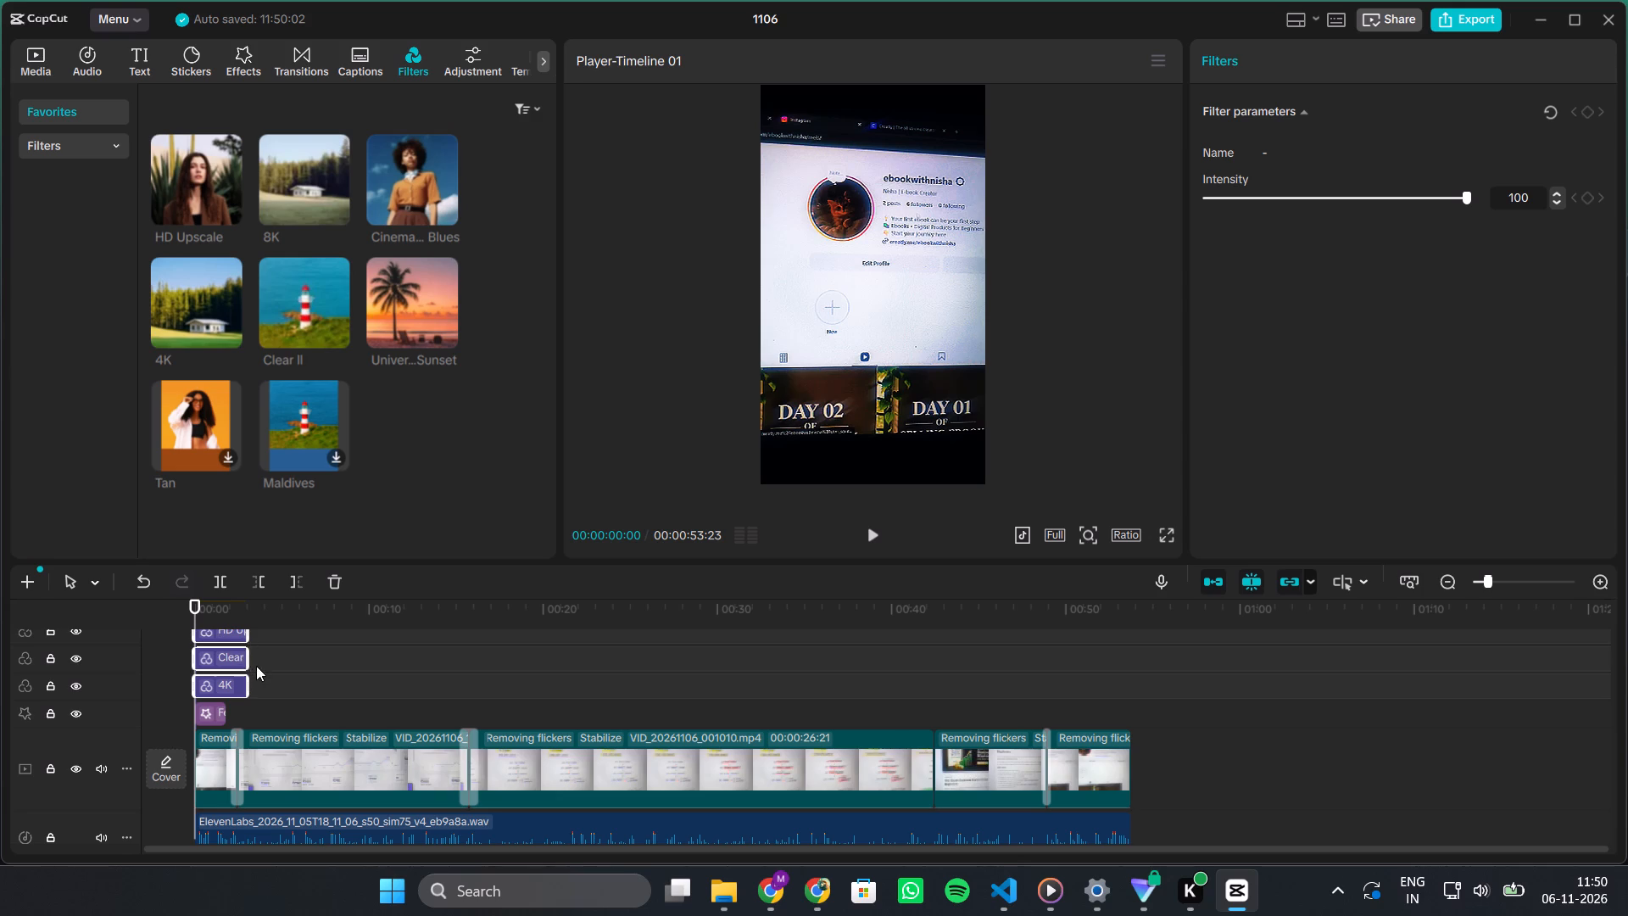
pyautogui.moveTo(252, 660); pyautogui.dragTo(1121, 705)
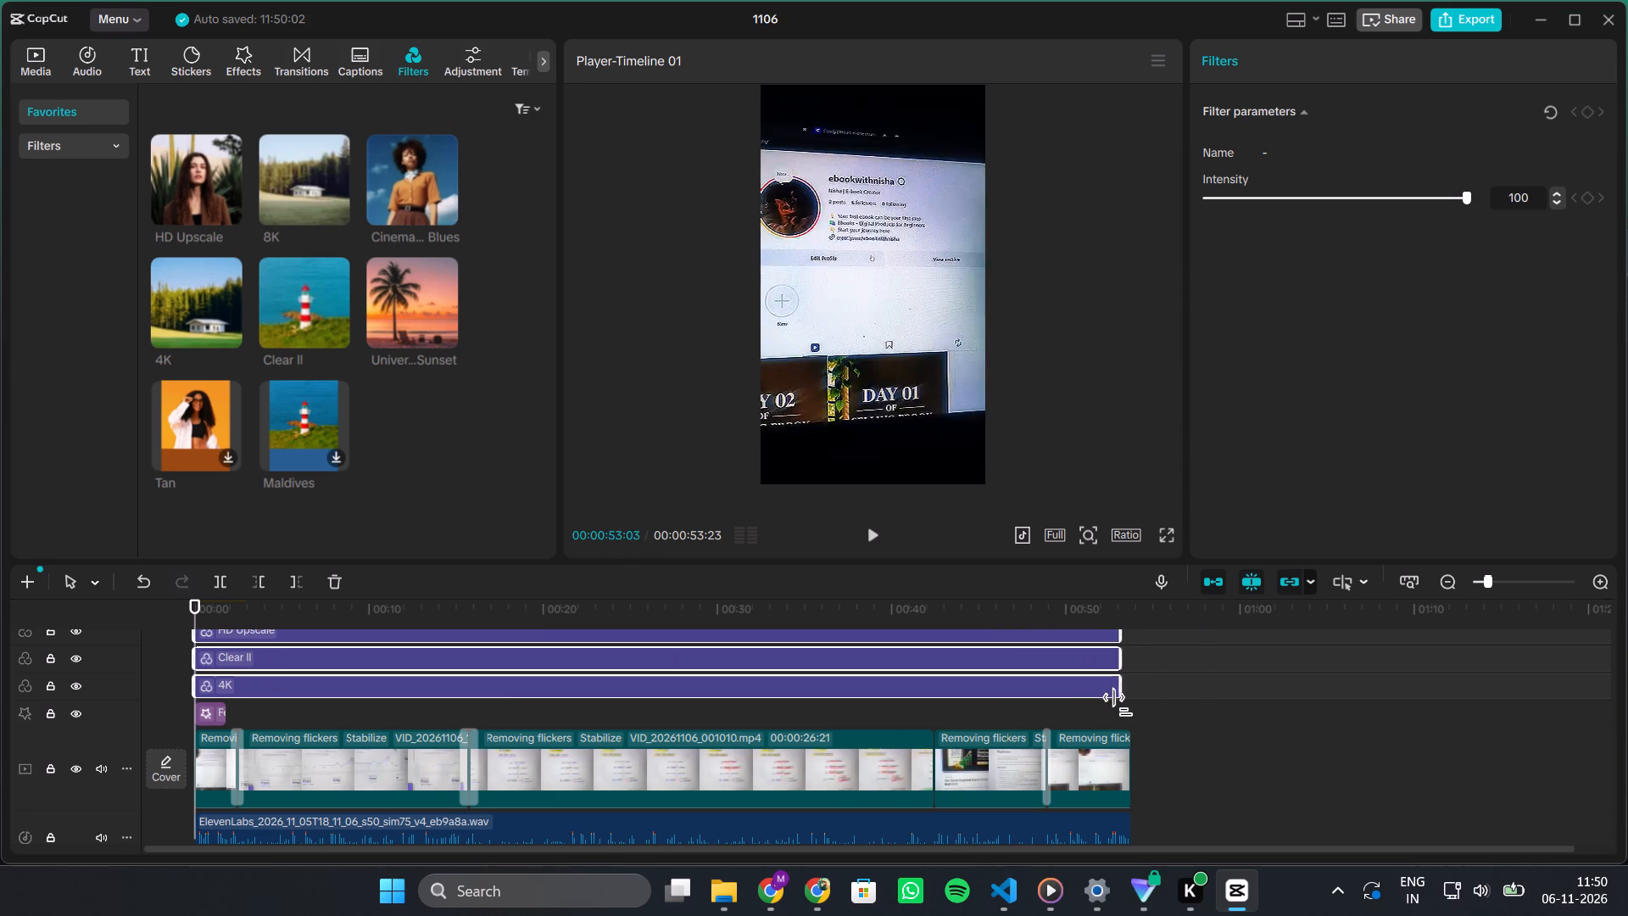
pyautogui.moveTo(1121, 705); pyautogui.dragTo(1131, 707)
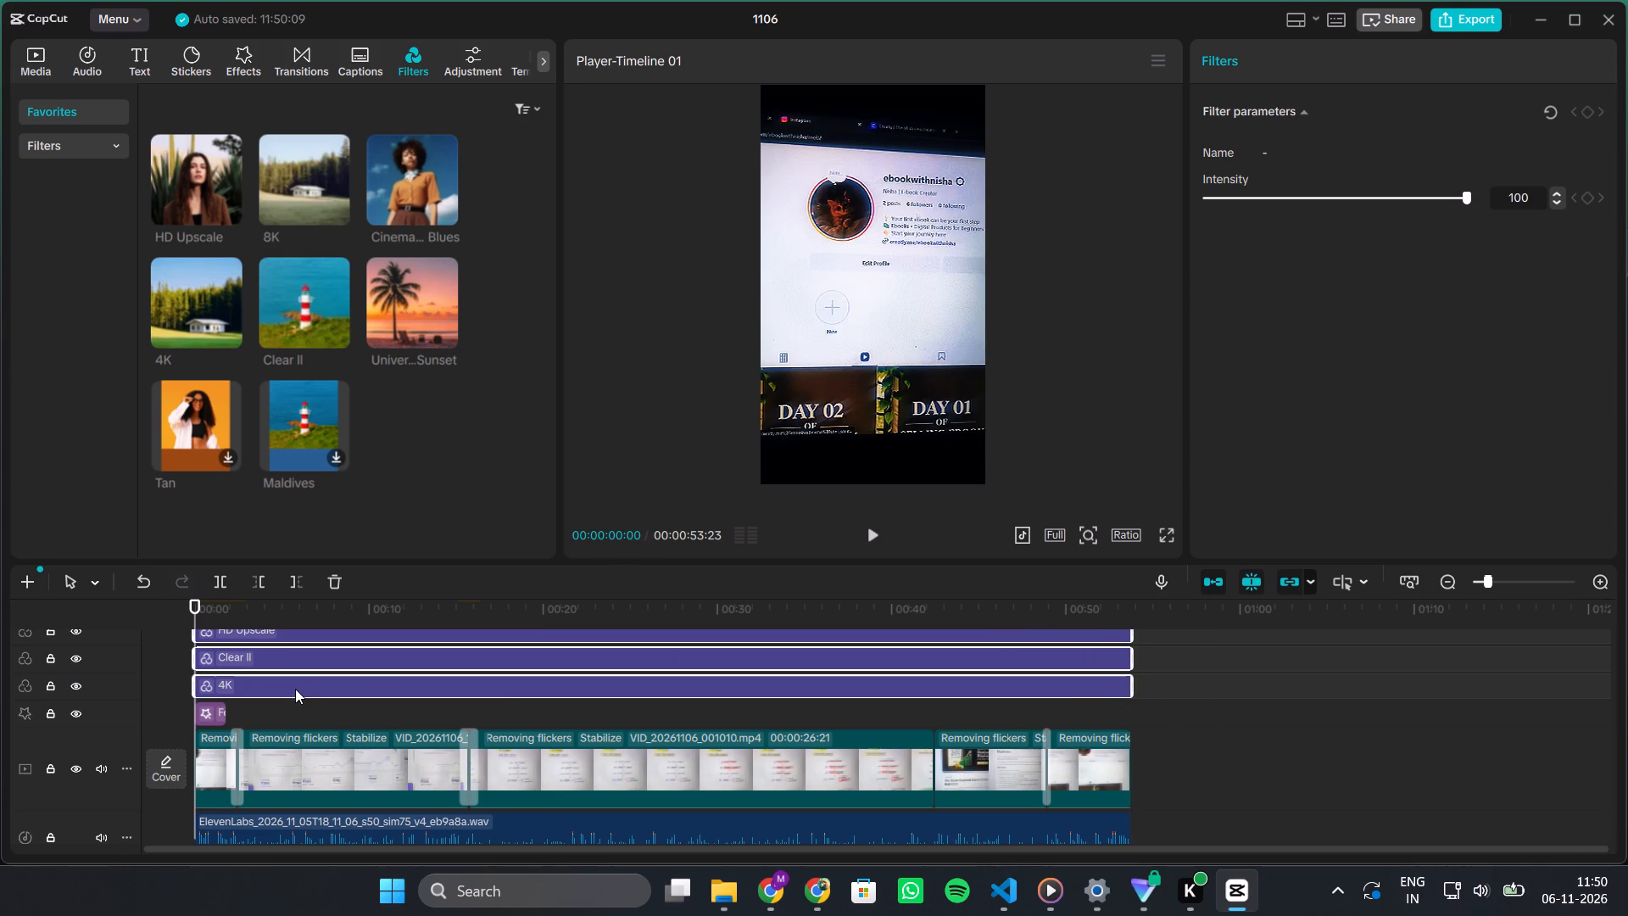
# Set the intensity of the 4K filter to 29.
pyautogui.click(295, 689)
pyautogui.moveTo(1467, 195); pyautogui.dragTo(1377, 213)
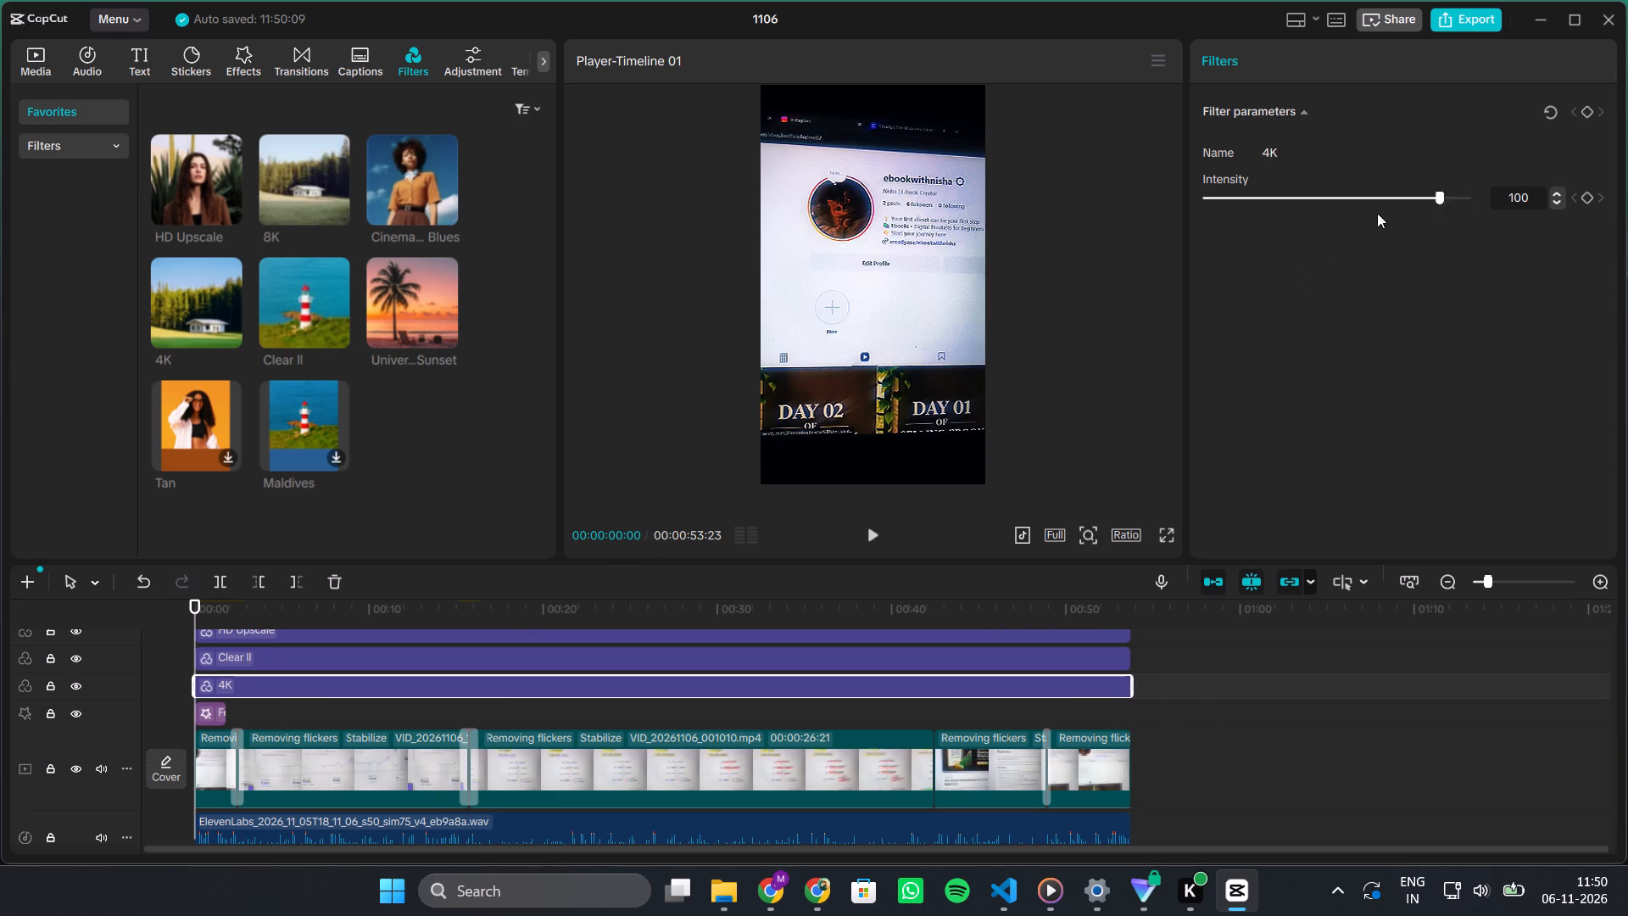
pyautogui.moveTo(1377, 213); pyautogui.dragTo(1295, 207)
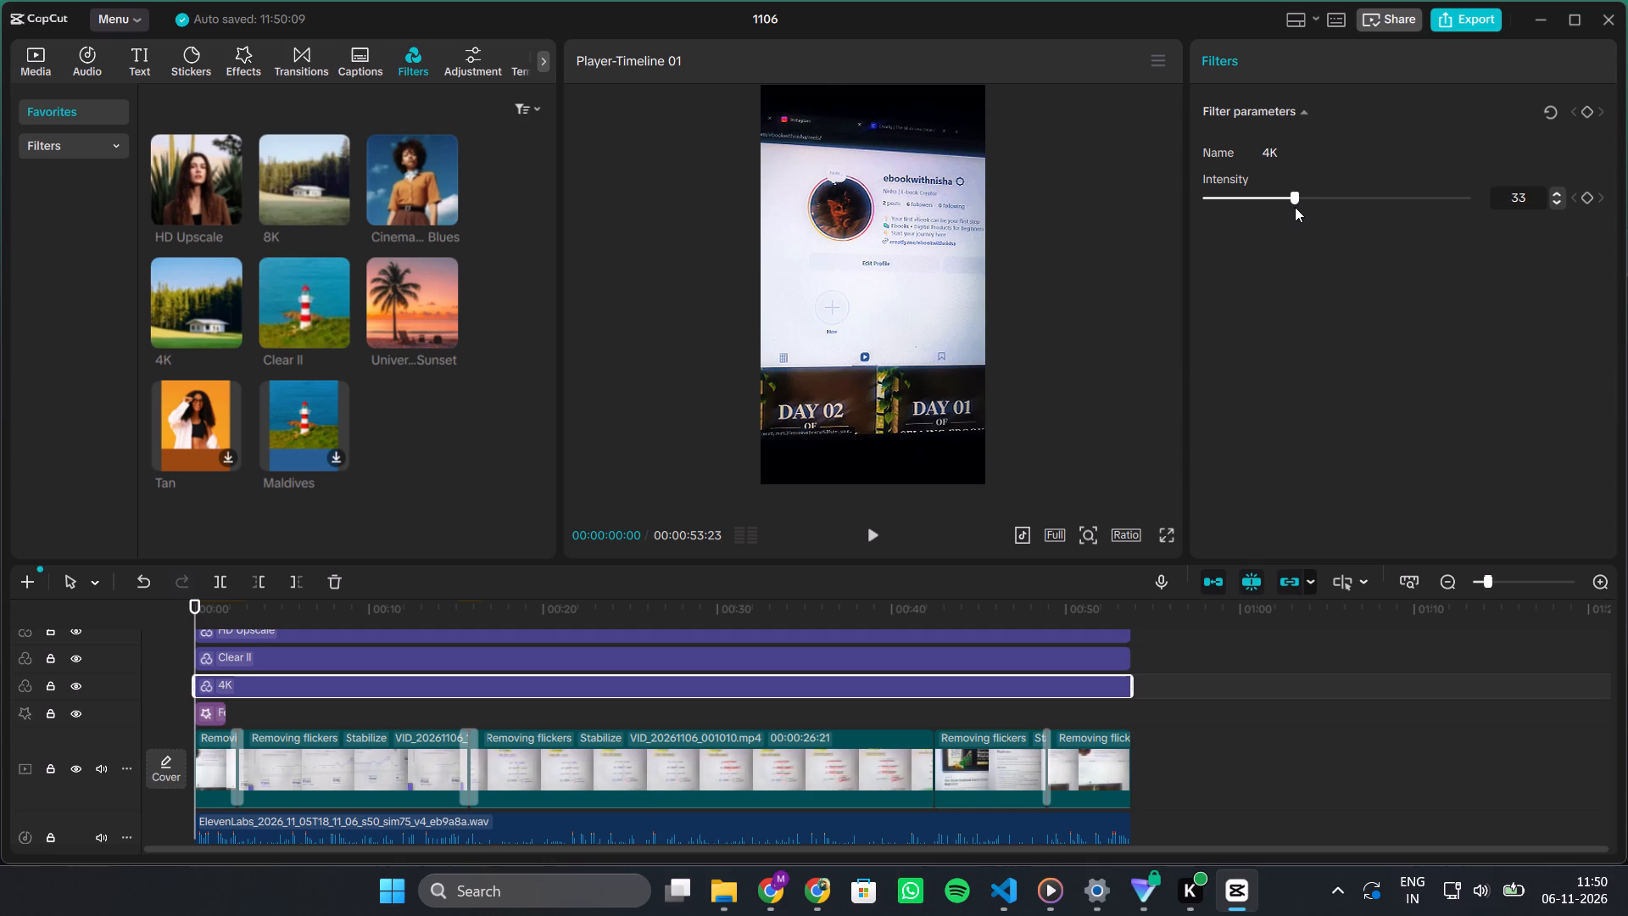
pyautogui.moveTo(1295, 207); pyautogui.dragTo(1295, 203)
pyautogui.moveTo(1295, 203); pyautogui.dragTo(1284, 206)
# Lower the intensity of the HD Upscale filter to about 21, judging it on the E-Book Process footage.
pyautogui.scroll(1, 691, 836)
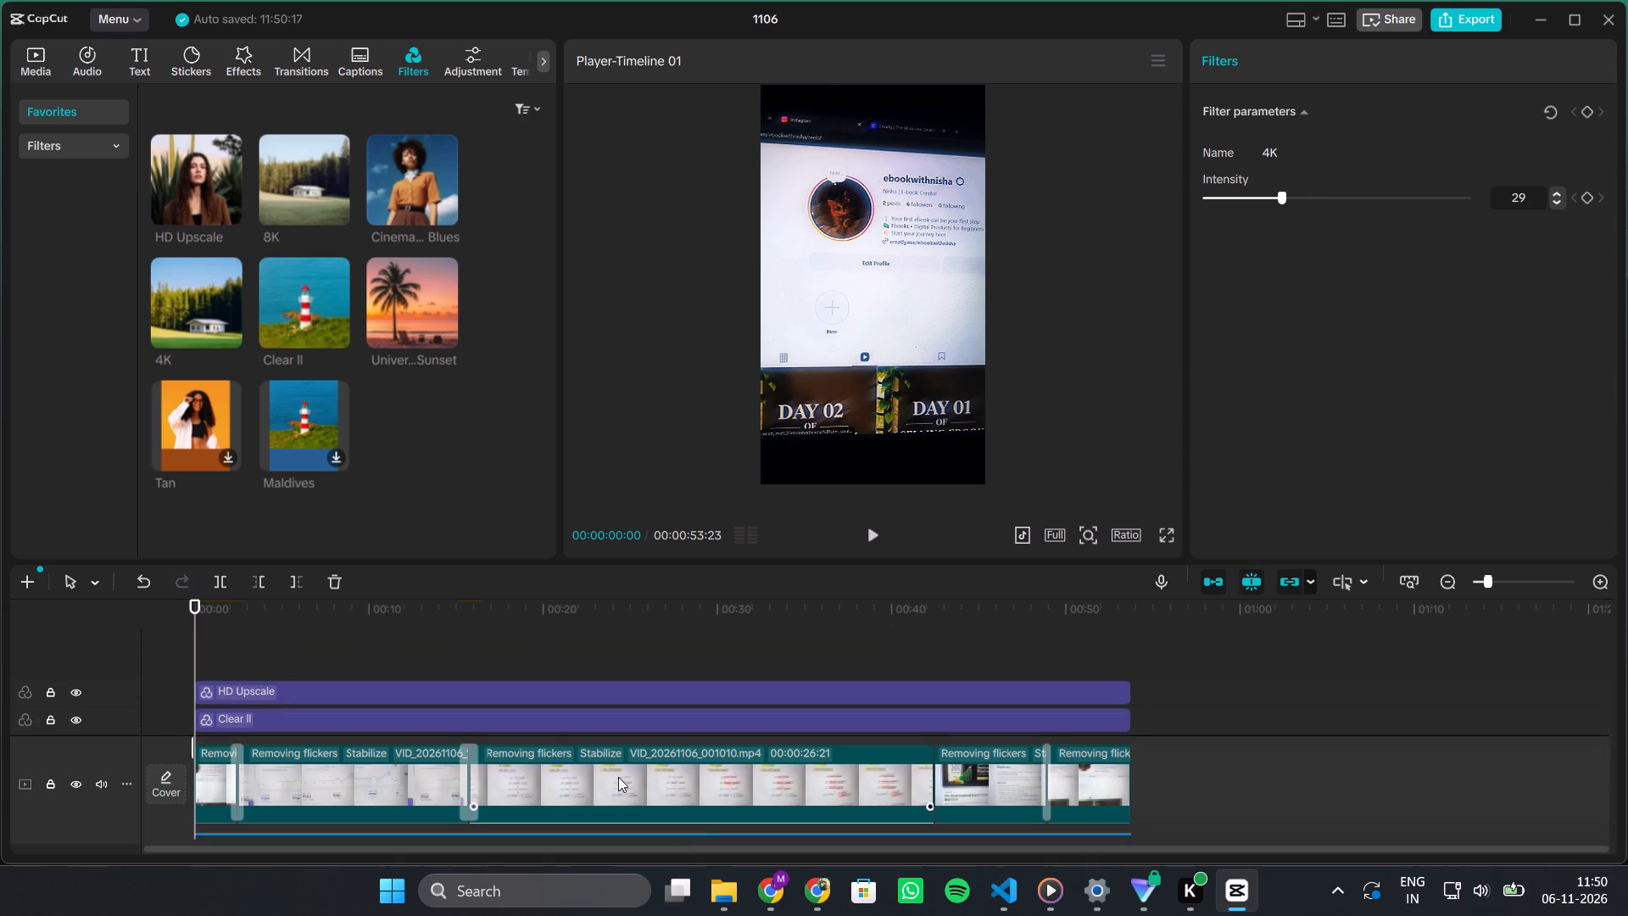
pyautogui.click(512, 708)
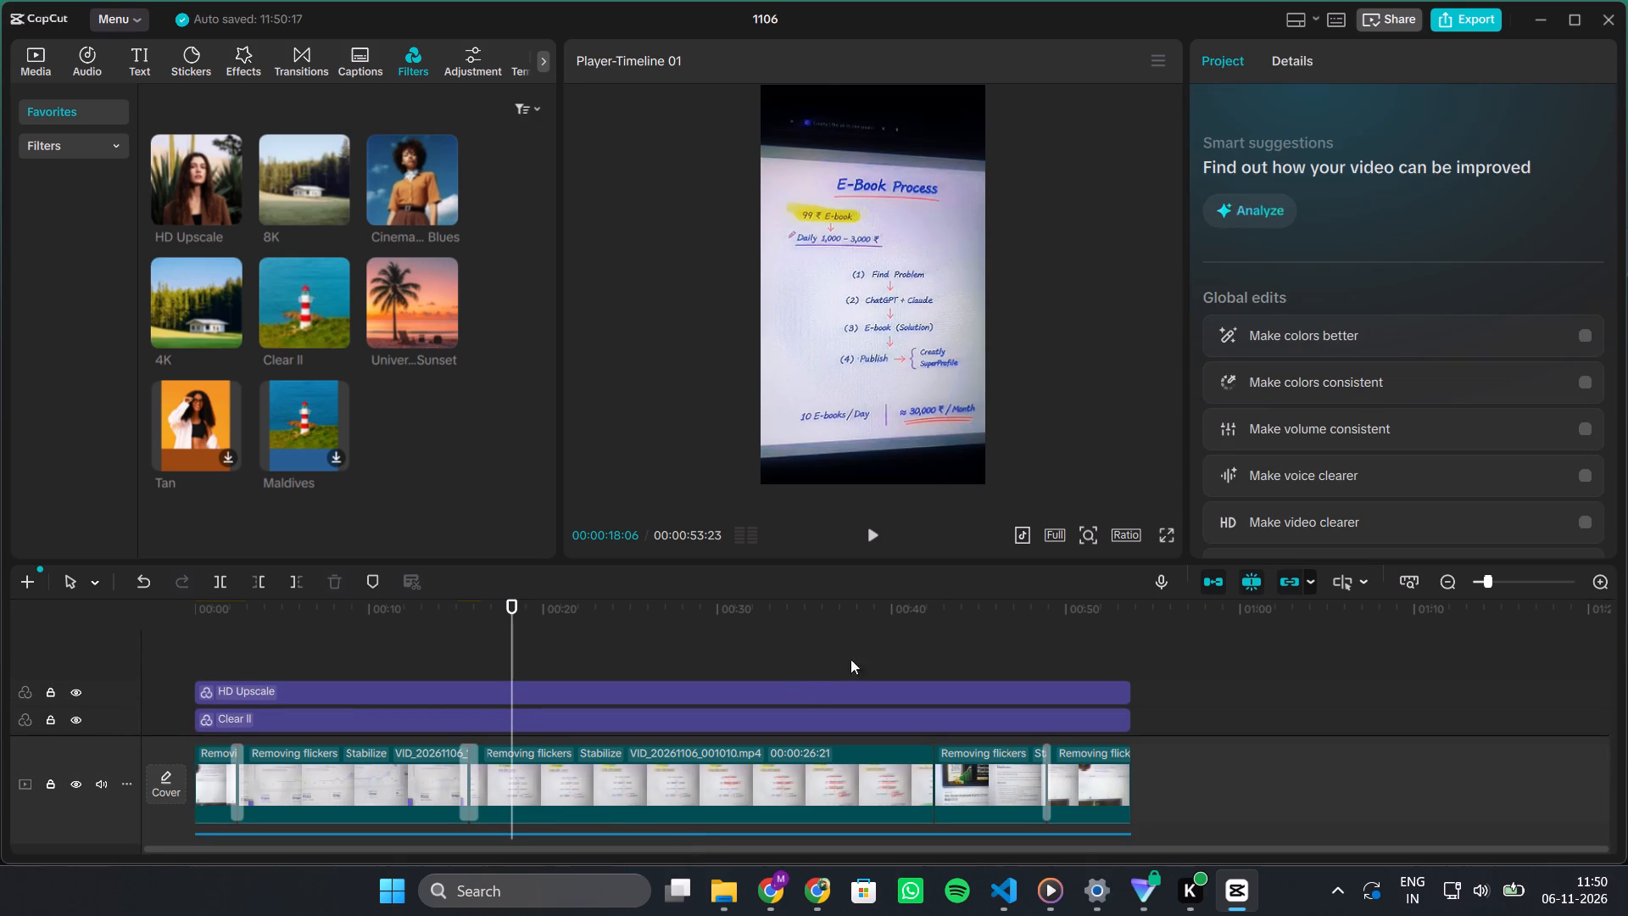
pyautogui.click(805, 685)
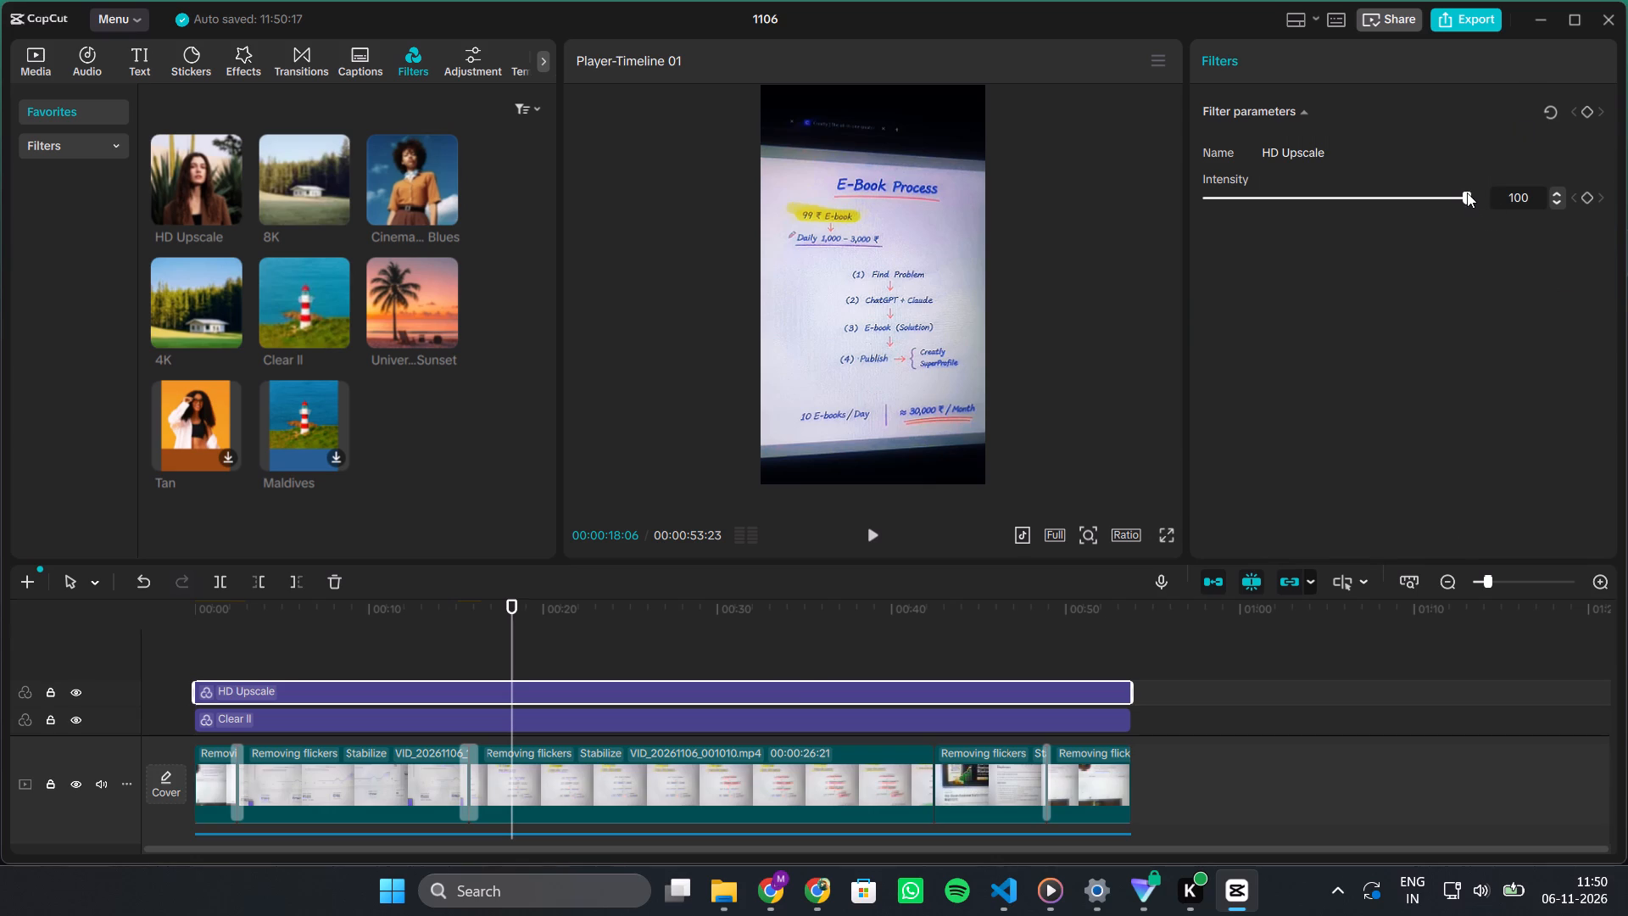
pyautogui.moveTo(1467, 192); pyautogui.dragTo(1263, 209)
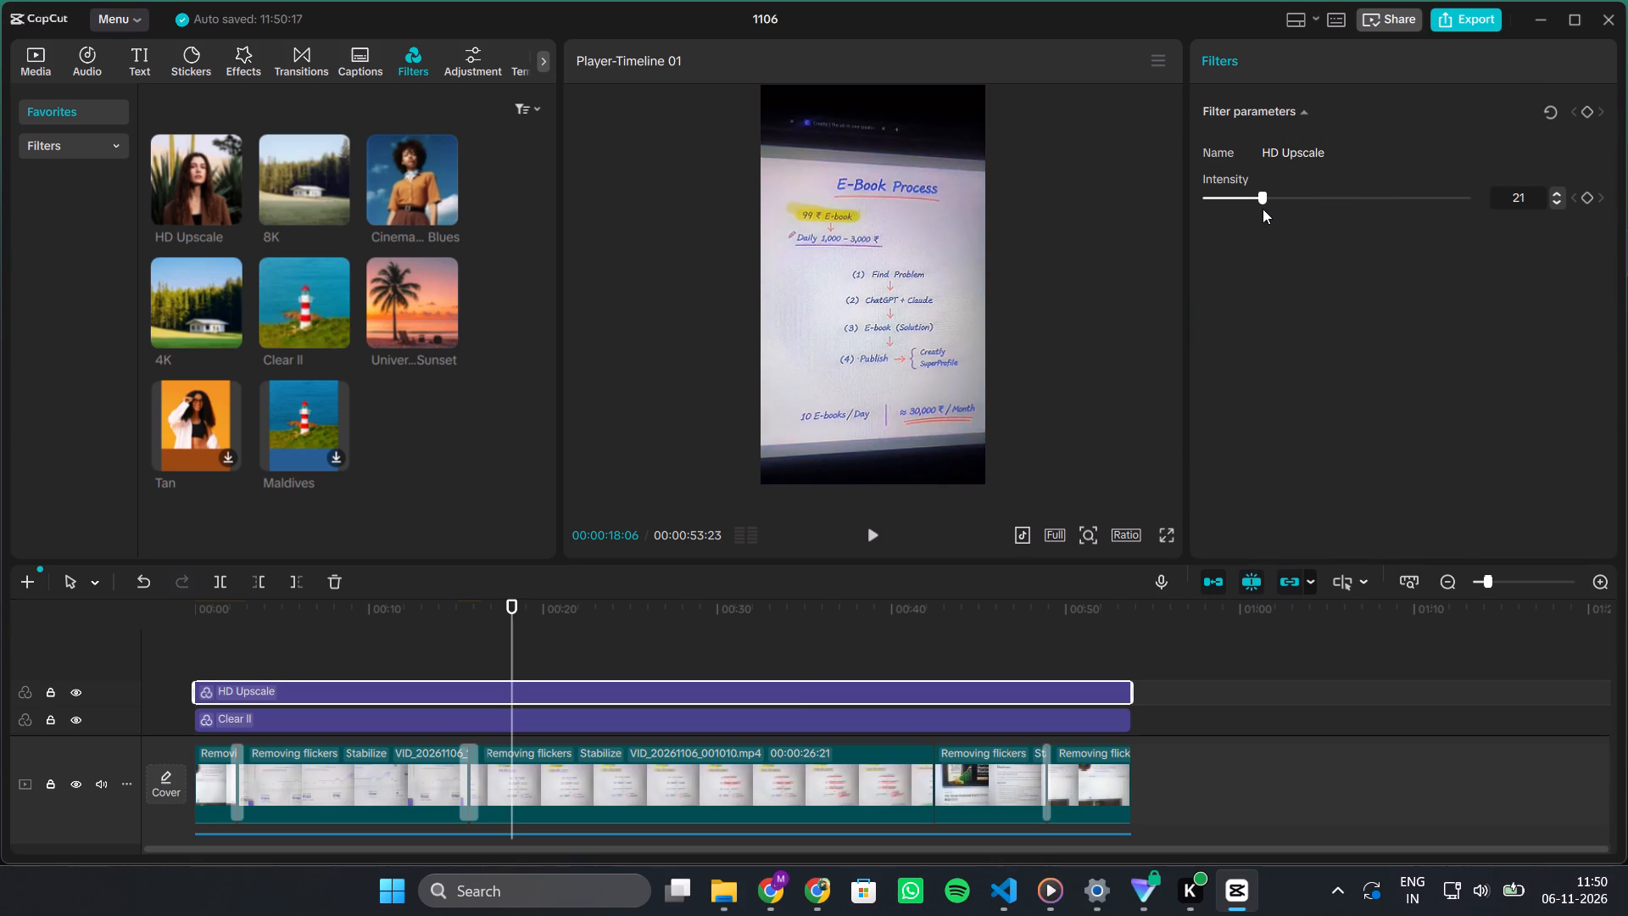
pyautogui.moveTo(1263, 209); pyautogui.dragTo(1259, 209)
# Lower the intensity of the Clear II filter to 21, judging it on the E-Book Process footage.
pyautogui.click(670, 729)
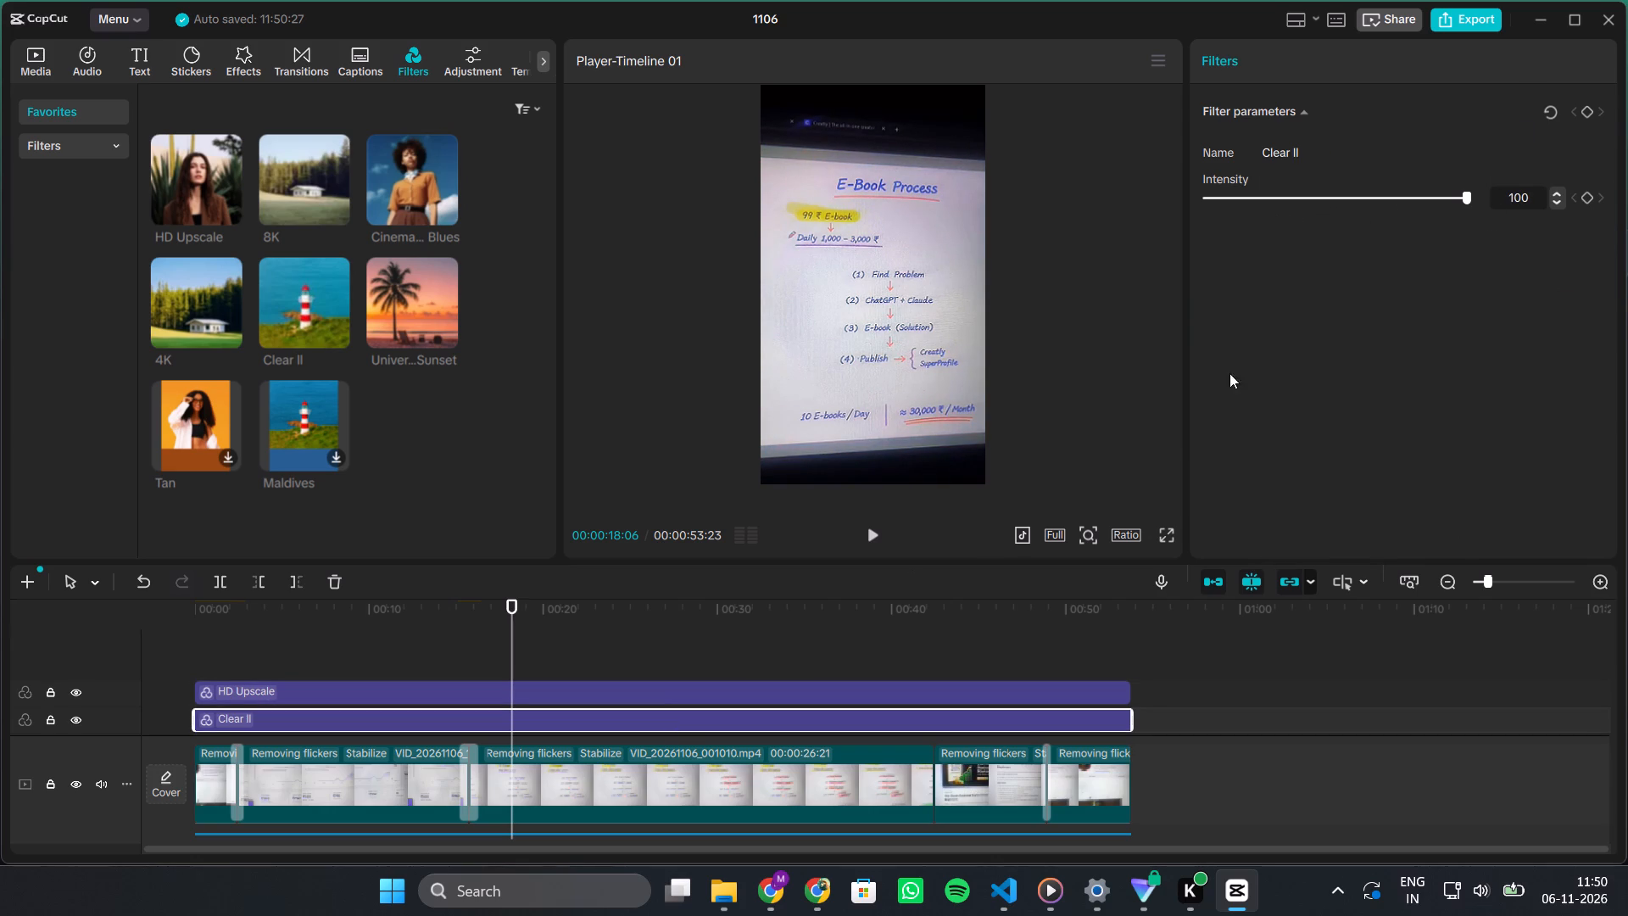
pyautogui.moveTo(1468, 199); pyautogui.dragTo(1282, 230)
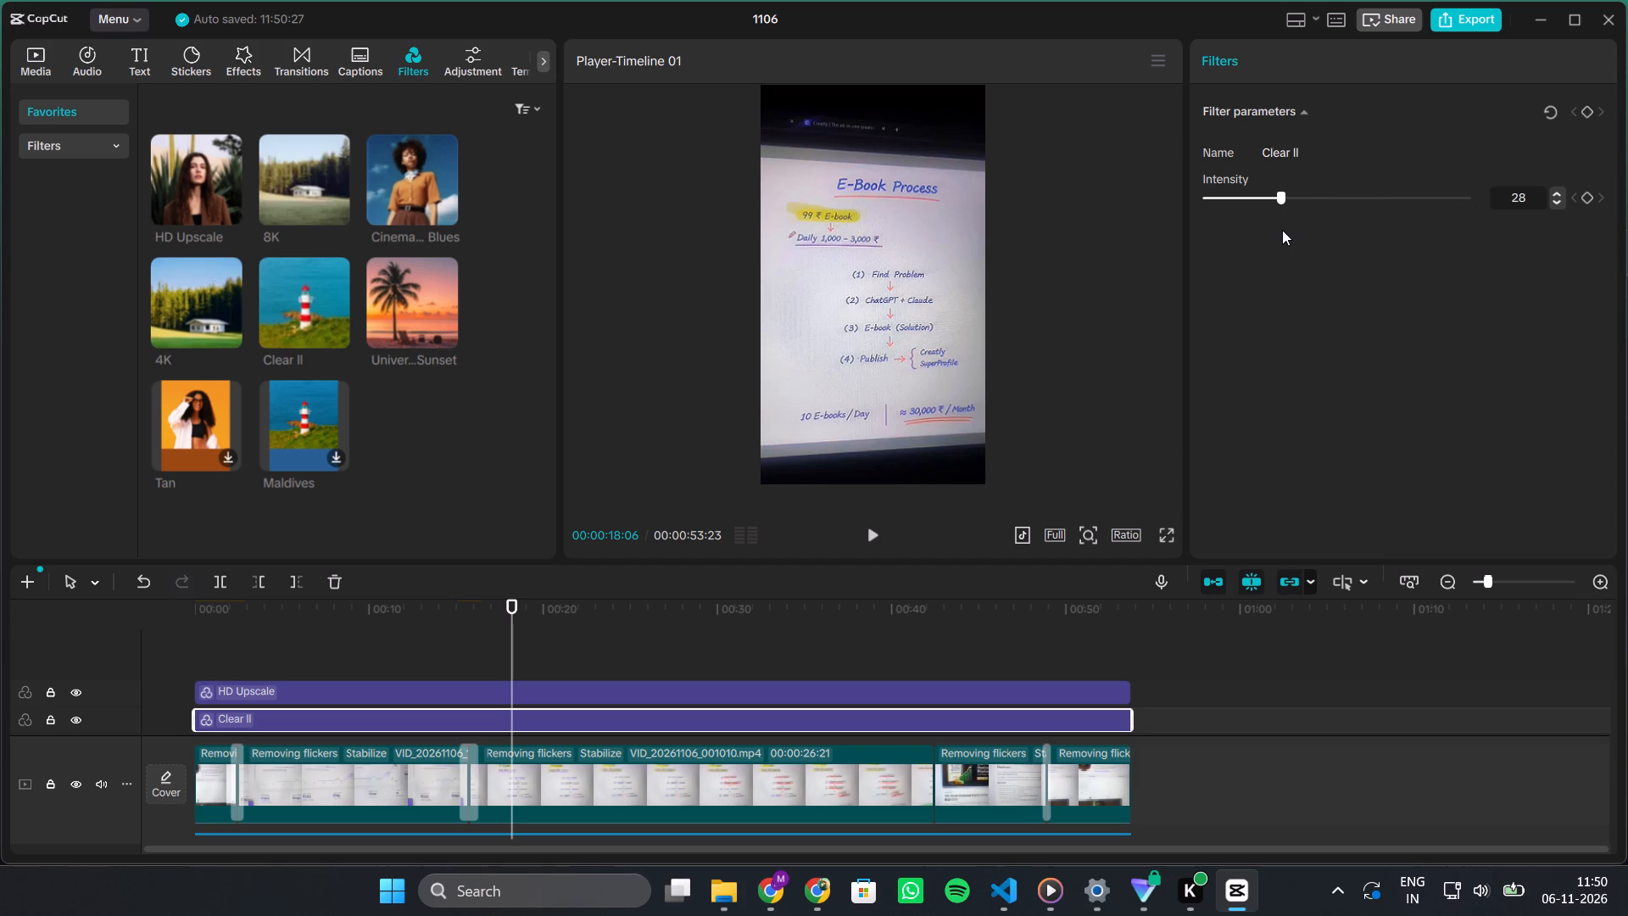
pyautogui.moveTo(1282, 230); pyautogui.dragTo(1263, 227)
pyautogui.moveTo(1263, 227); pyautogui.dragTo(1263, 230)
# Set the intensity of the HD Upscale filter to 24, judging it on the sales dashboard footage around 6 seconds.
pyautogui.moveTo(509, 653); pyautogui.dragTo(309, 693)
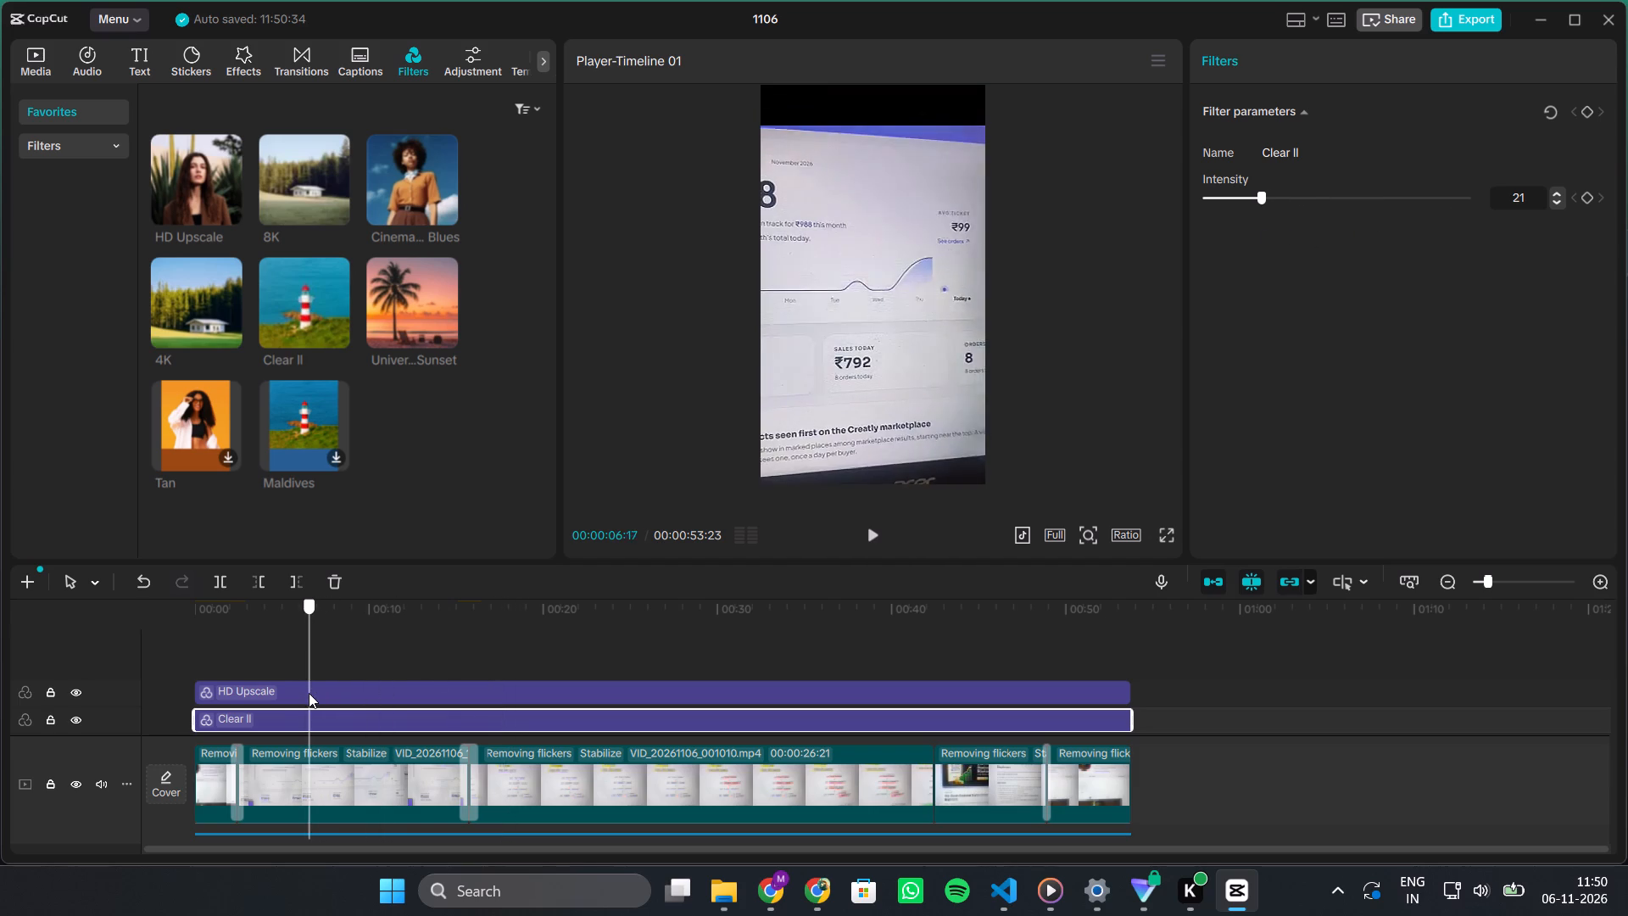
pyautogui.moveTo(309, 693); pyautogui.dragTo(309, 693)
pyautogui.click(346, 694)
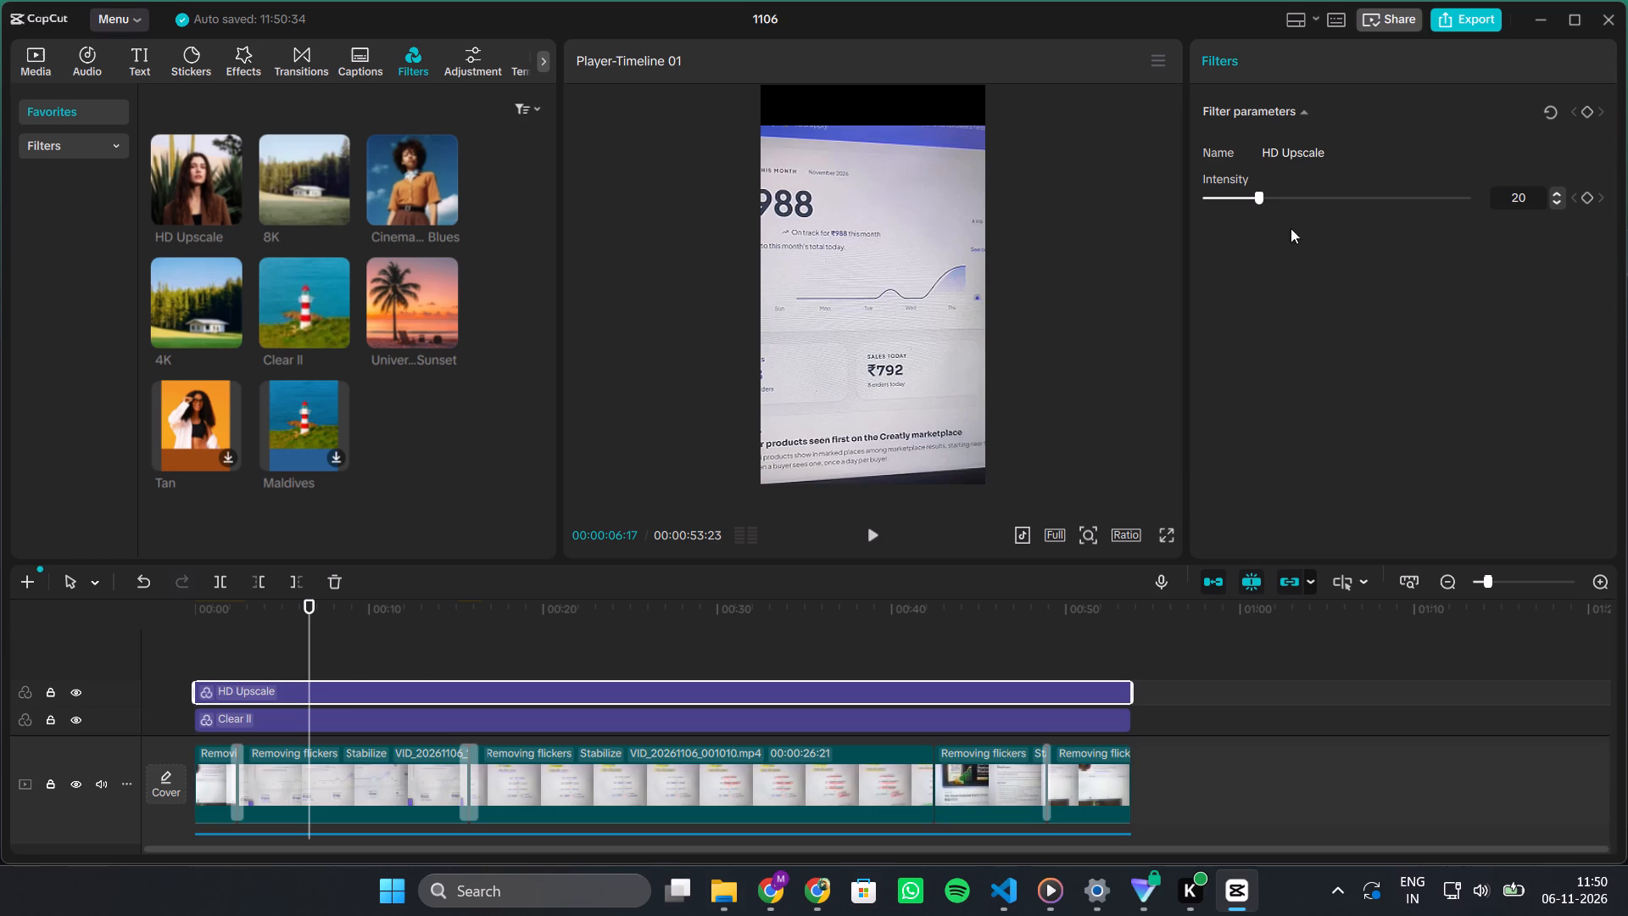
pyautogui.moveTo(1257, 198); pyautogui.dragTo(1577, 217)
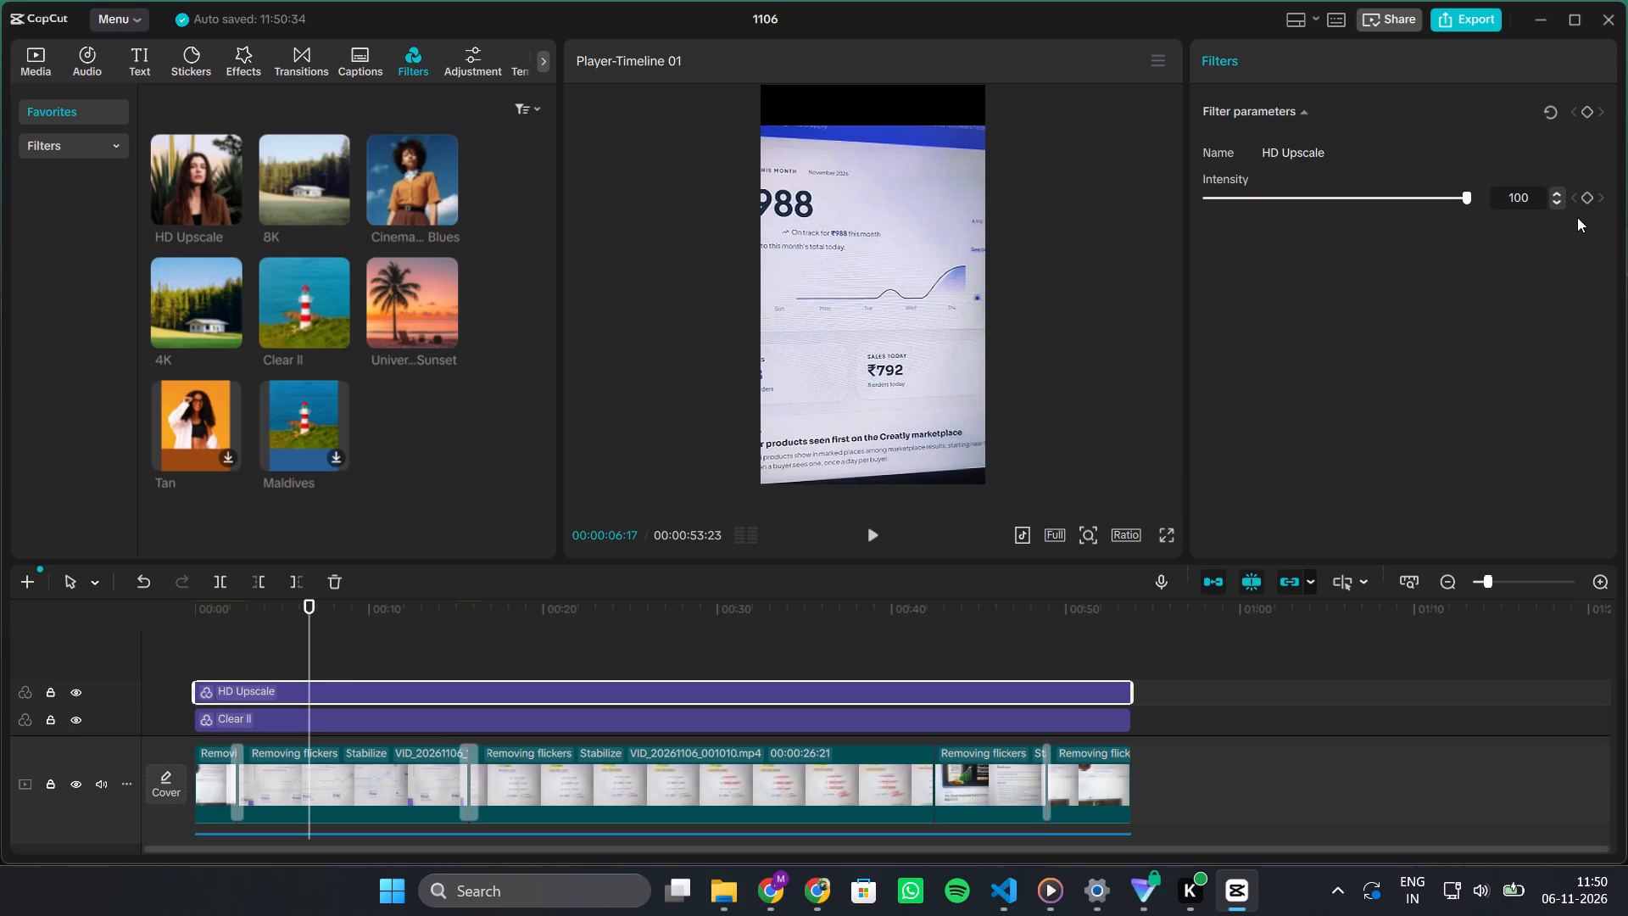
pyautogui.moveTo(1577, 217); pyautogui.dragTo(1273, 220)
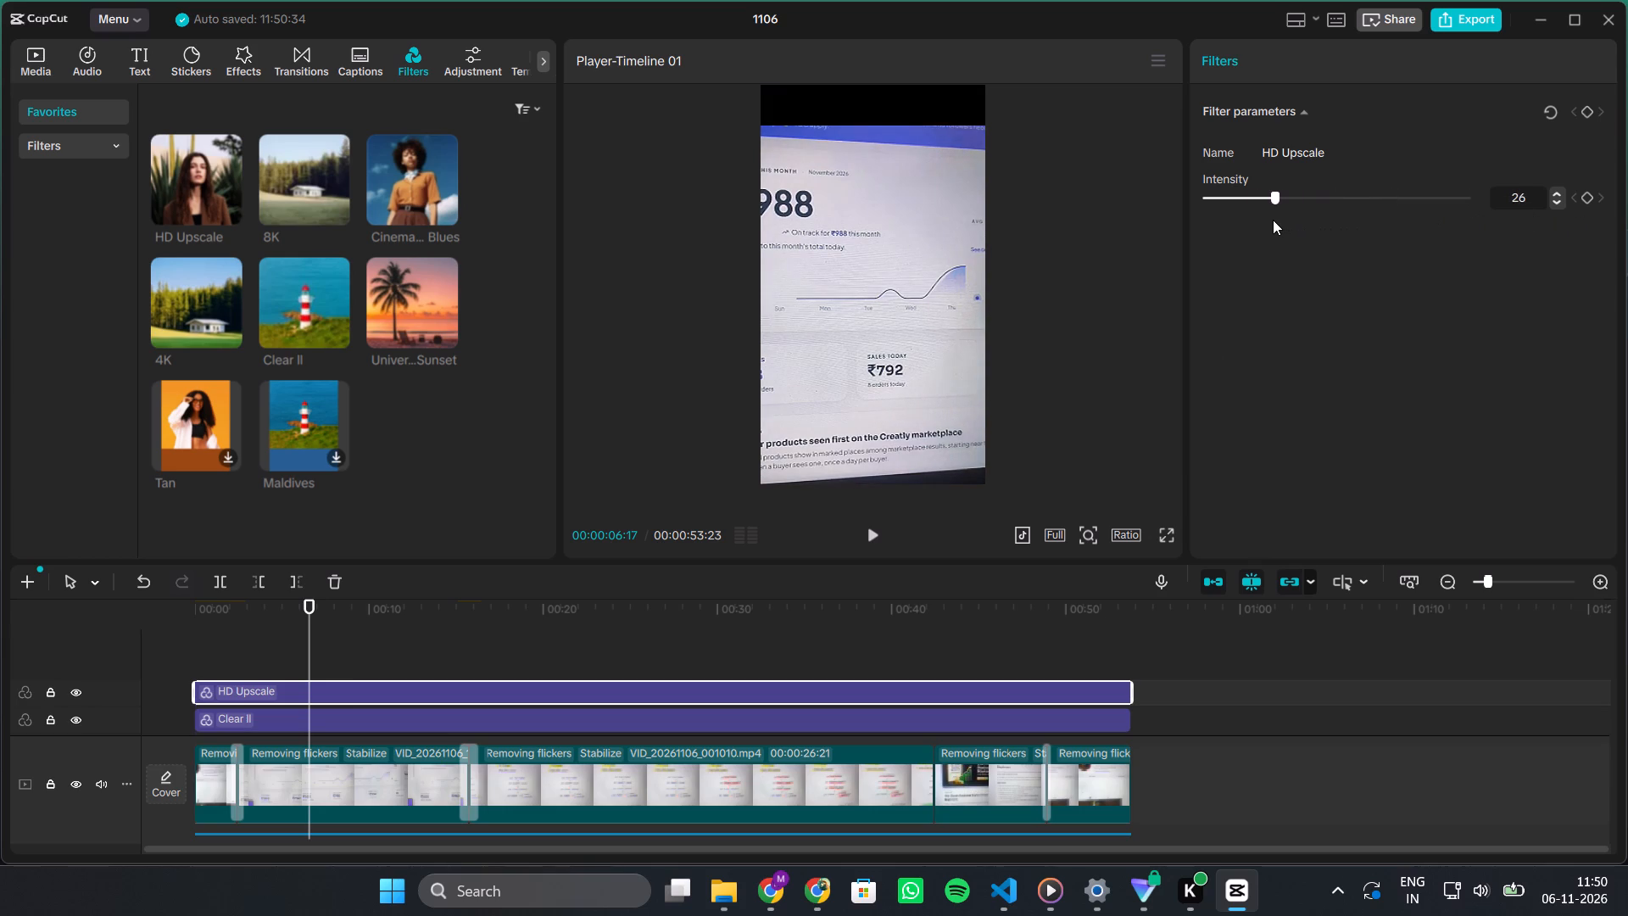
pyautogui.moveTo(1273, 220); pyautogui.dragTo(1267, 221)
# Open the intensity setting of the 4K filter below Clear II in the timeline.
pyautogui.scroll(-1, 865, 712)
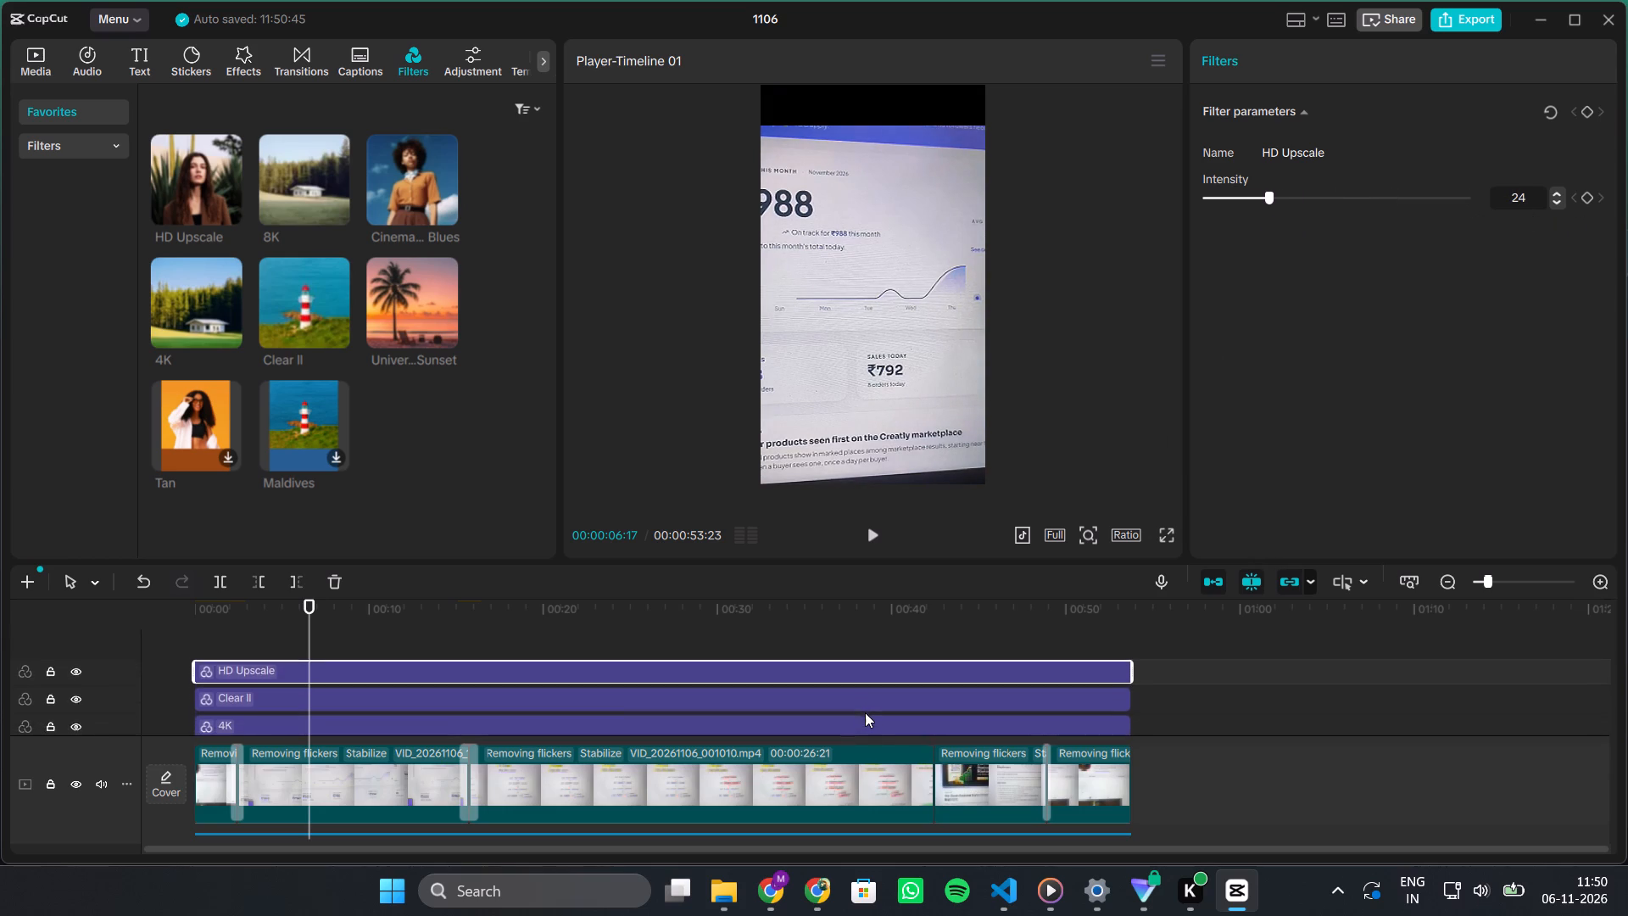
pyautogui.scroll(-1, 865, 712)
pyautogui.click(863, 728)
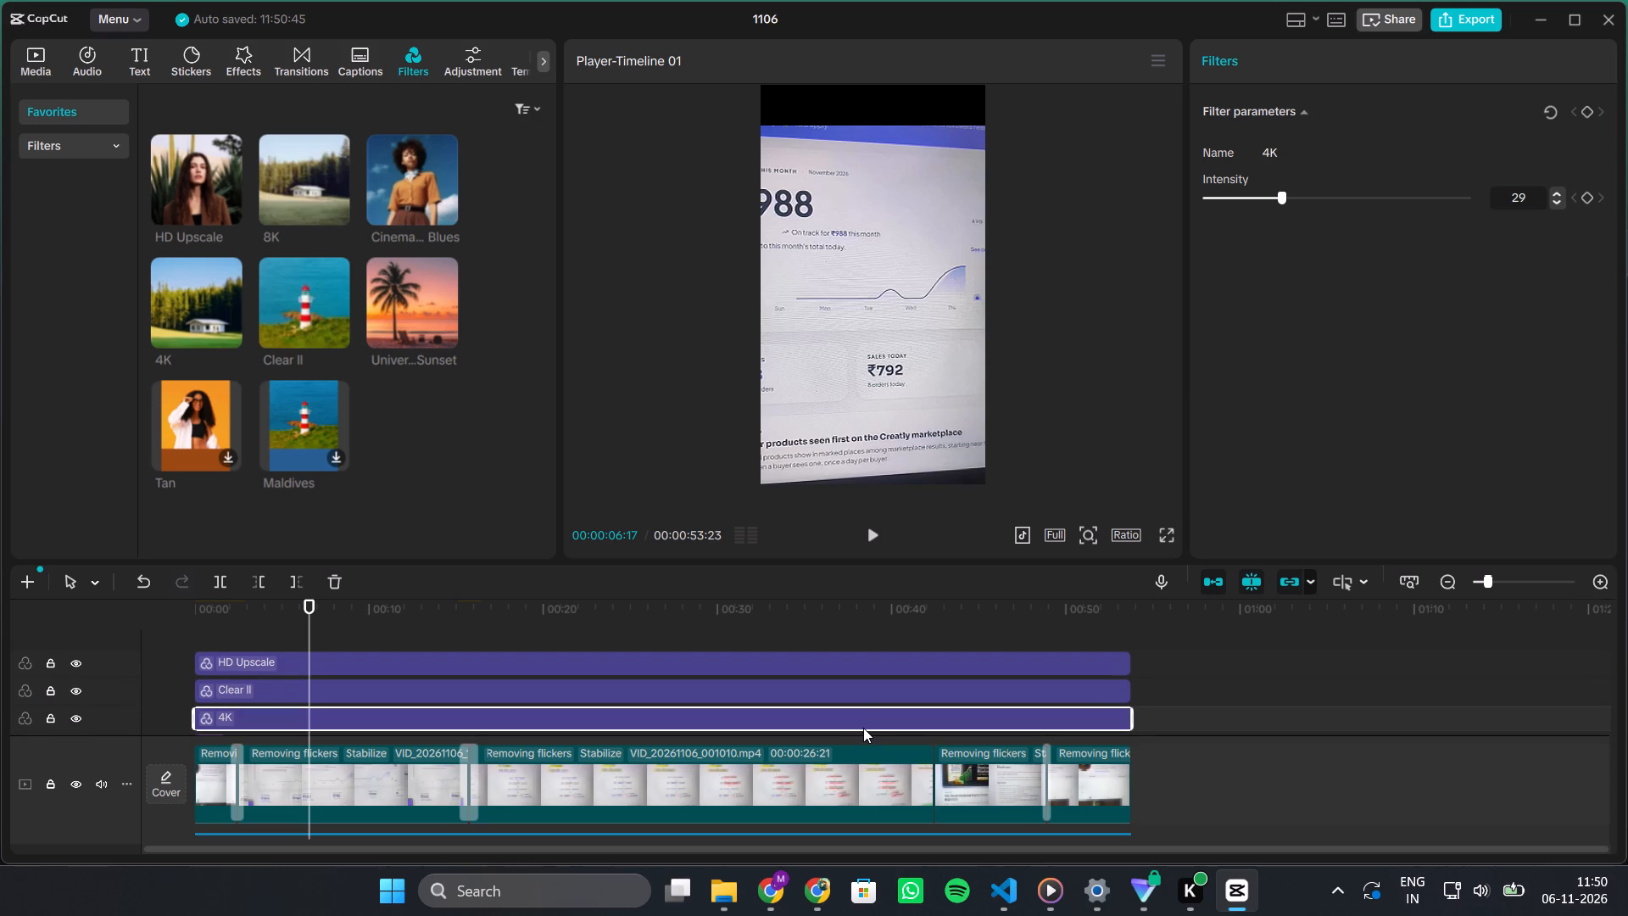
# Set the intensity of the 4K filter to 40, judging it on the sales dashboard footage around 6 seconds.
pyautogui.moveTo(1283, 197); pyautogui.dragTo(1417, 209)
pyautogui.moveTo(1417, 209); pyautogui.dragTo(1317, 215)
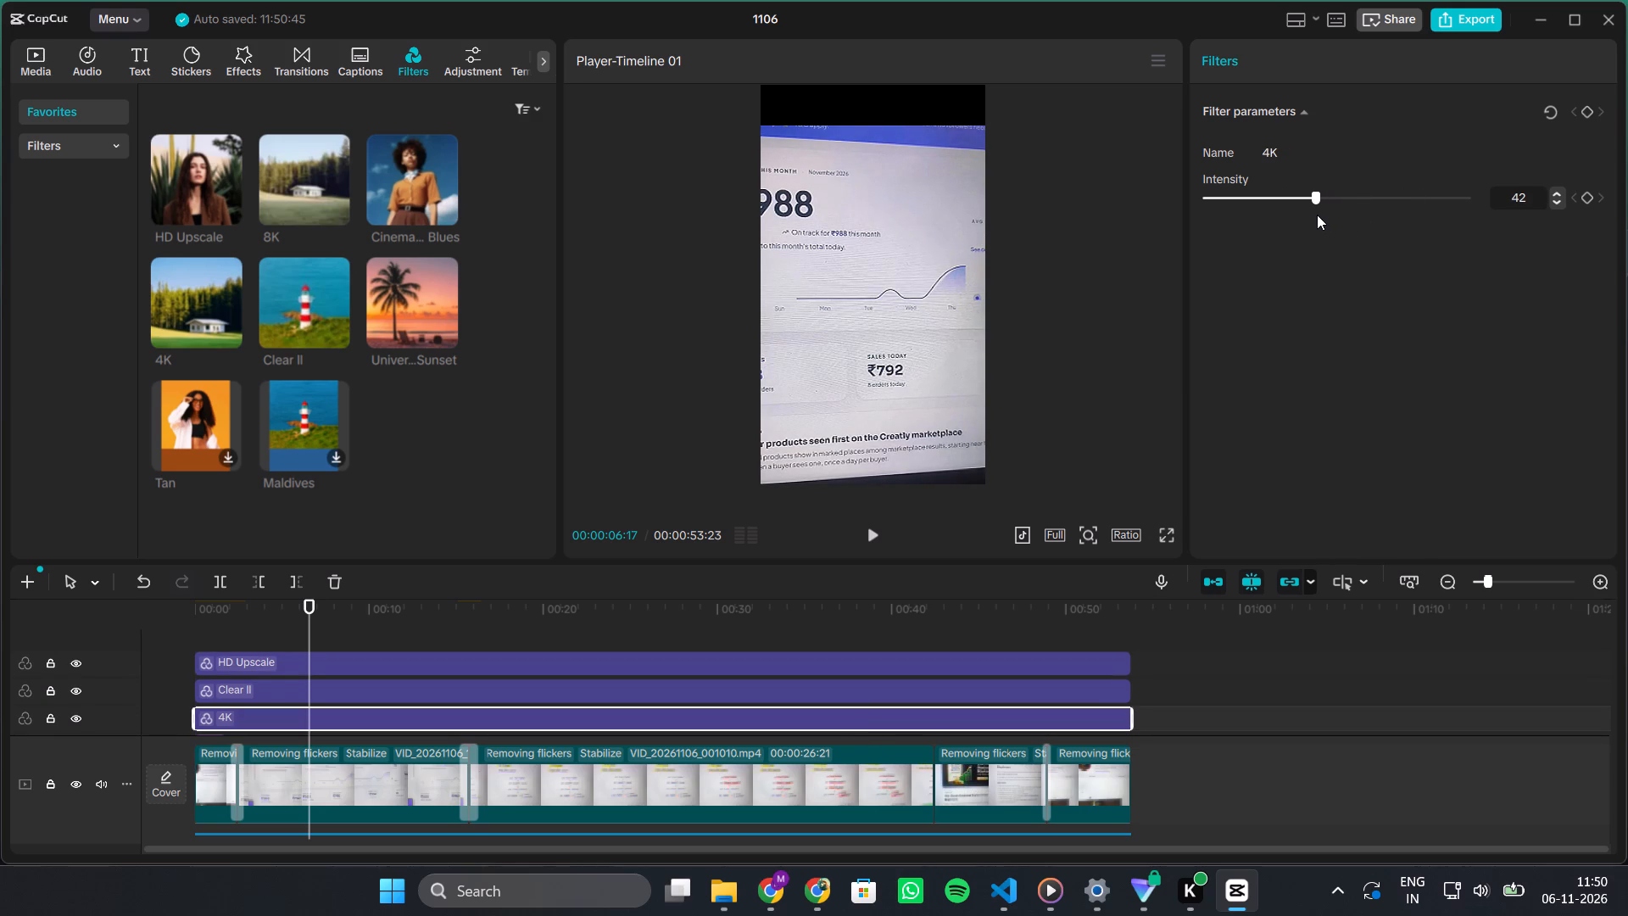
pyautogui.moveTo(1317, 215); pyautogui.dragTo(1311, 215)
# Play back the opening seconds from the start to check how the filters look on the profile and sales dashboard clips.
pyautogui.moveTo(303, 641); pyautogui.dragTo(163, 665)
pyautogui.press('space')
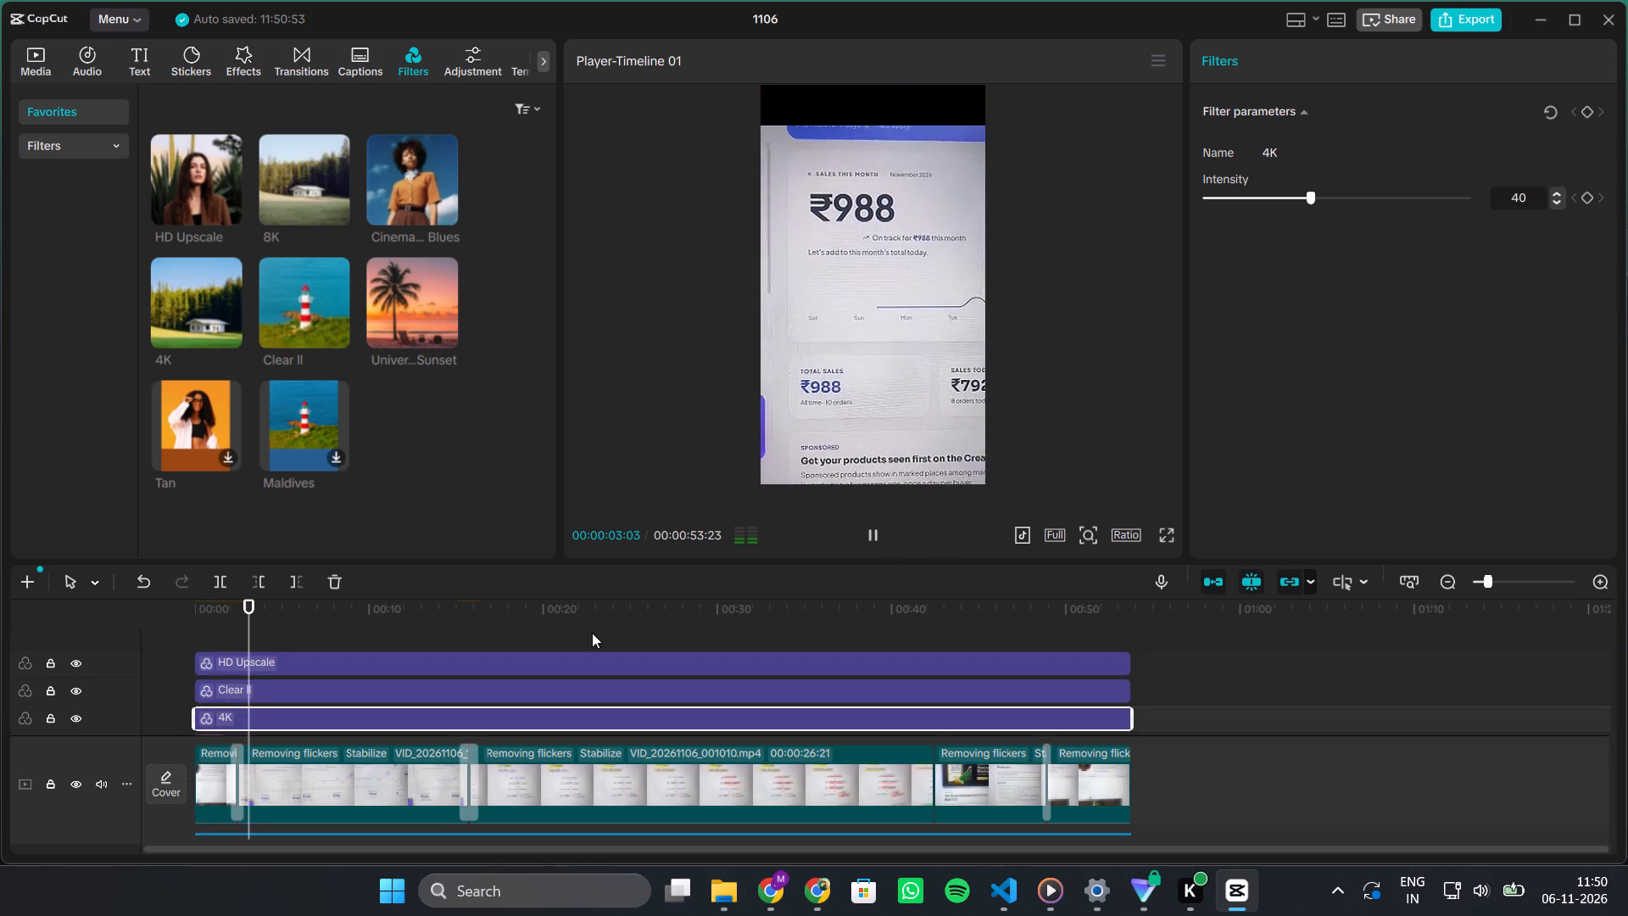
pyautogui.click(236, 639)
pyautogui.moveTo(236, 639); pyautogui.dragTo(220, 642)
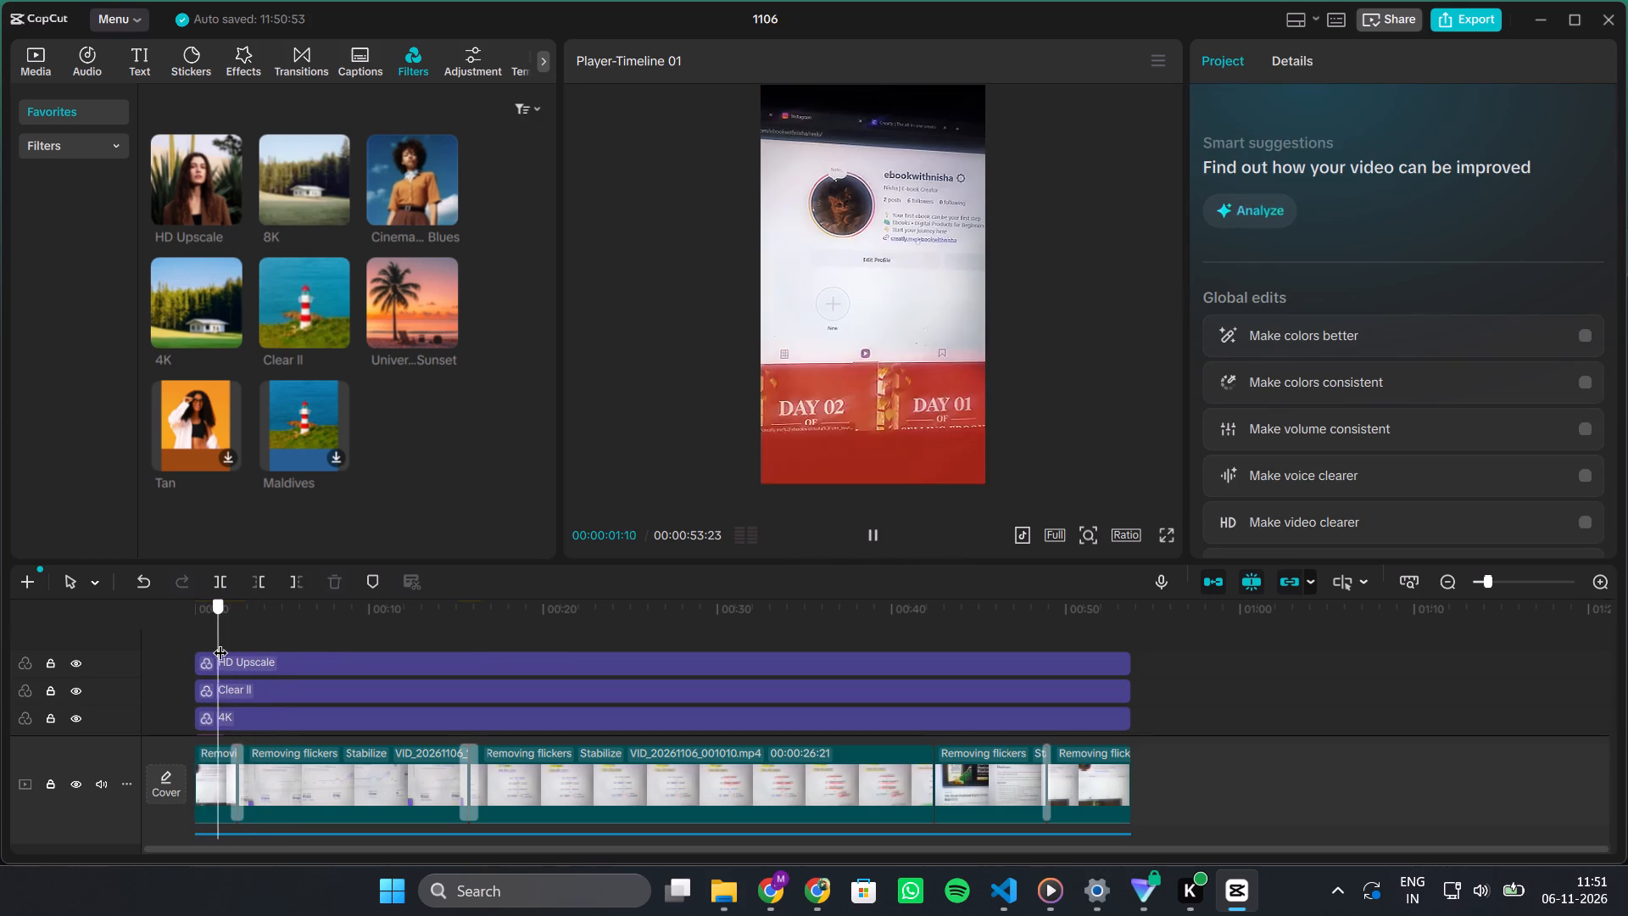
pyautogui.moveTo(220, 642); pyautogui.dragTo(269, 634)
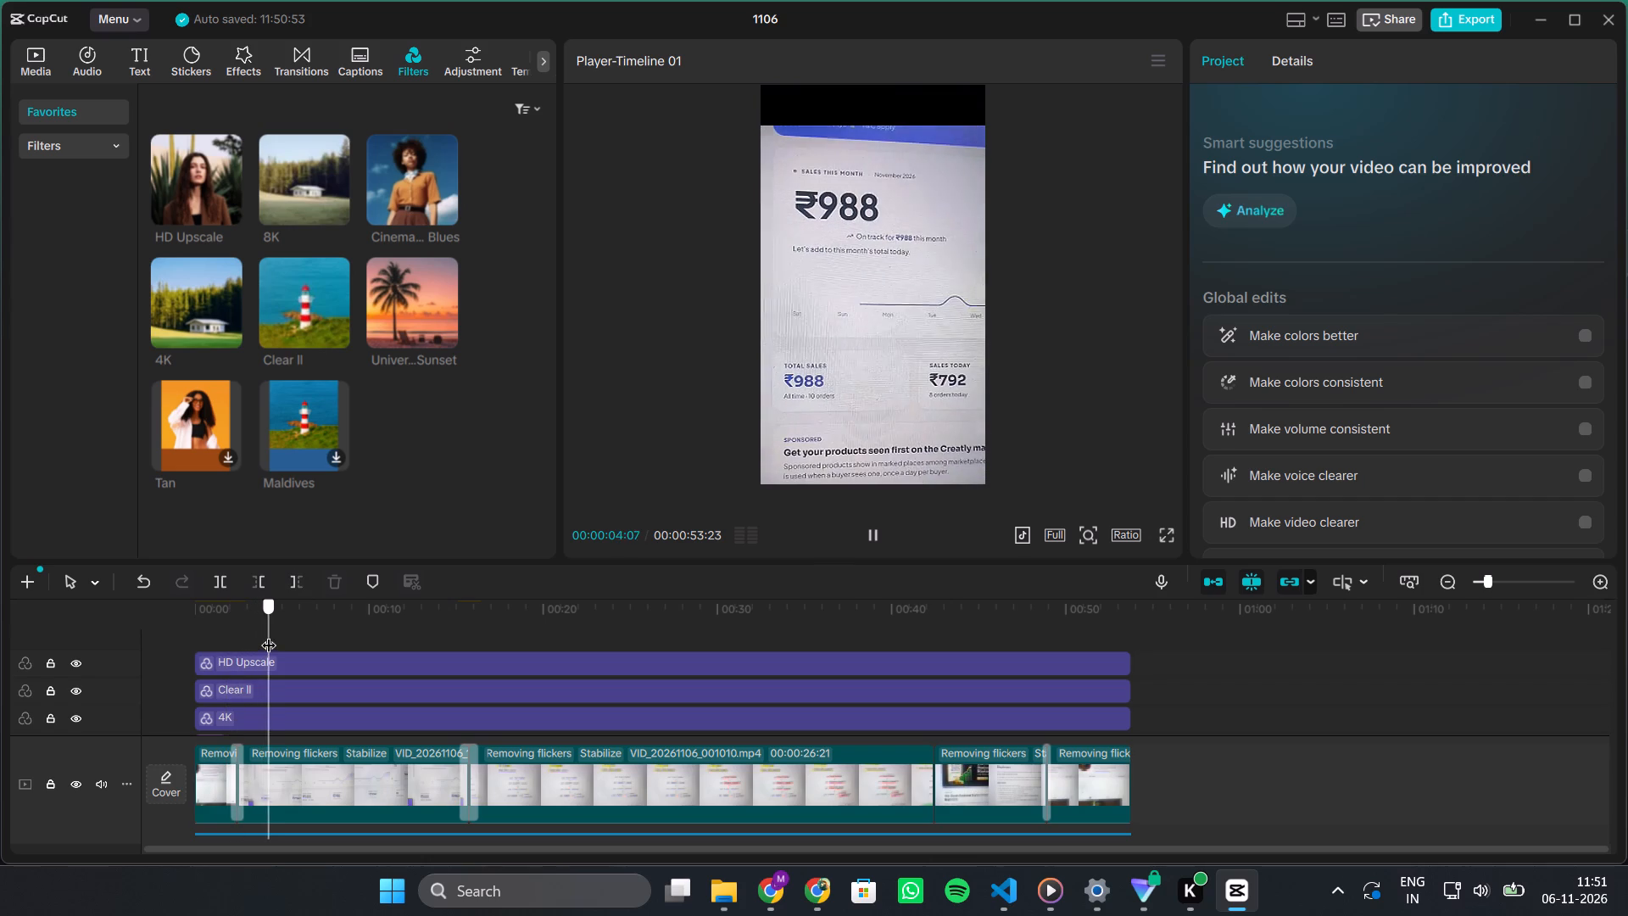
pyautogui.moveTo(269, 634); pyautogui.dragTo(50, 656)
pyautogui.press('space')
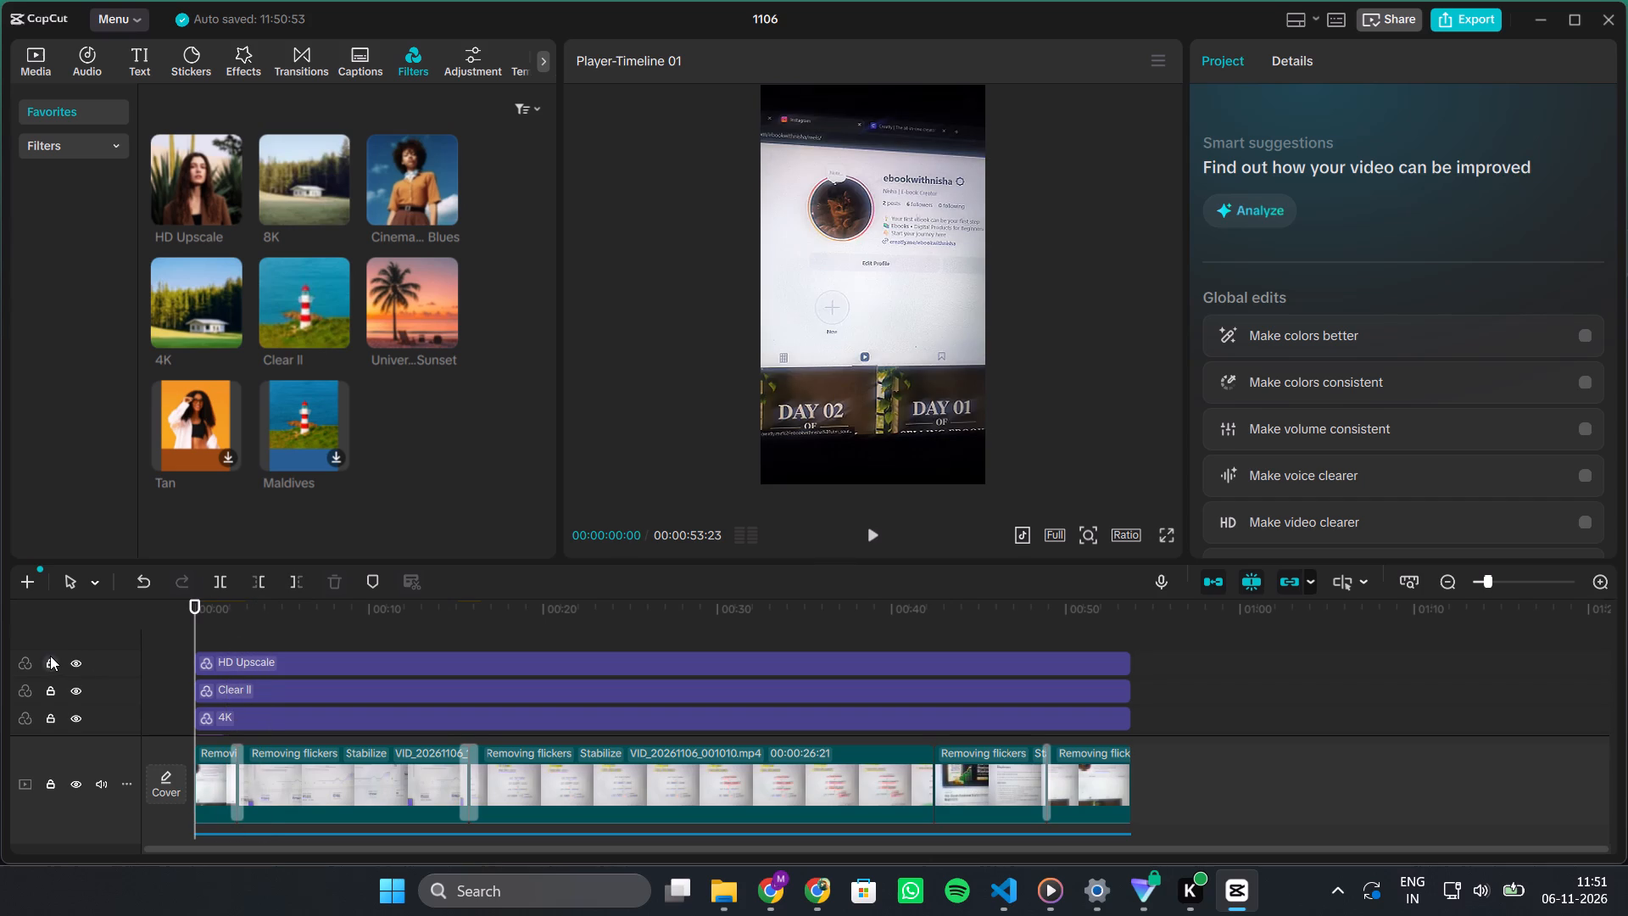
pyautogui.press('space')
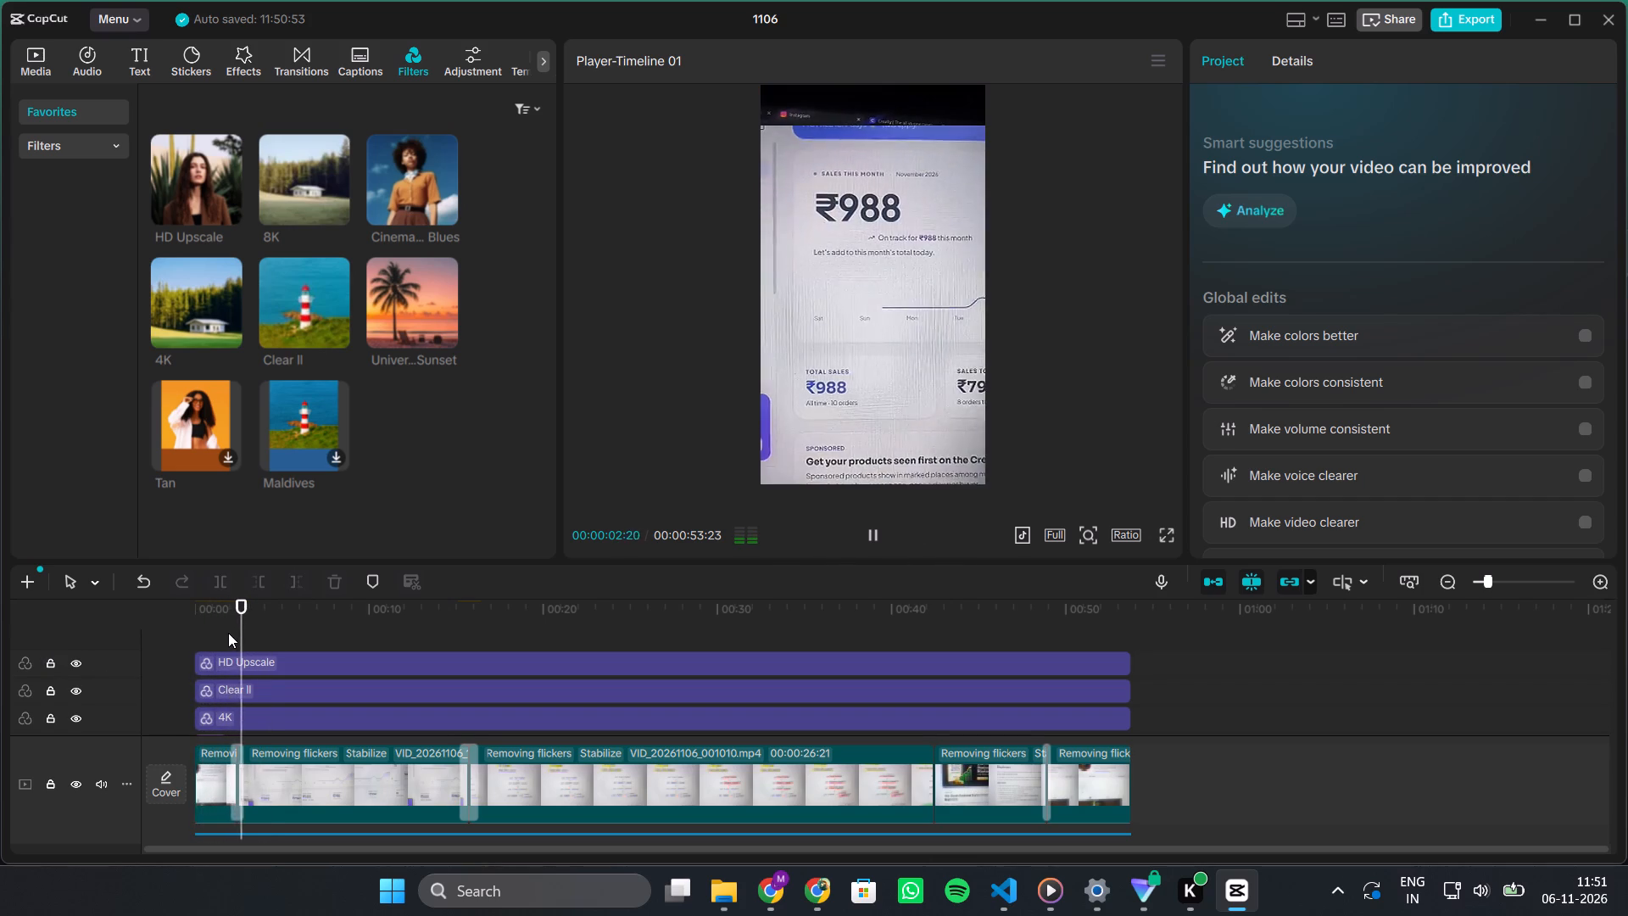
pyautogui.keyDown('ctrl'); pyautogui.scroll(9, 228, 633); pyautogui.keyUp('ctrl')
pyautogui.hscroll(1, 228, 633)
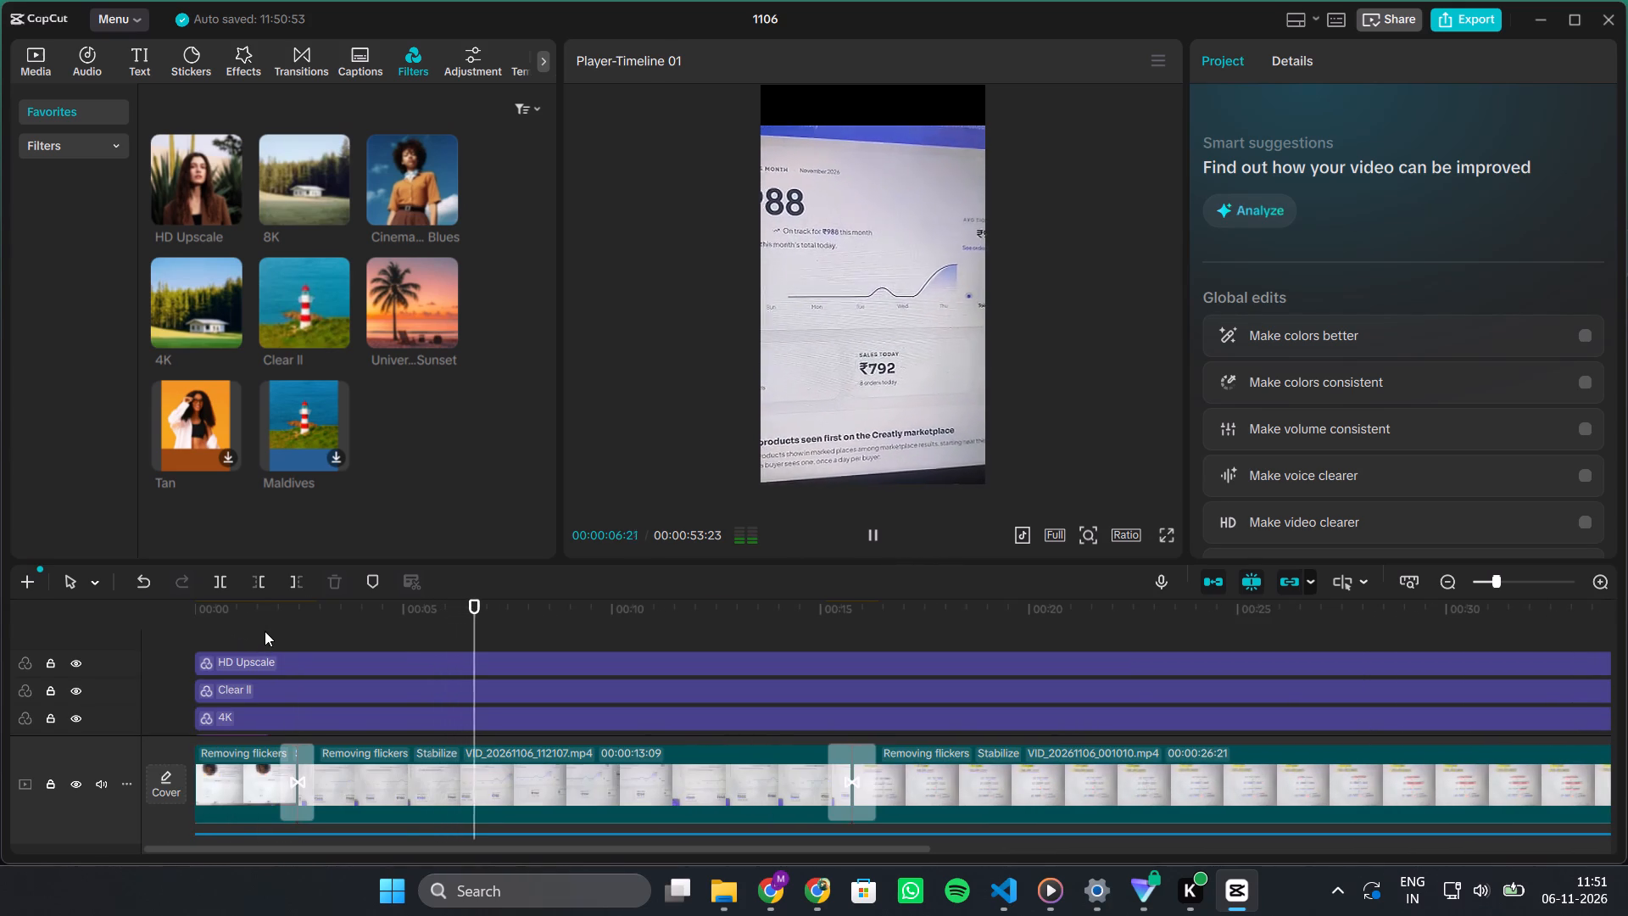
# Examine the transition between the opening profile clip and the sales dashboard clip closely, around 2 seconds.
pyautogui.click(265, 631)
pyautogui.doubleClick(265, 631)
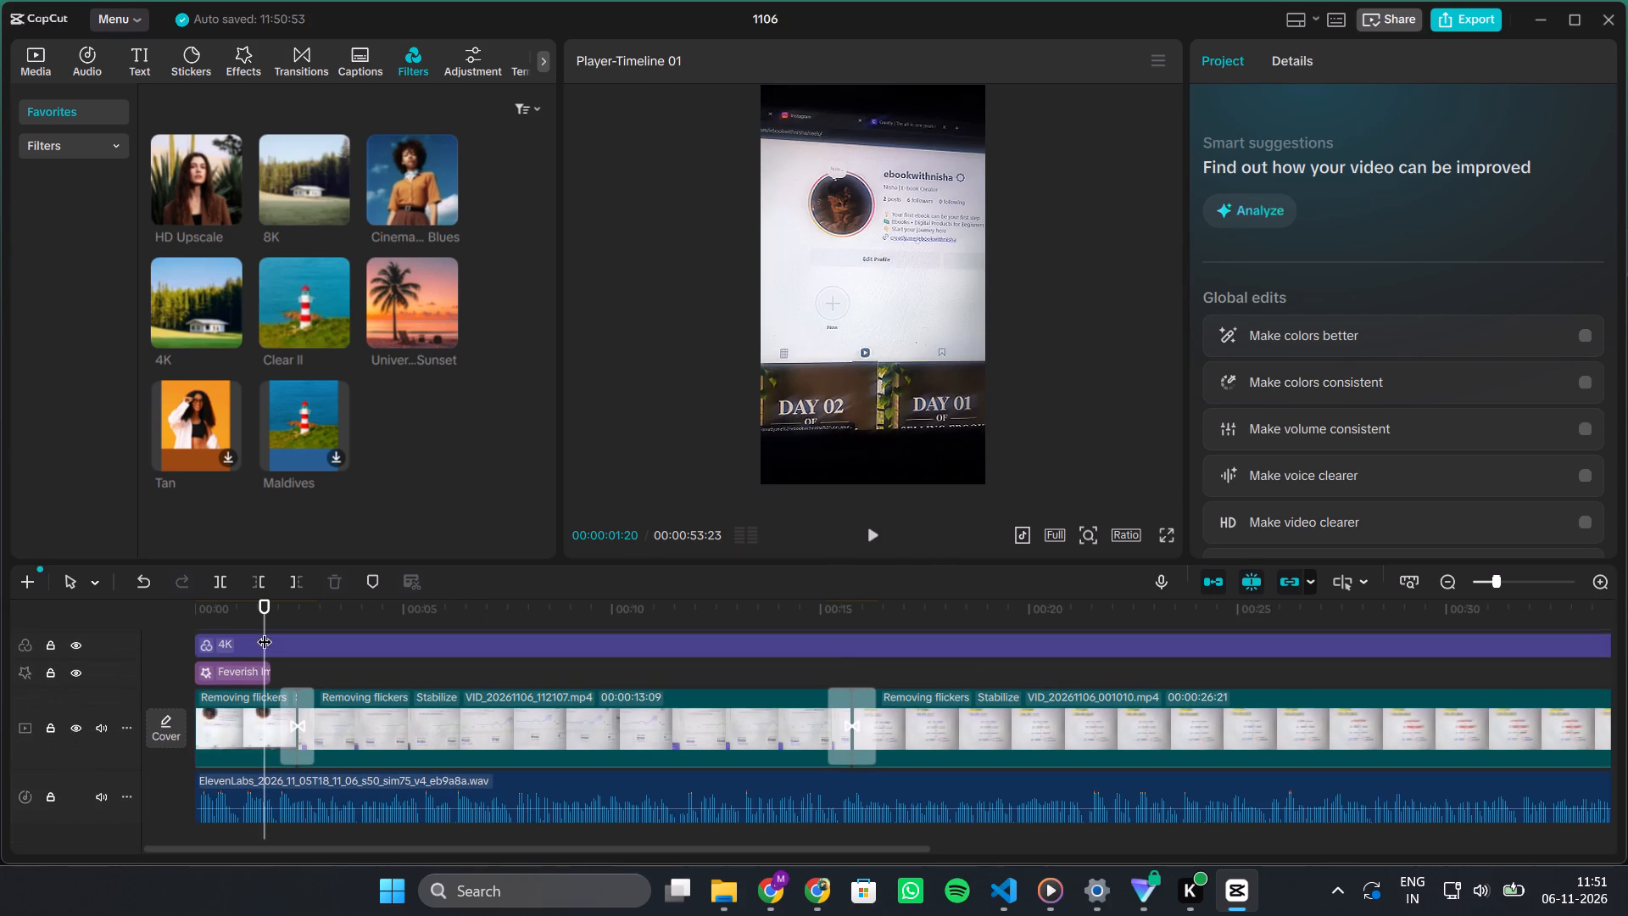
pyautogui.moveTo(264, 601); pyautogui.dragTo(282, 601)
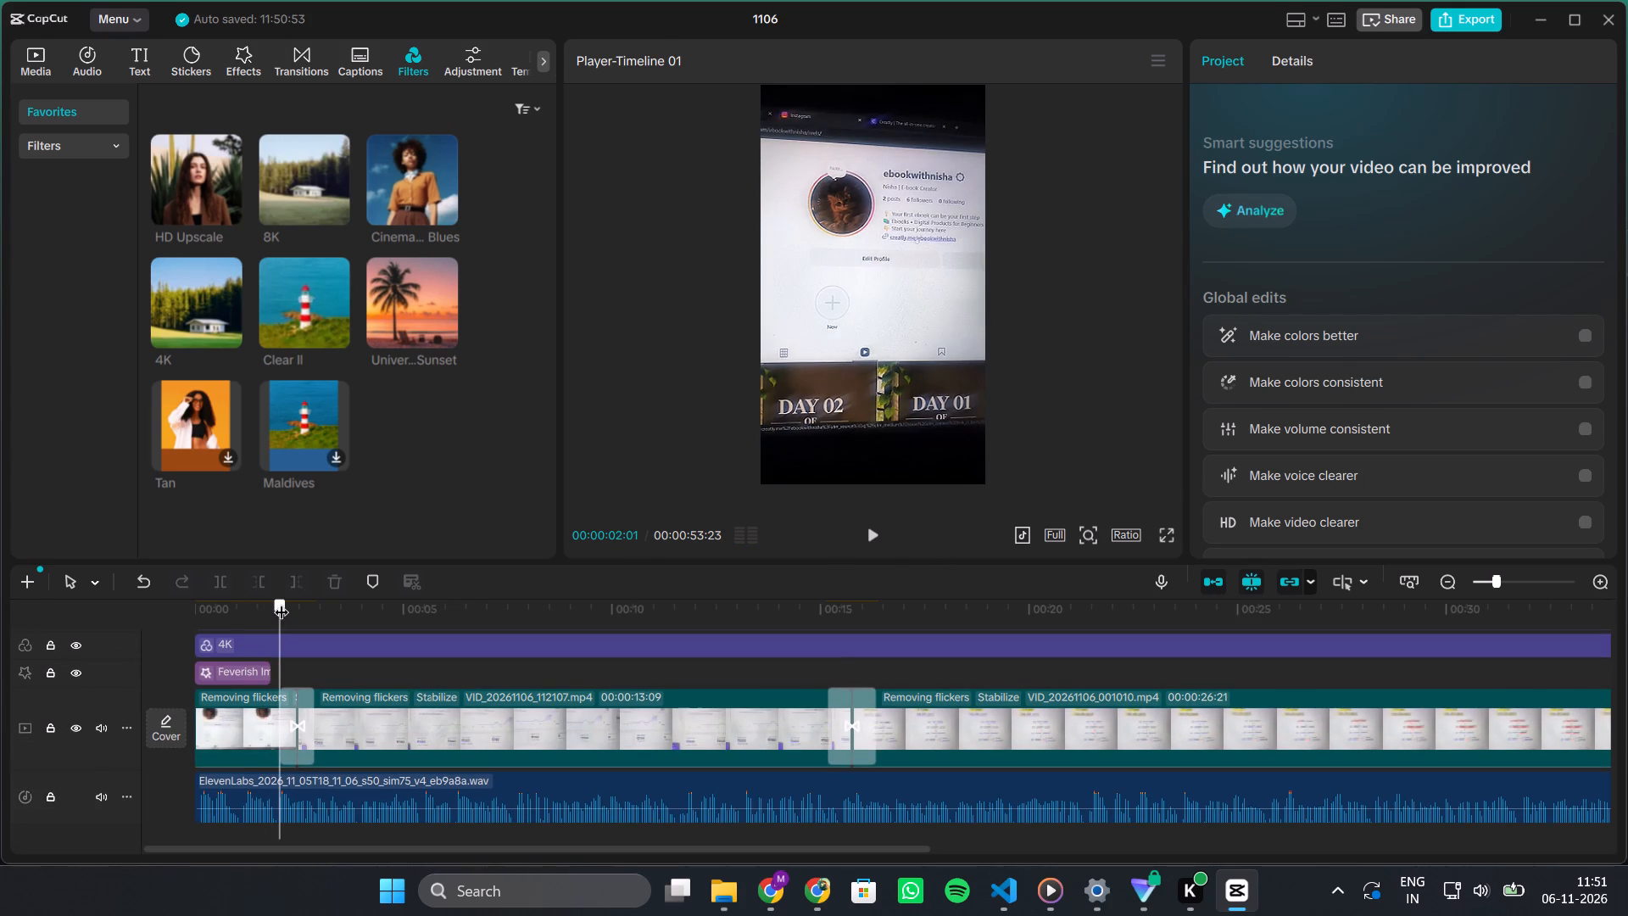
pyautogui.moveTo(282, 601); pyautogui.dragTo(295, 596)
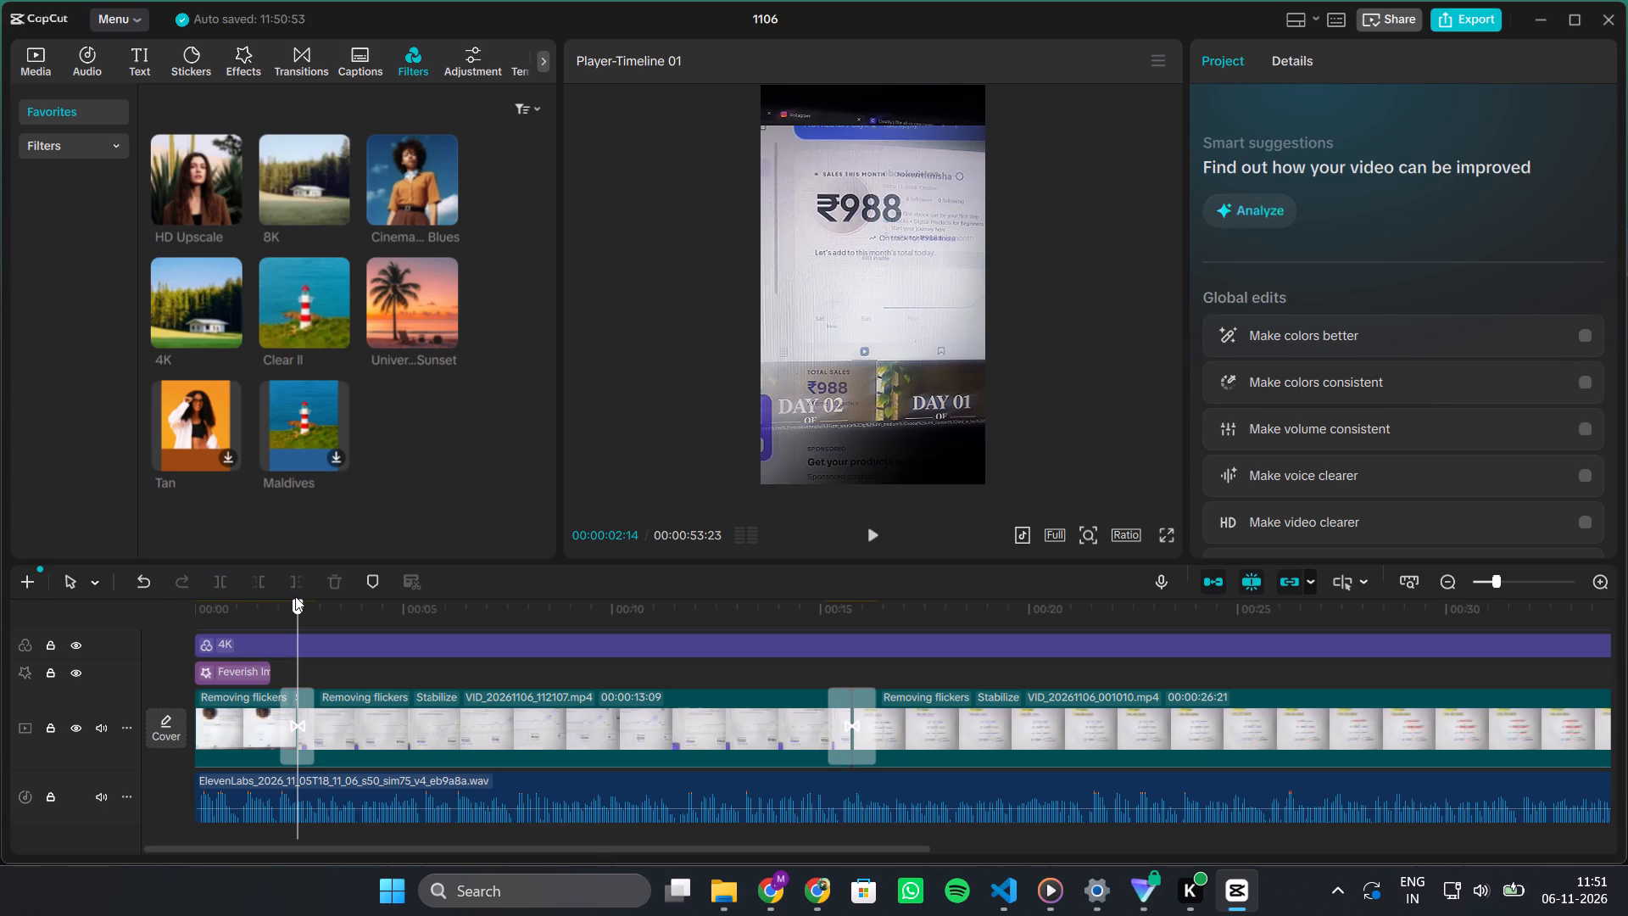
pyautogui.moveTo(295, 596); pyautogui.dragTo(289, 599)
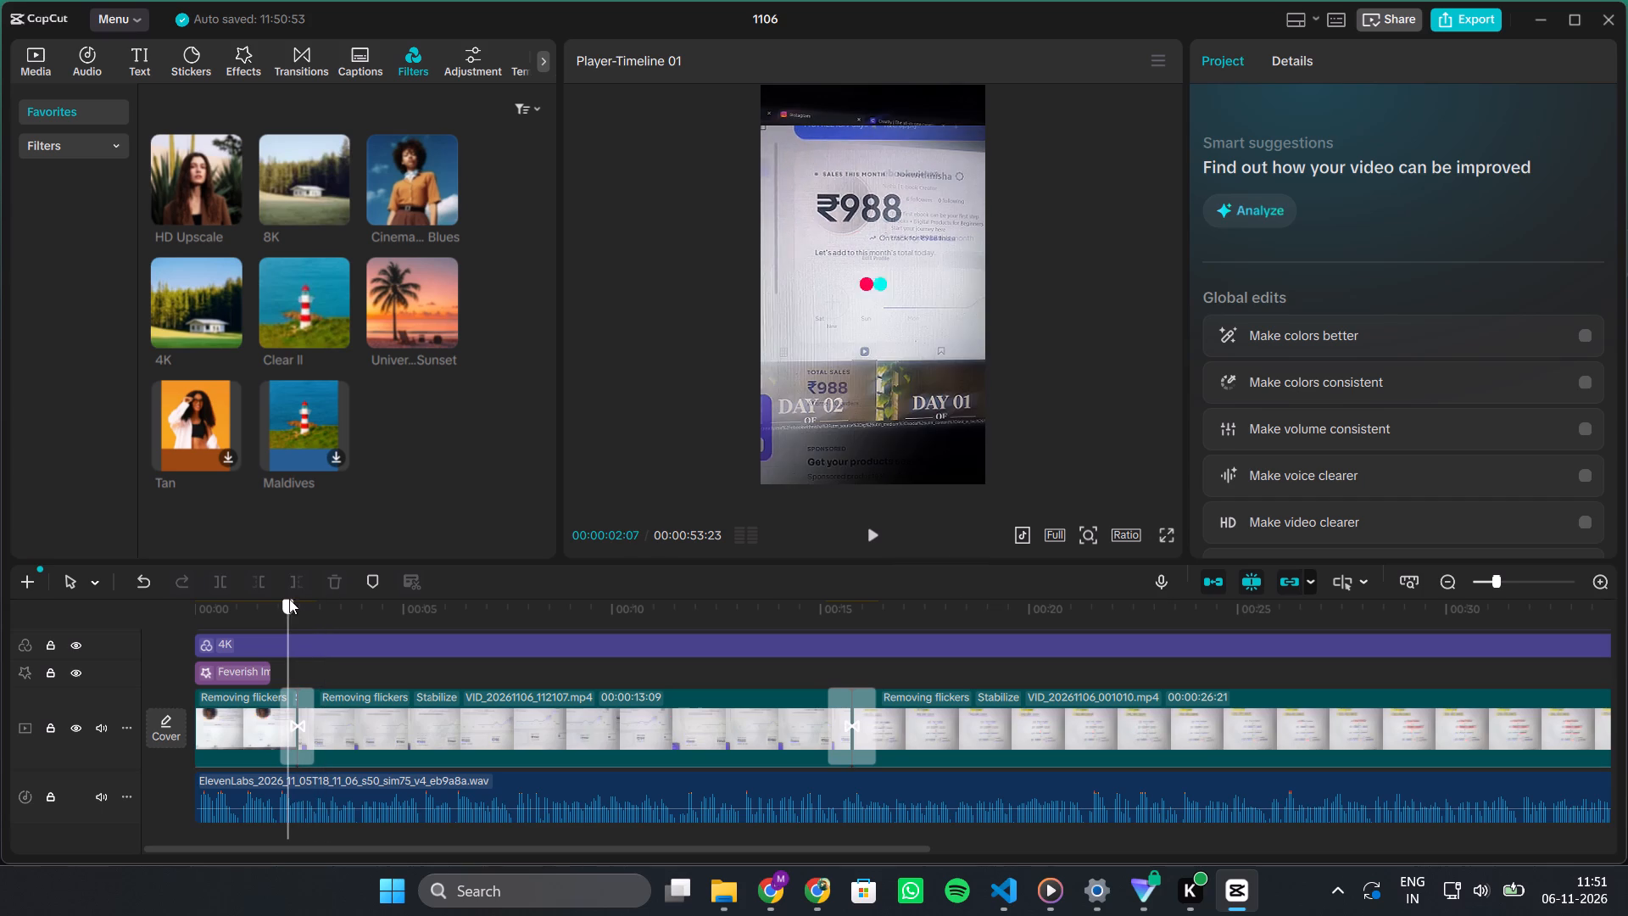
pyautogui.moveTo(289, 599); pyautogui.dragTo(286, 600)
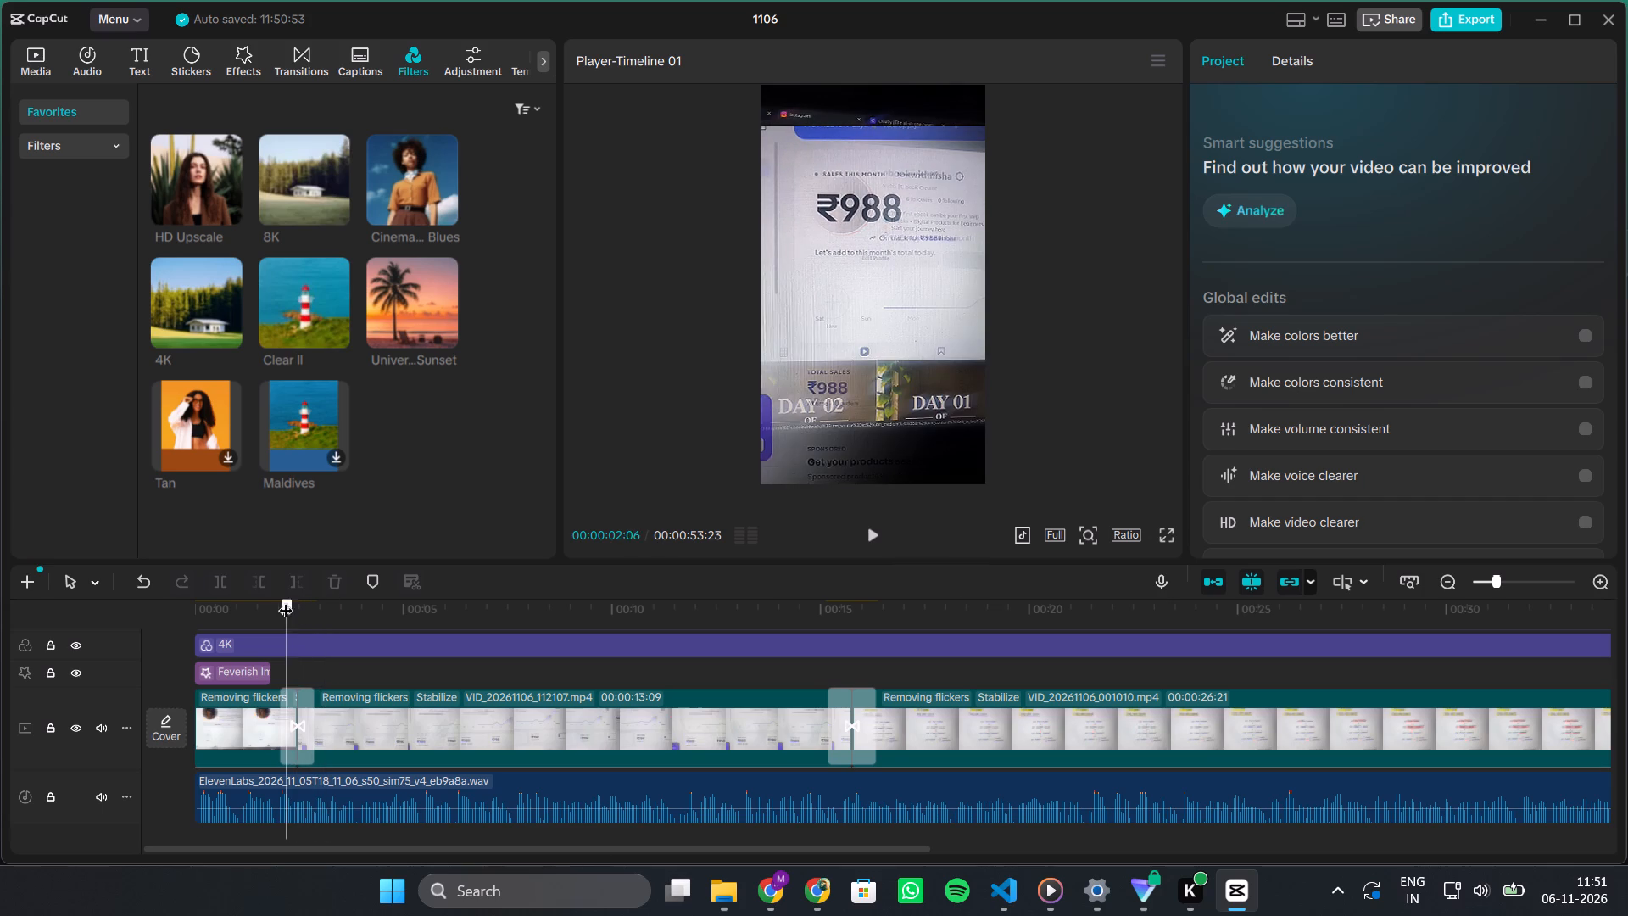
pyautogui.moveTo(286, 600); pyautogui.dragTo(158, 613)
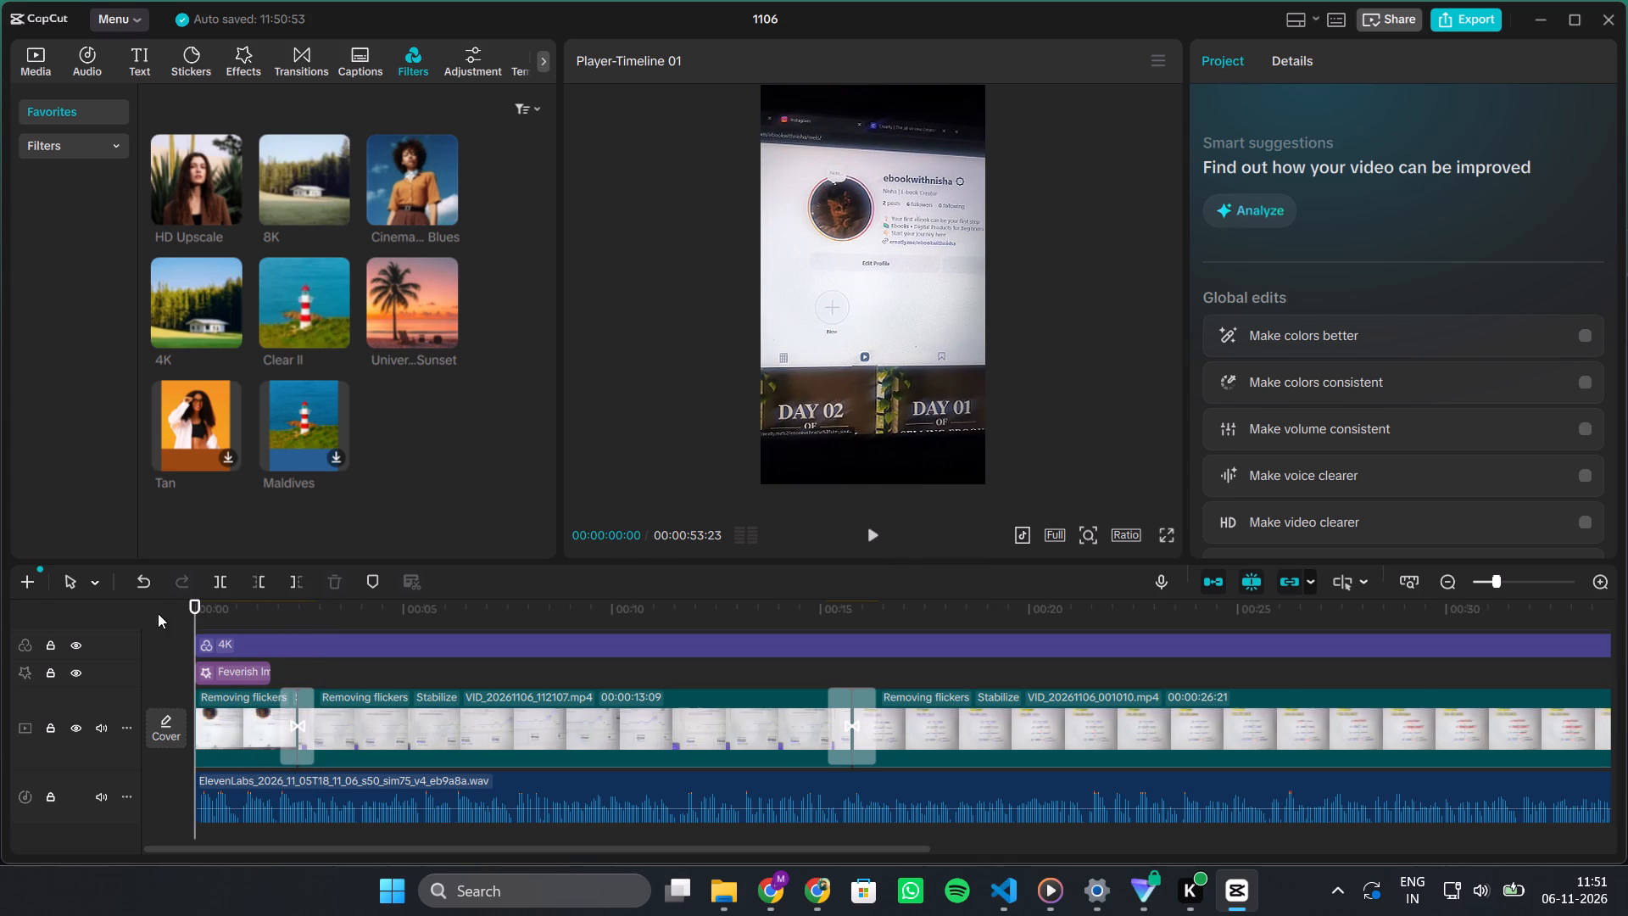
# Select the opening profile clip on the main video track to open its video settings.
pyautogui.click(269, 730)
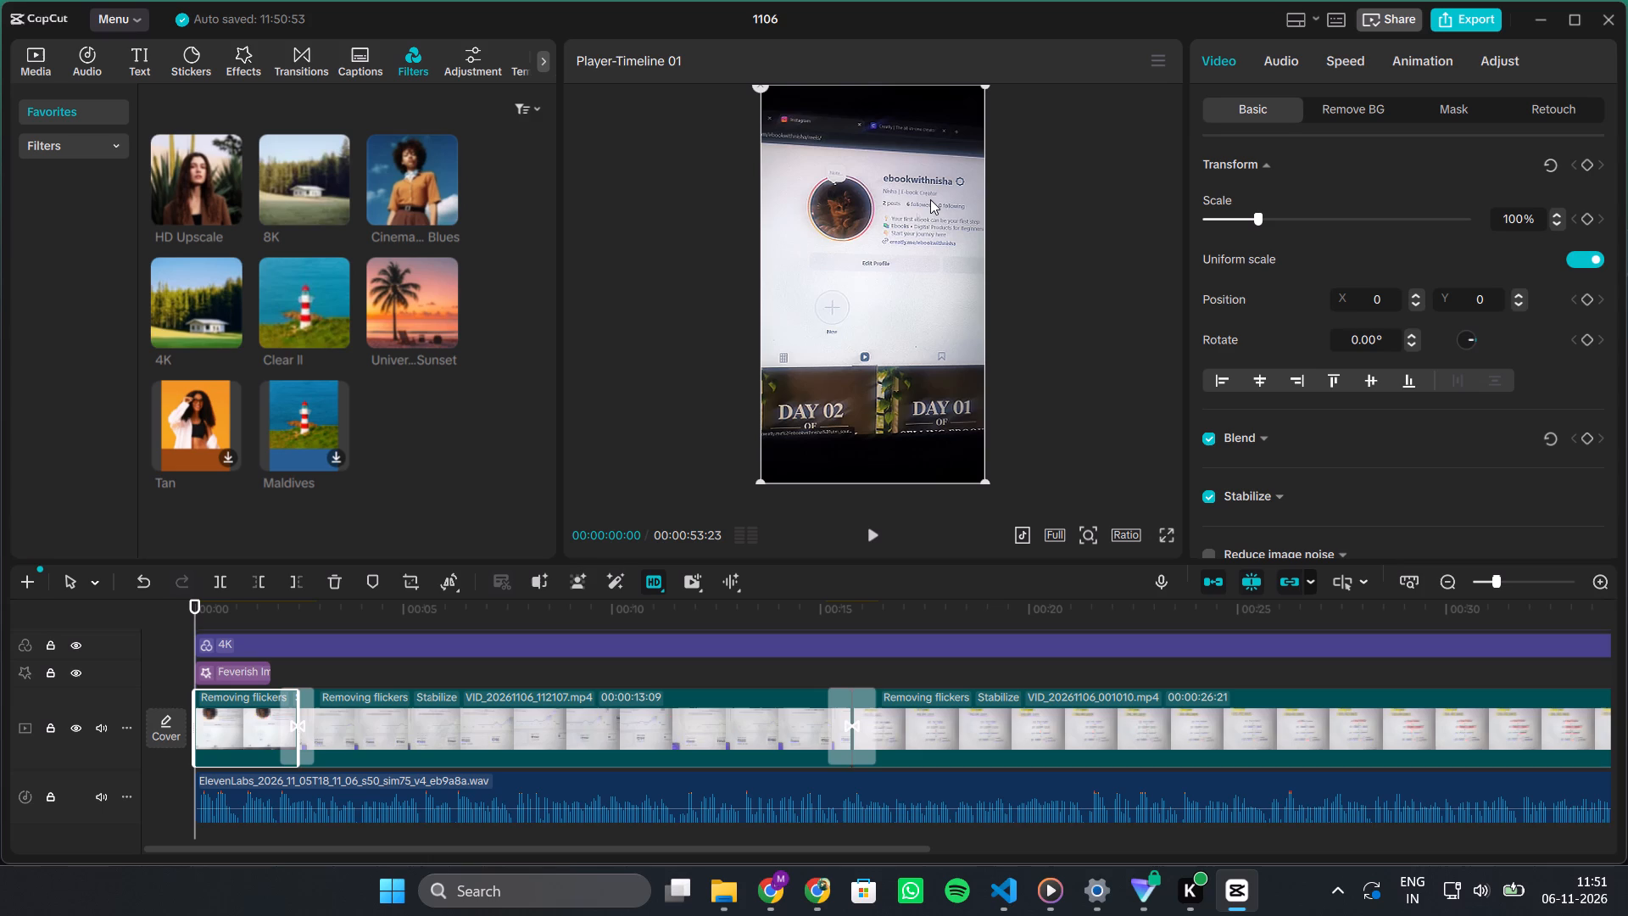
# Play the video from the start and move the sales dashboard clip VID_20261106_112107 up in the frame to Y position -283.
pyautogui.press('space')
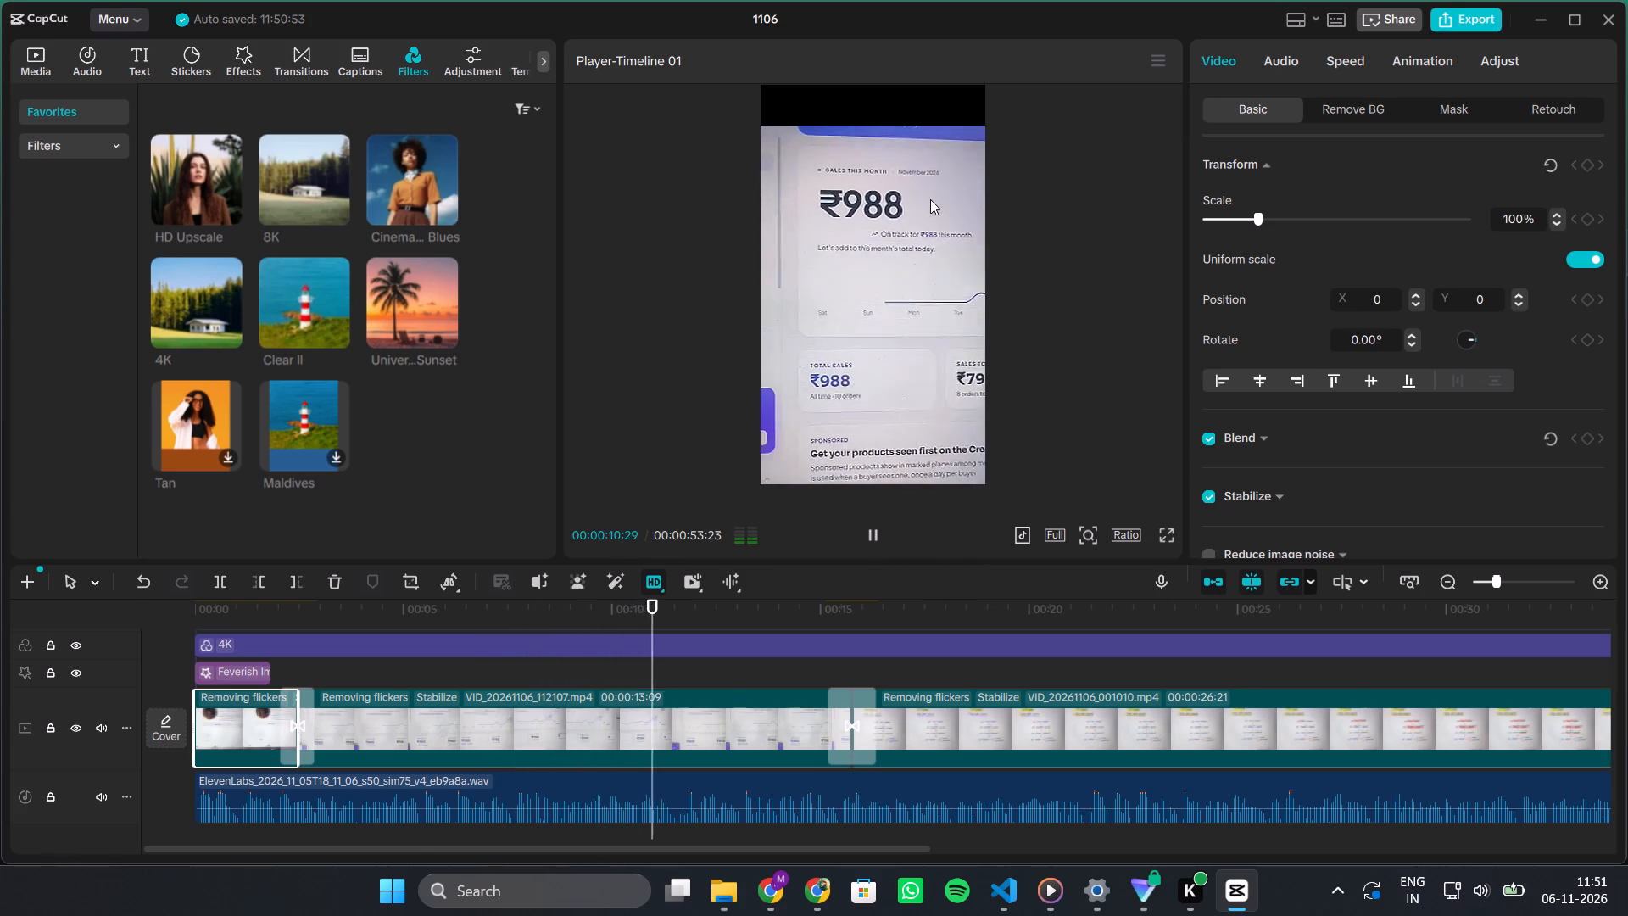
pyautogui.click(438, 740)
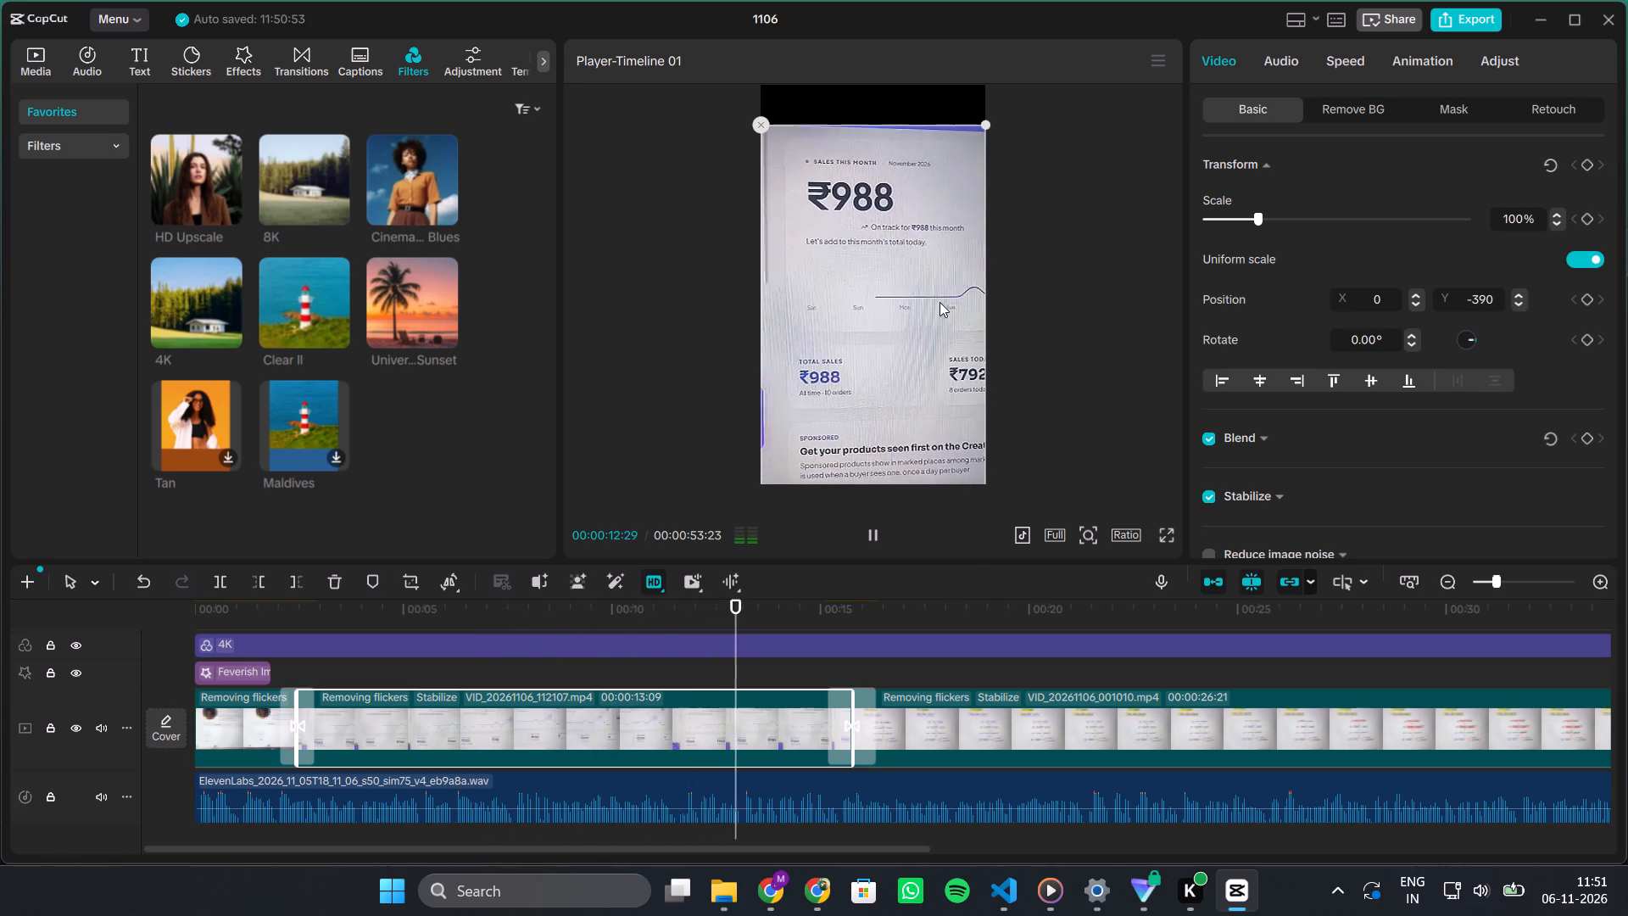
pyautogui.moveTo(948, 300); pyautogui.dragTo(951, 290)
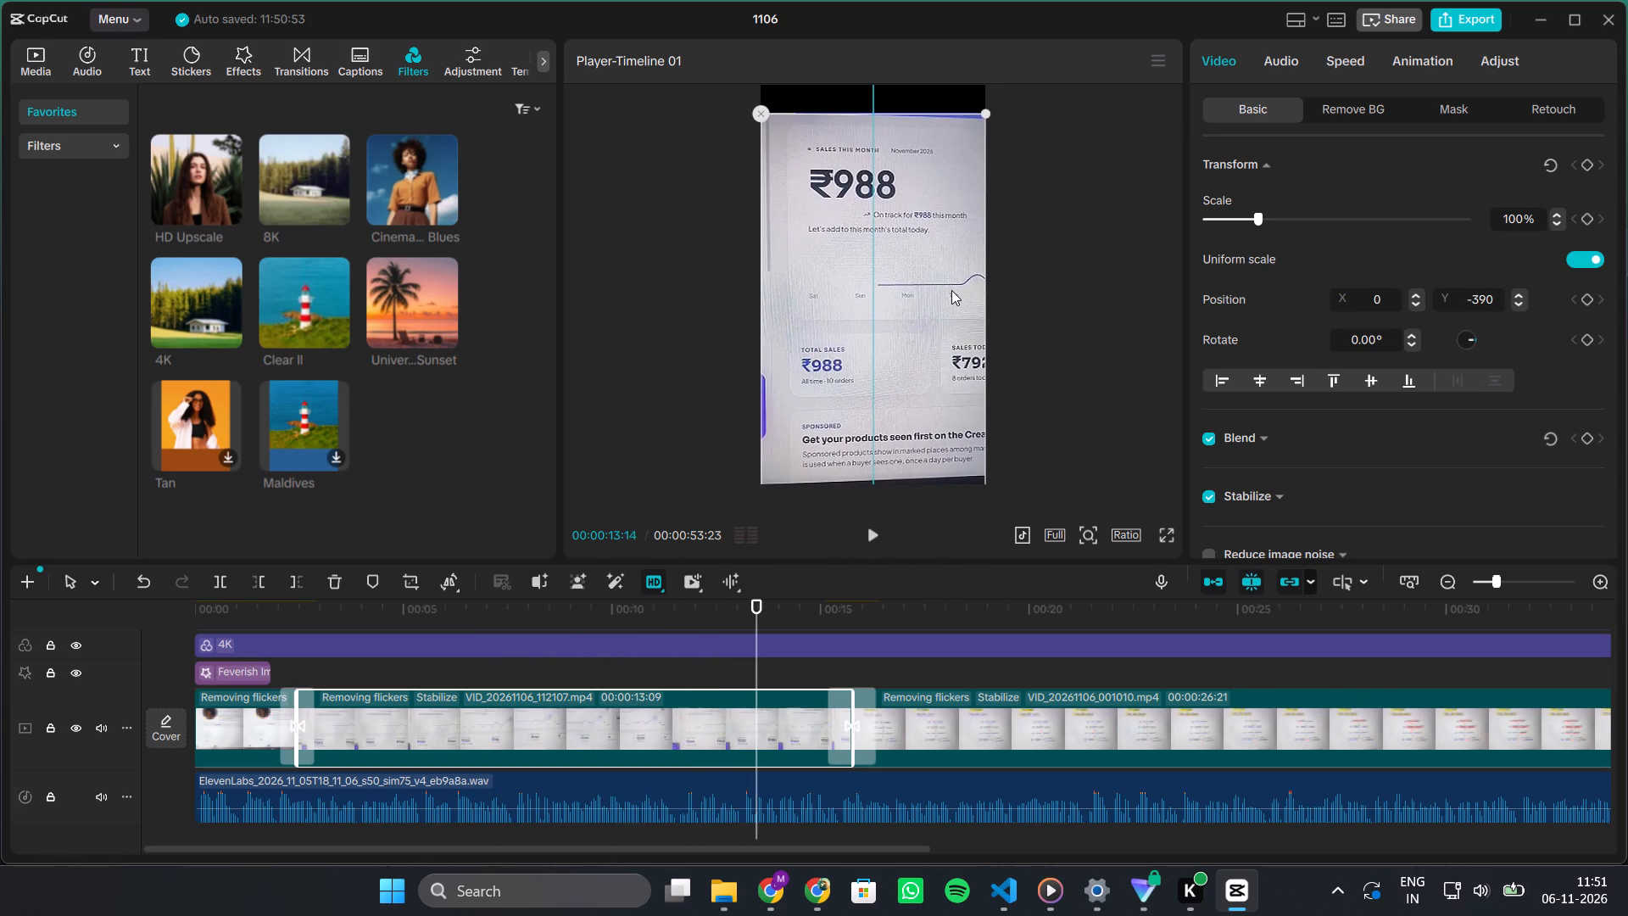
pyautogui.moveTo(951, 290); pyautogui.dragTo(951, 290)
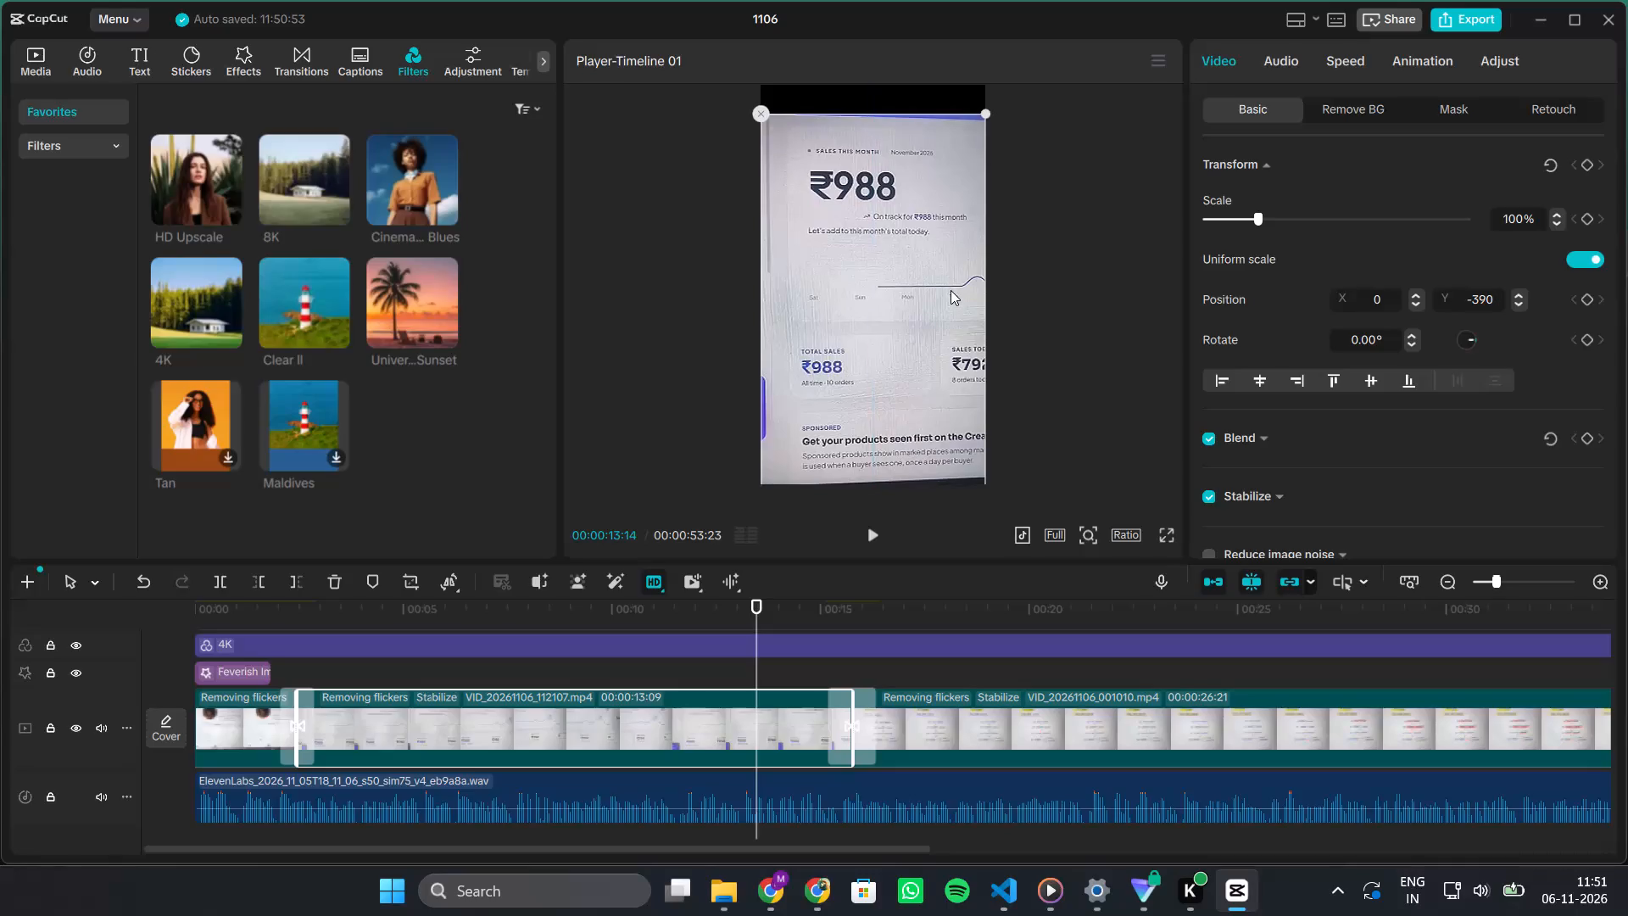
# Replace the Faded Swipe transition between the sales dashboard clip and the E-Book Process clip with the favorite Slow Fade.
pyautogui.press('space')
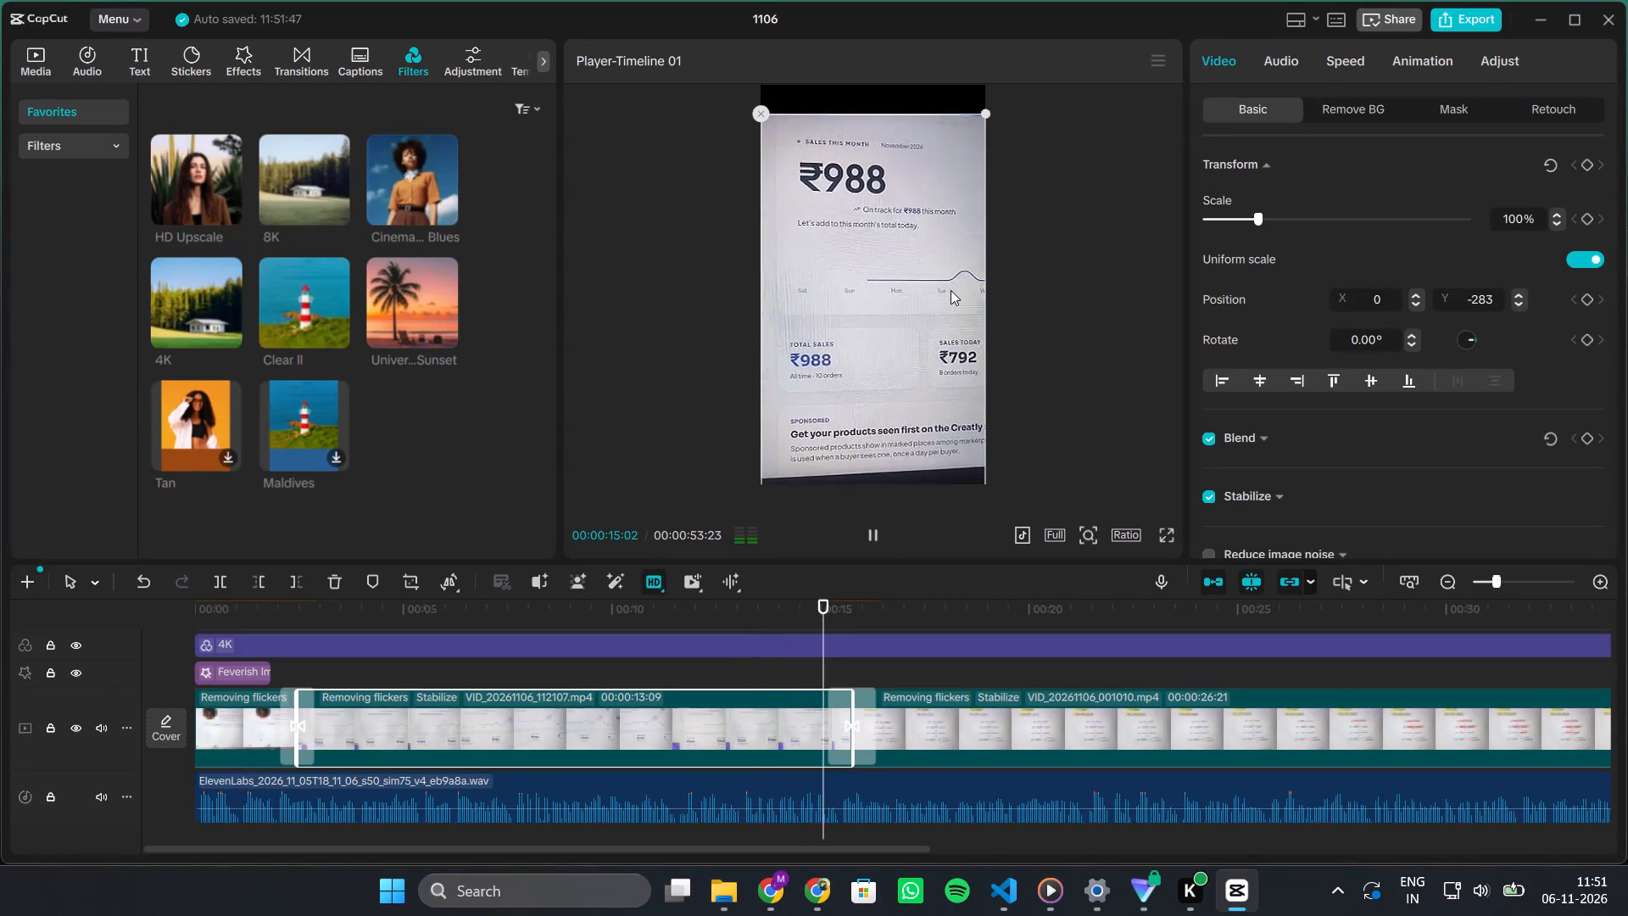
pyautogui.keyDown('ctrl'); pyautogui.scroll(-7, 951, 290); pyautogui.keyUp('ctrl')
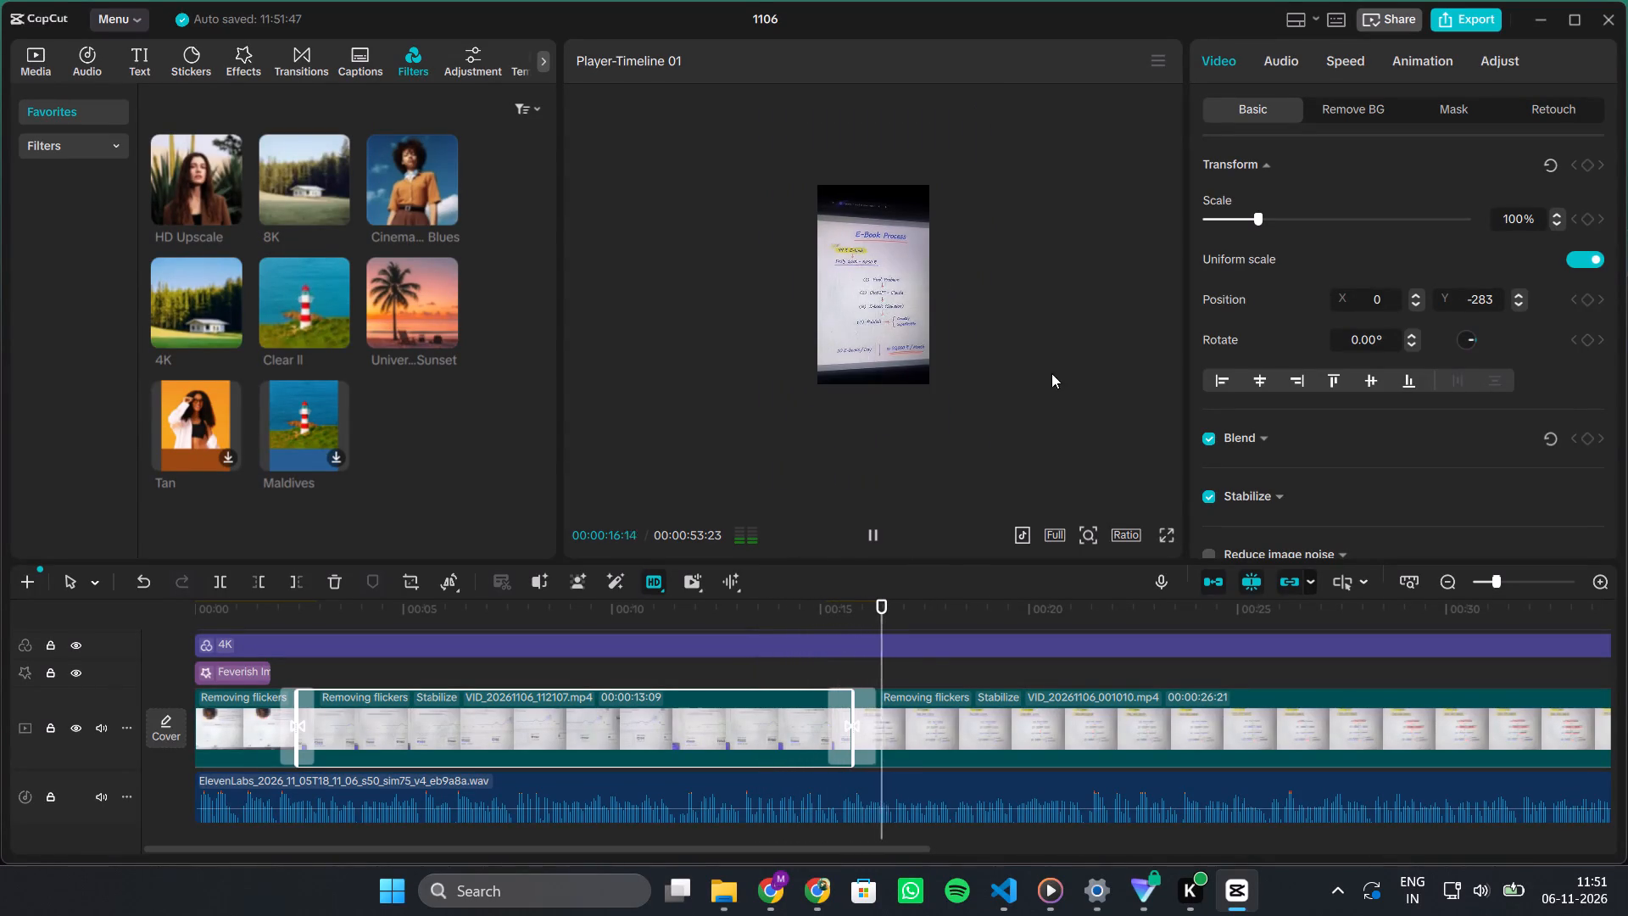
pyautogui.keyDown('ctrl'); pyautogui.scroll(-10, 862, 715); pyautogui.keyUp('ctrl')
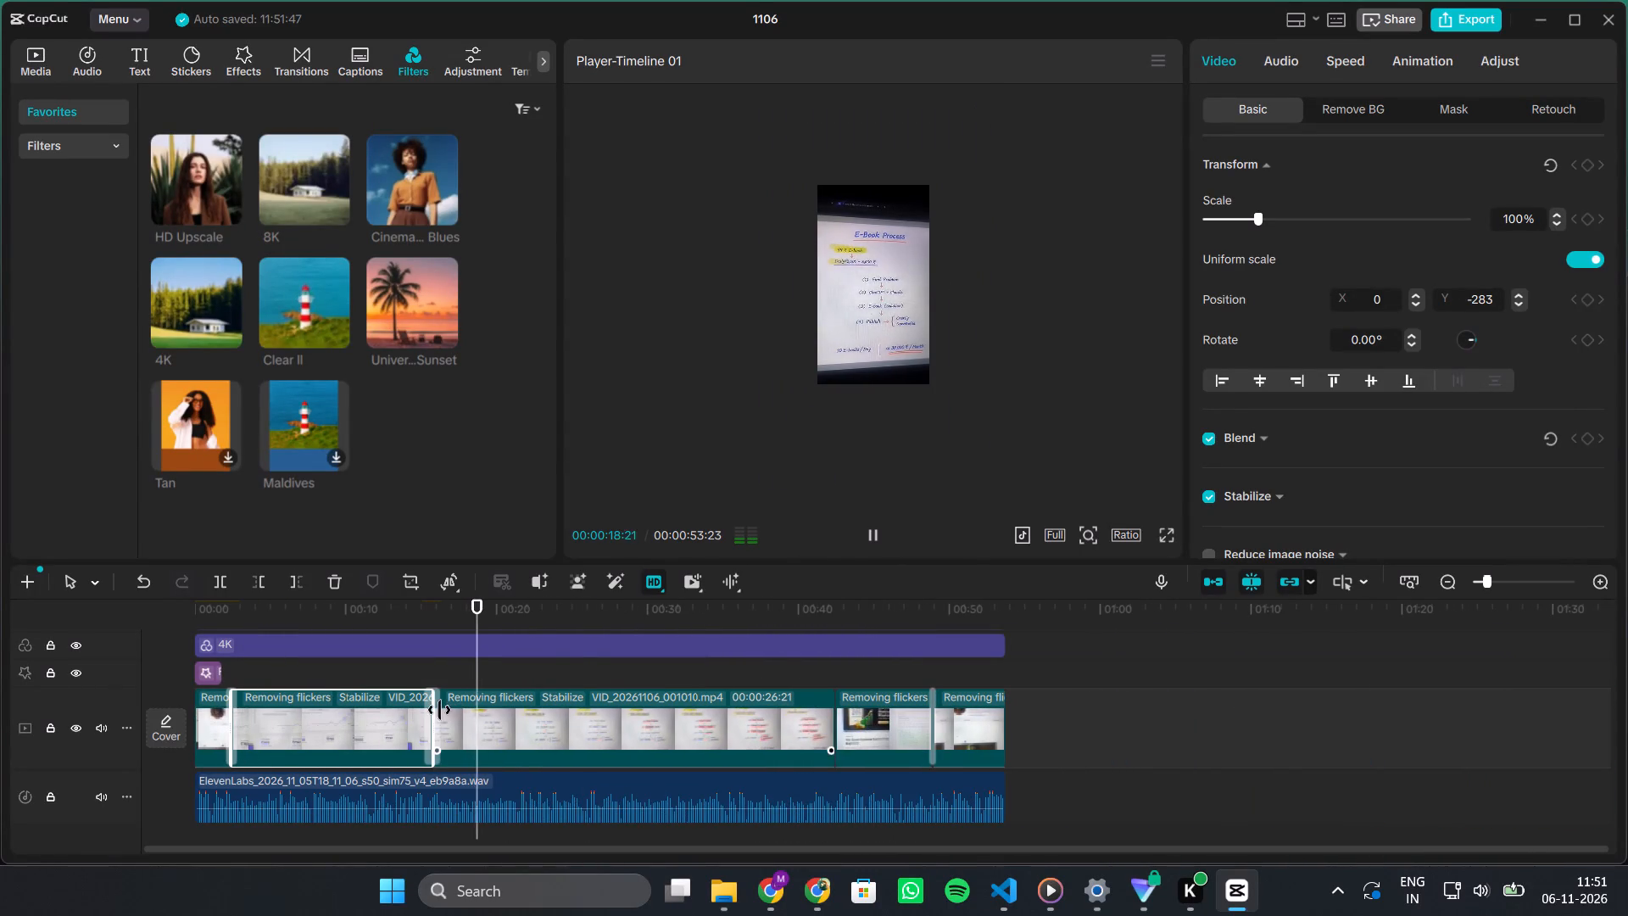
pyautogui.click(429, 666)
pyautogui.click(429, 666)
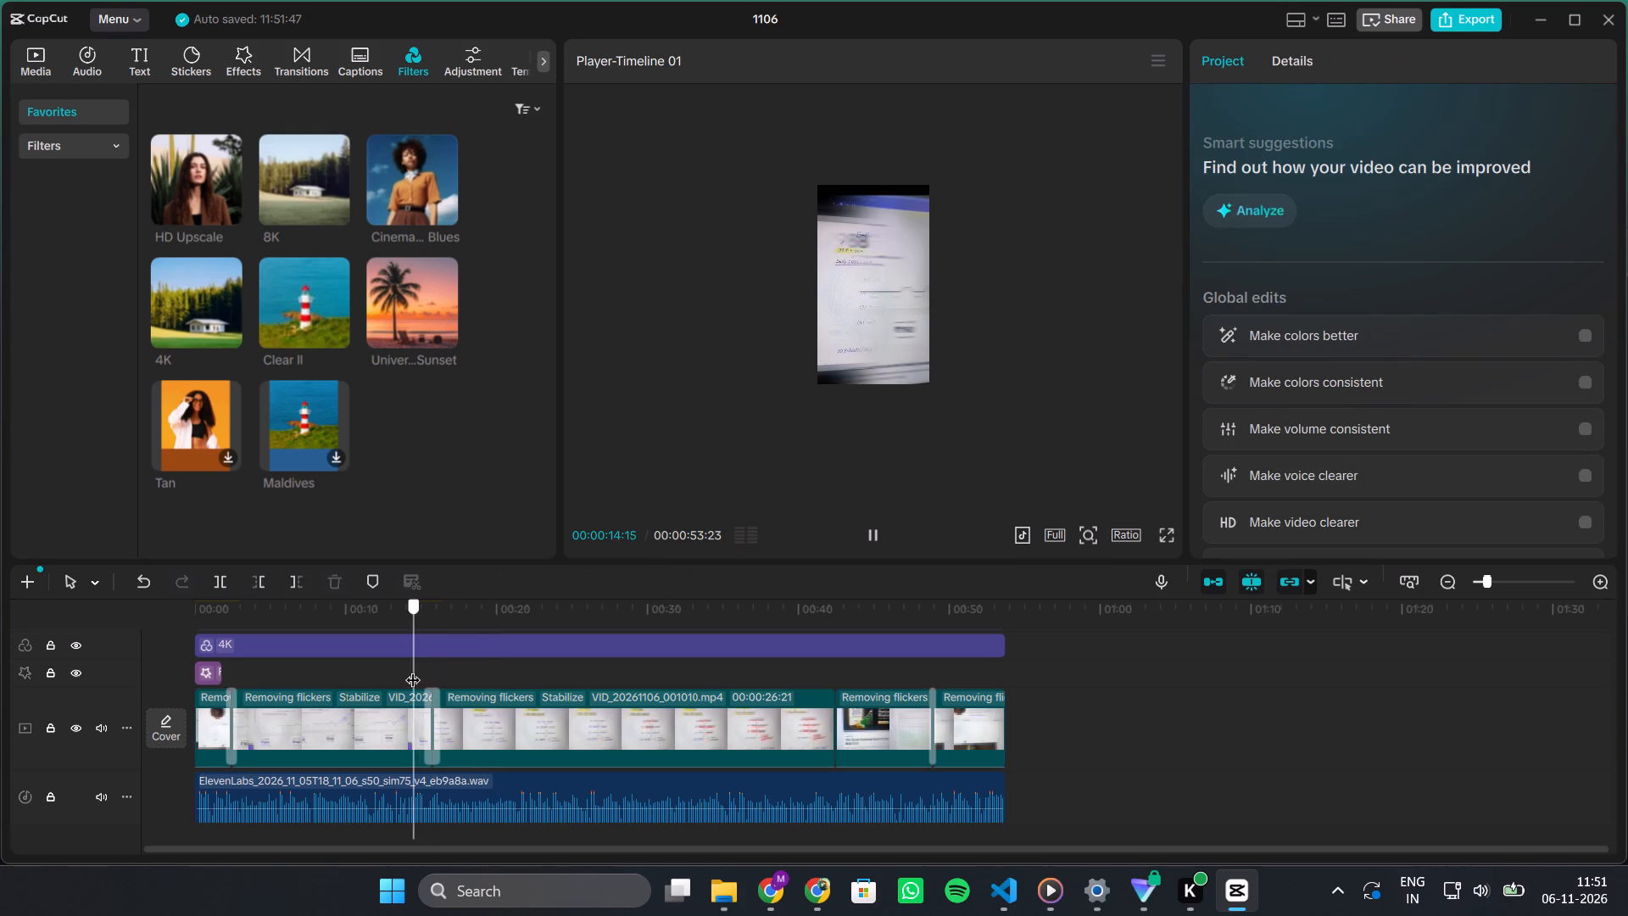
pyautogui.click(431, 712)
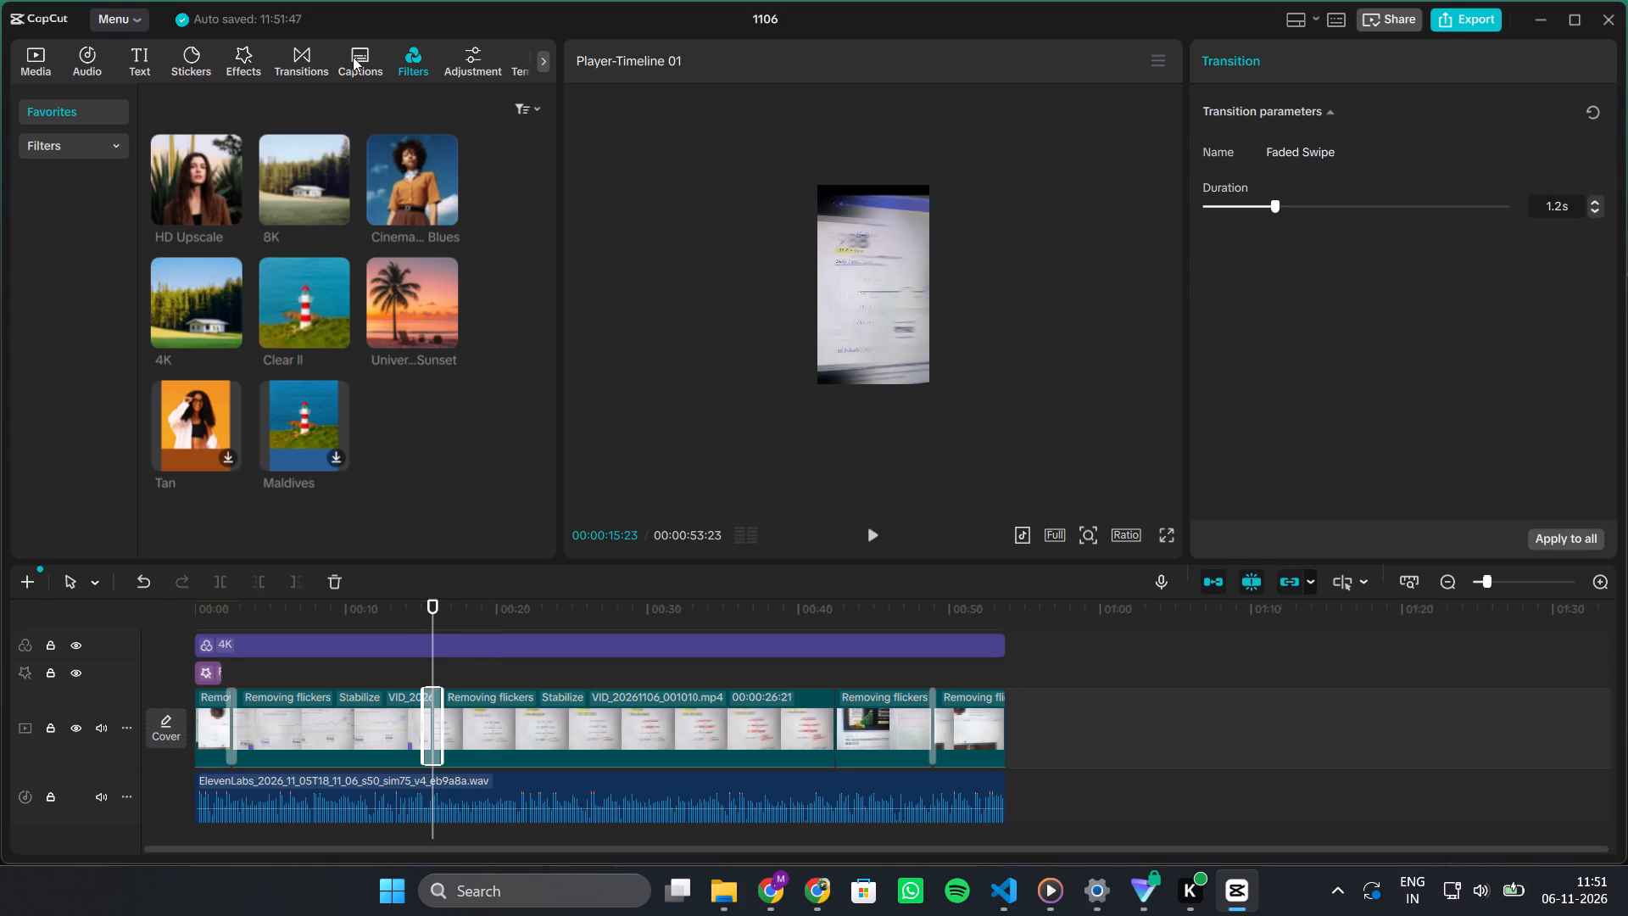
pyautogui.click(295, 59)
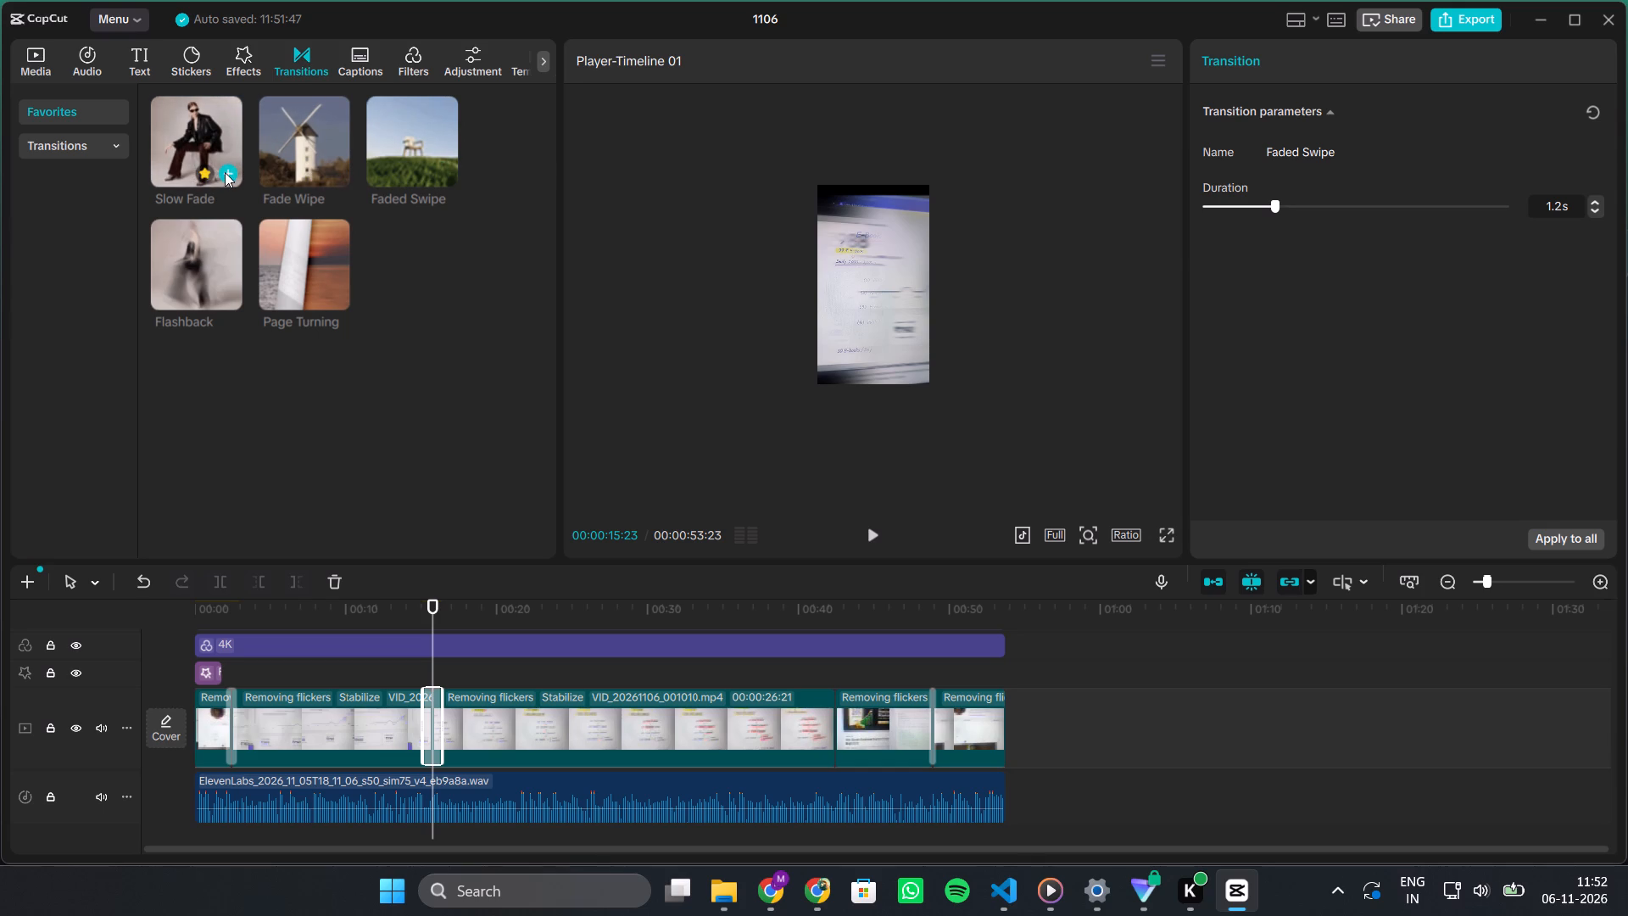
pyautogui.click(225, 172)
# Play the timeline over the Slow Fade transition into the E-Book Process clip to check how it looks.
pyautogui.keyDown('ctrl'); pyautogui.scroll(10, 421, 682); pyautogui.keyUp('ctrl')
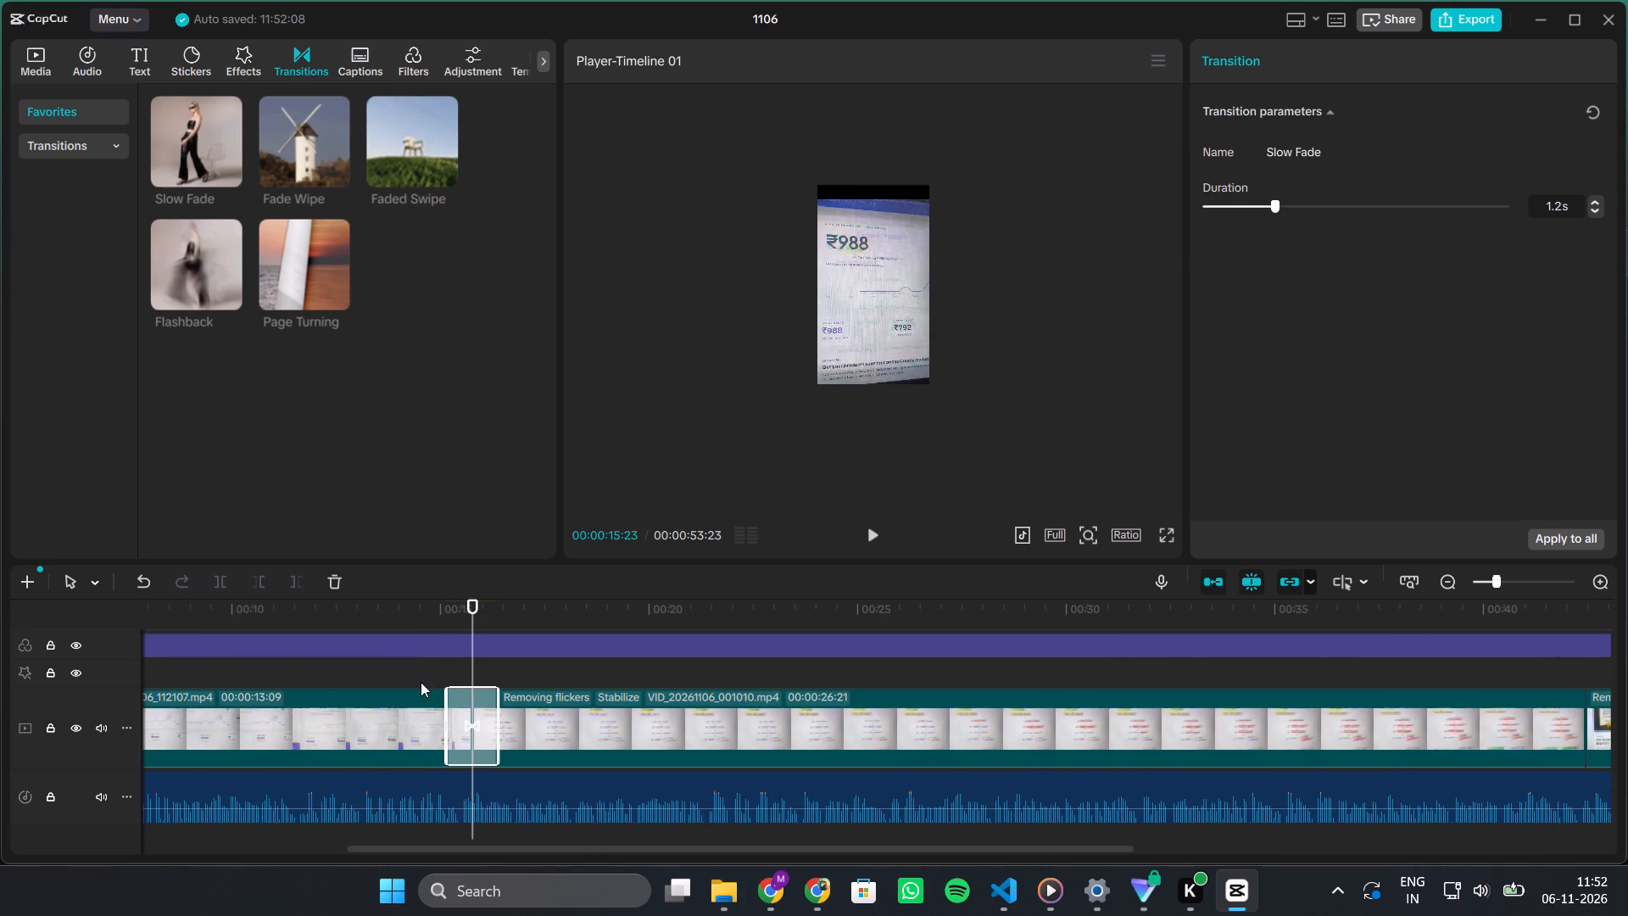
pyautogui.click(400, 649)
pyautogui.click(400, 692)
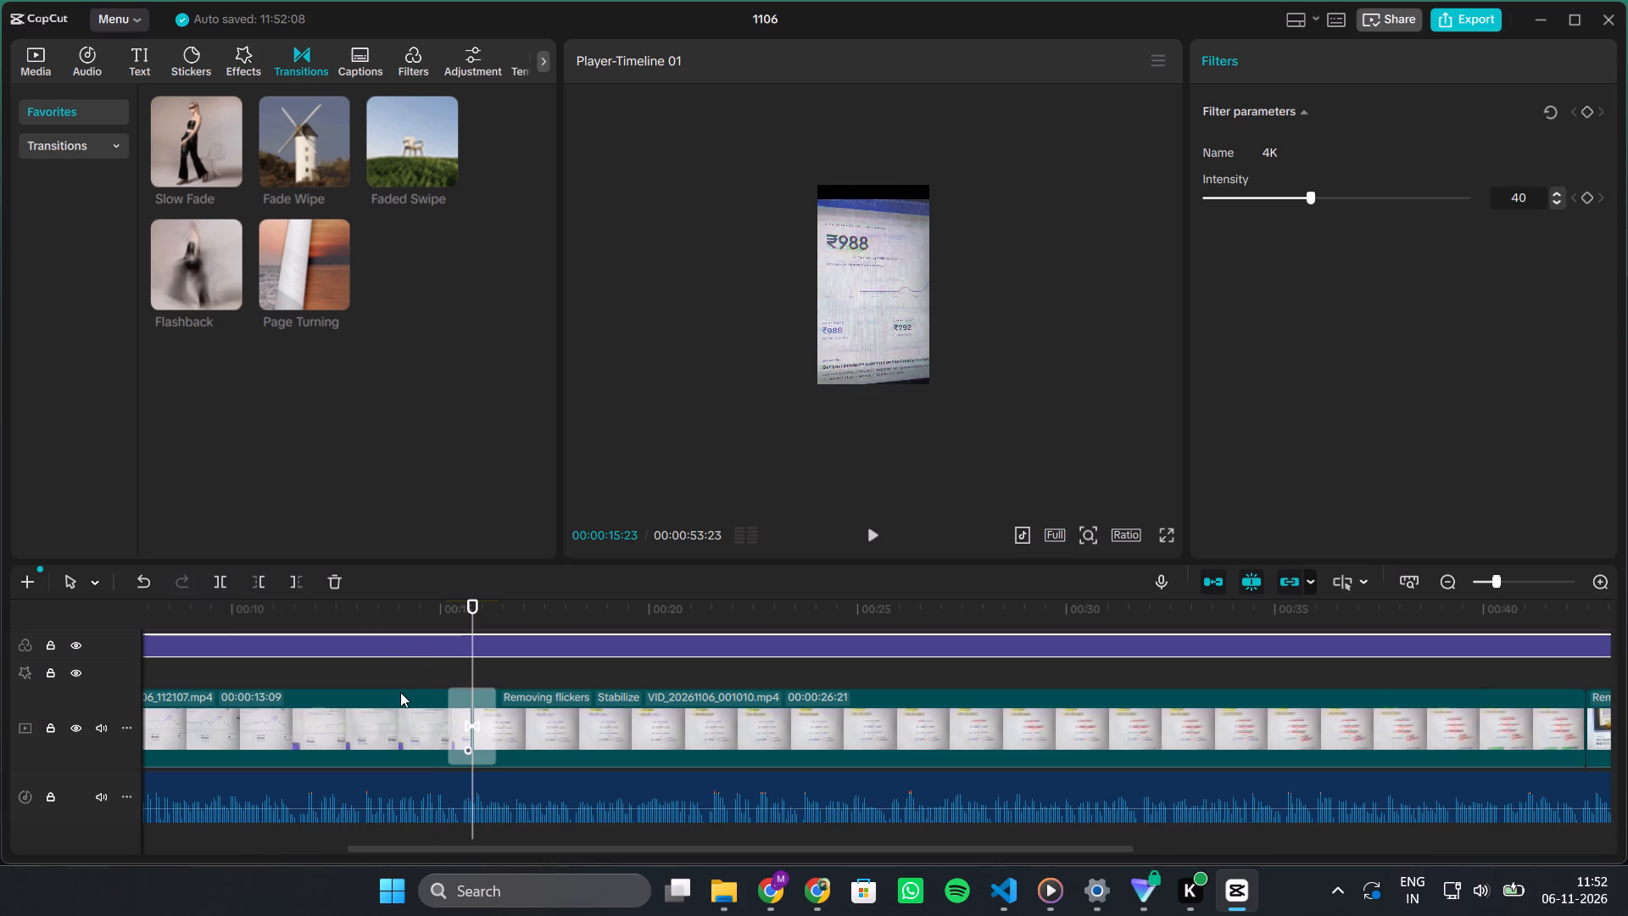
pyautogui.click(411, 654)
pyautogui.press('space')
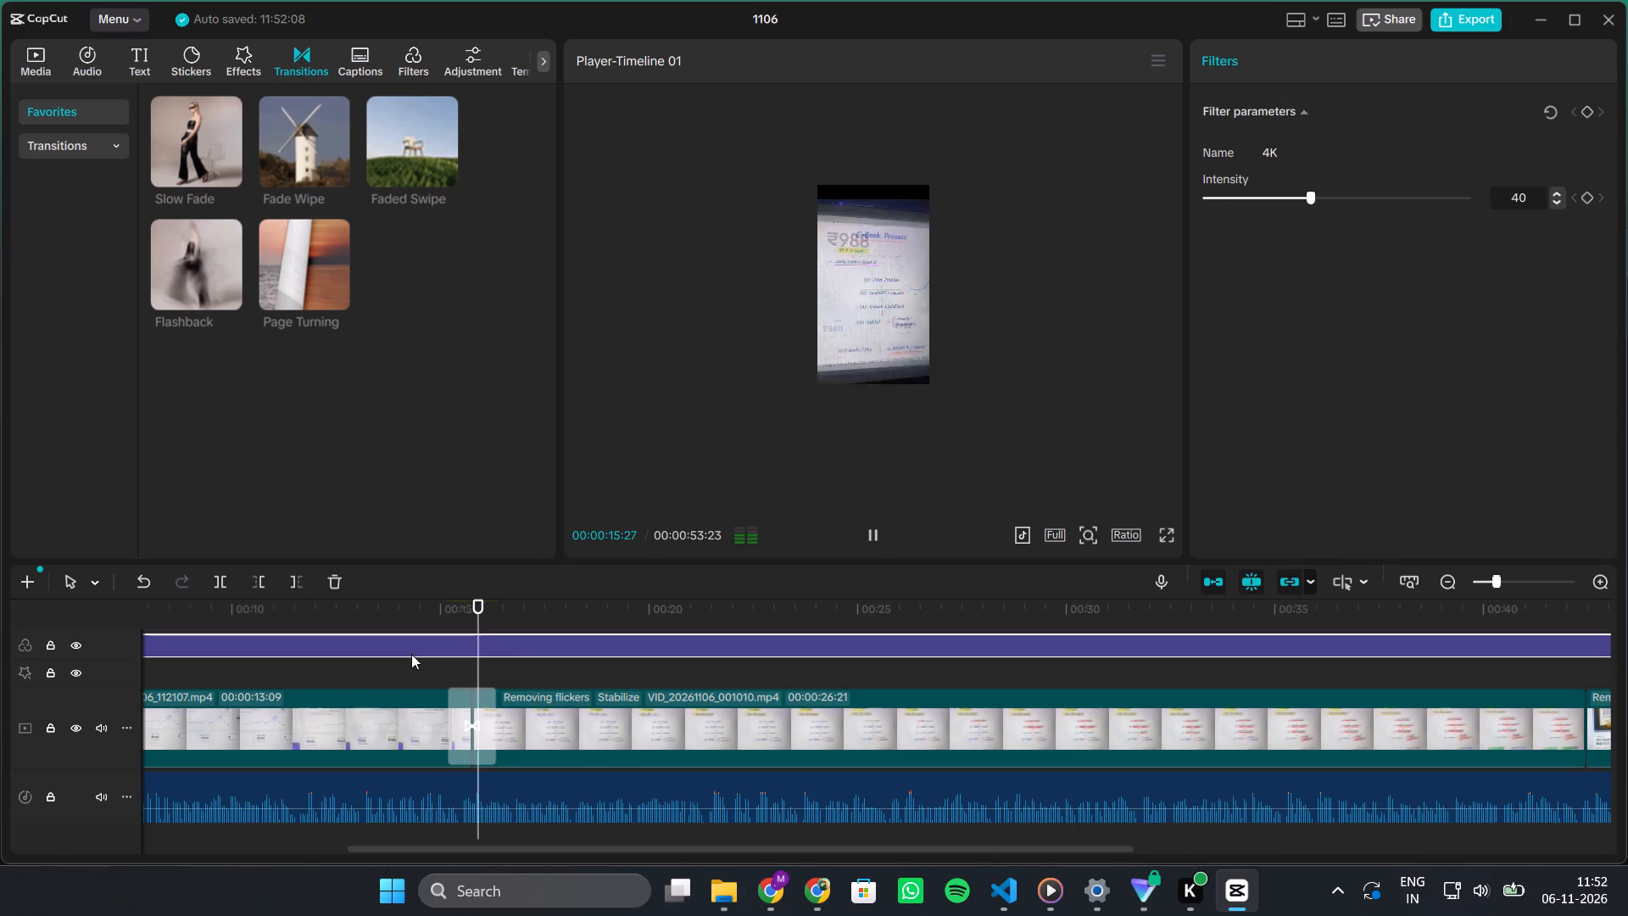
pyautogui.click(393, 669)
pyautogui.press('space')
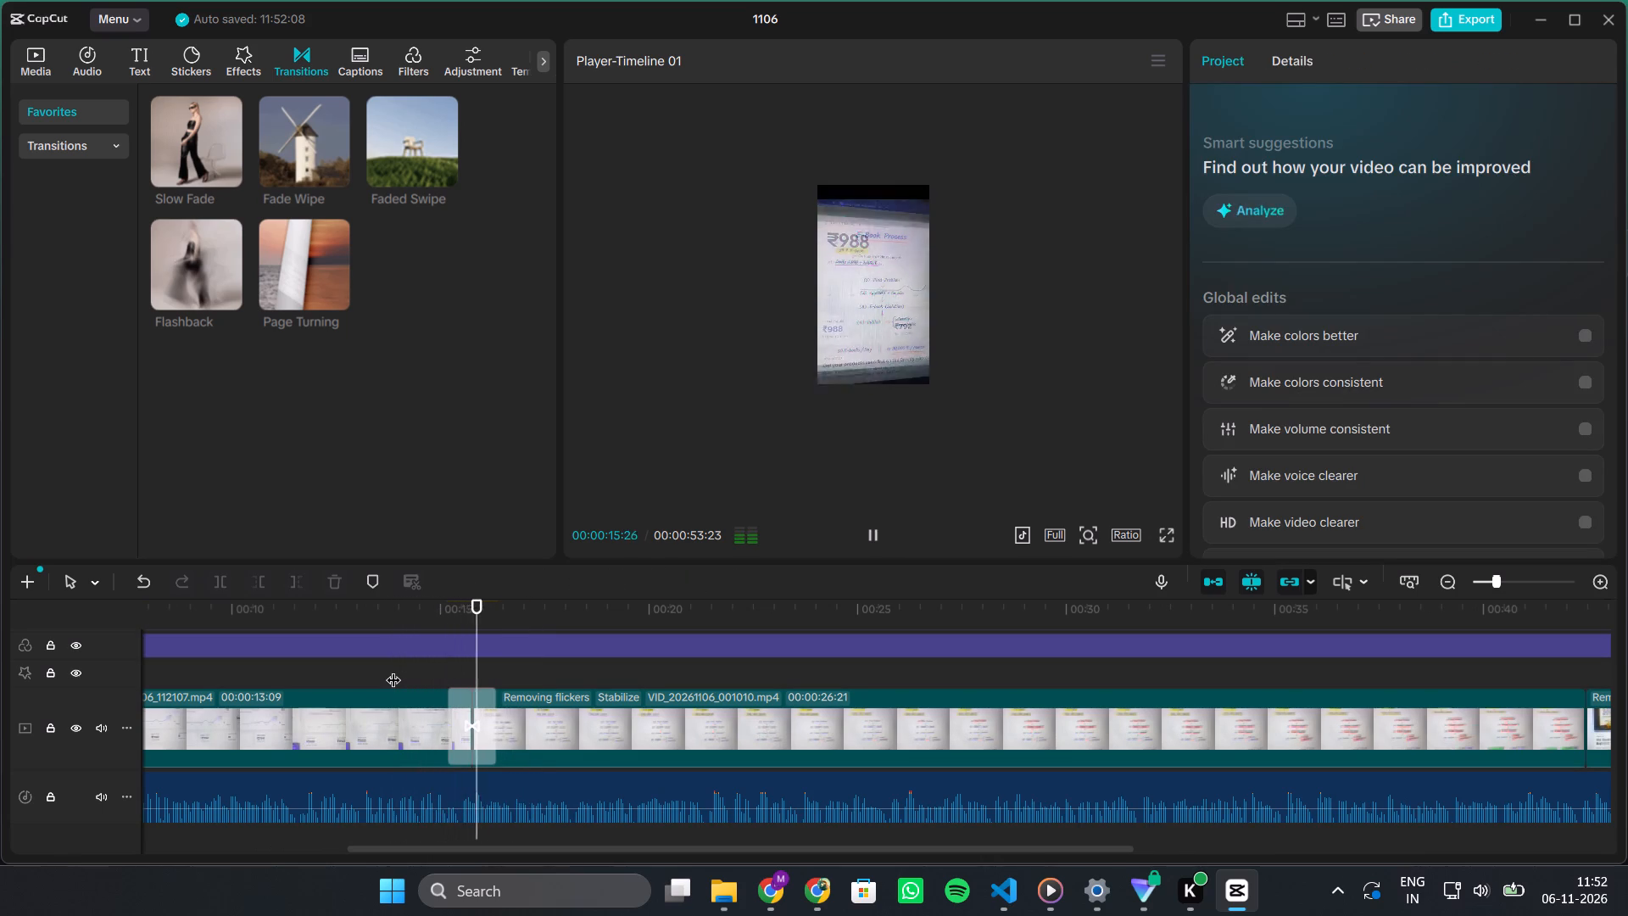
pyautogui.keyDown('ctrl'); pyautogui.scroll(20, 393, 669); pyautogui.keyUp('ctrl')
pyautogui.keyDown('ctrl'); pyautogui.scroll(2, 393, 669); pyautogui.keyUp('ctrl')
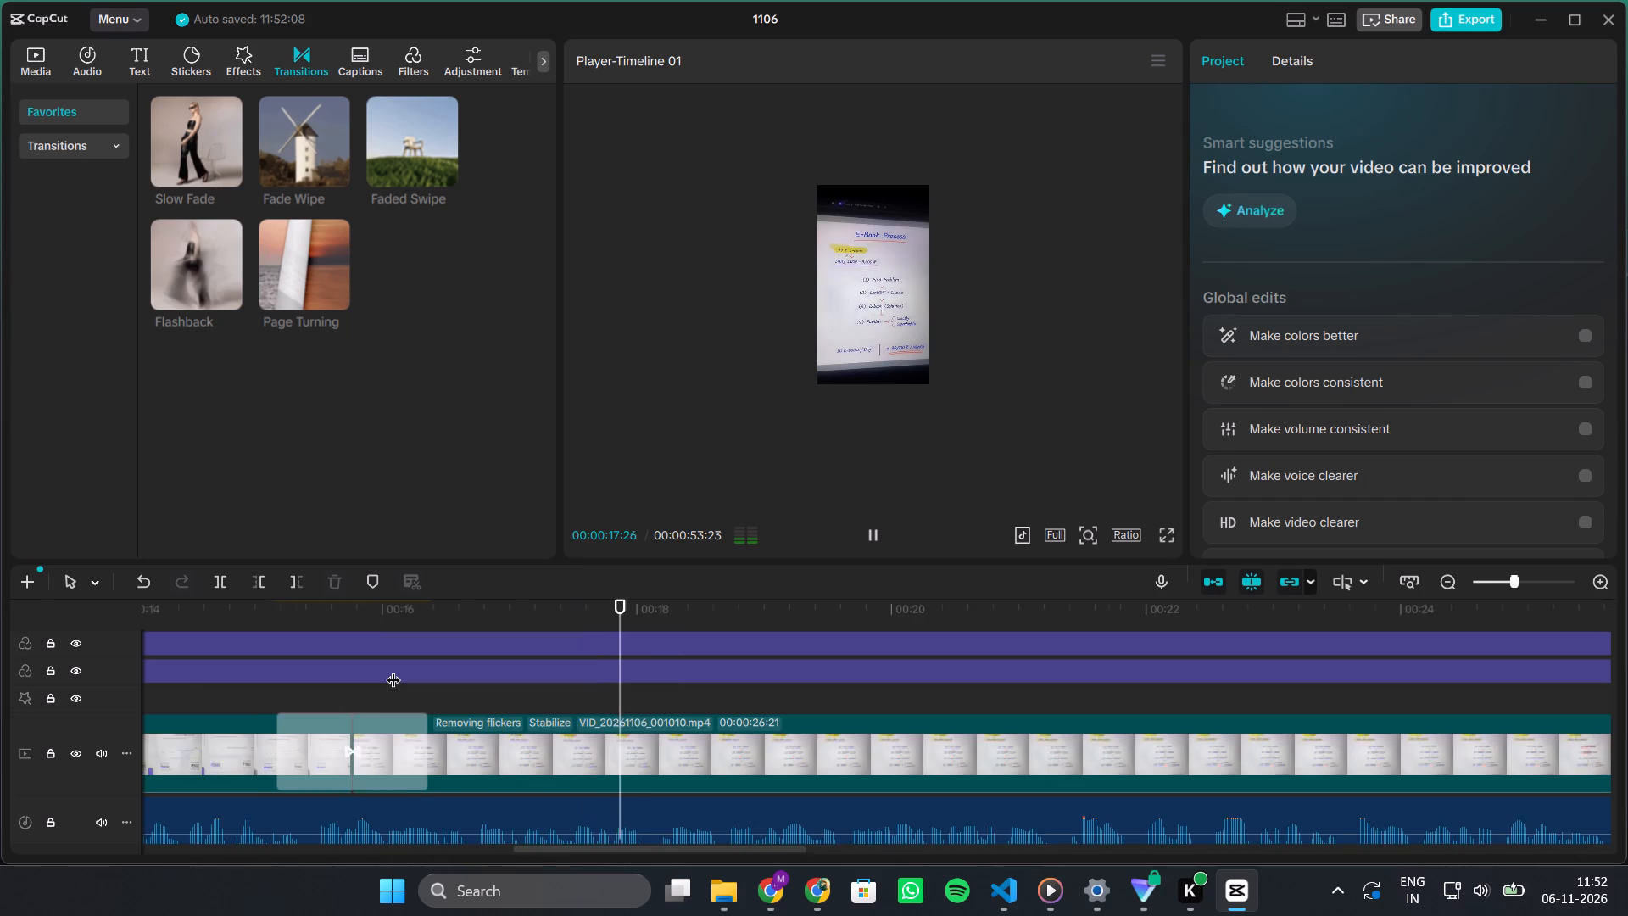
pyautogui.keyDown('ctrl'); pyautogui.scroll(8, 393, 669); pyautogui.keyUp('ctrl')
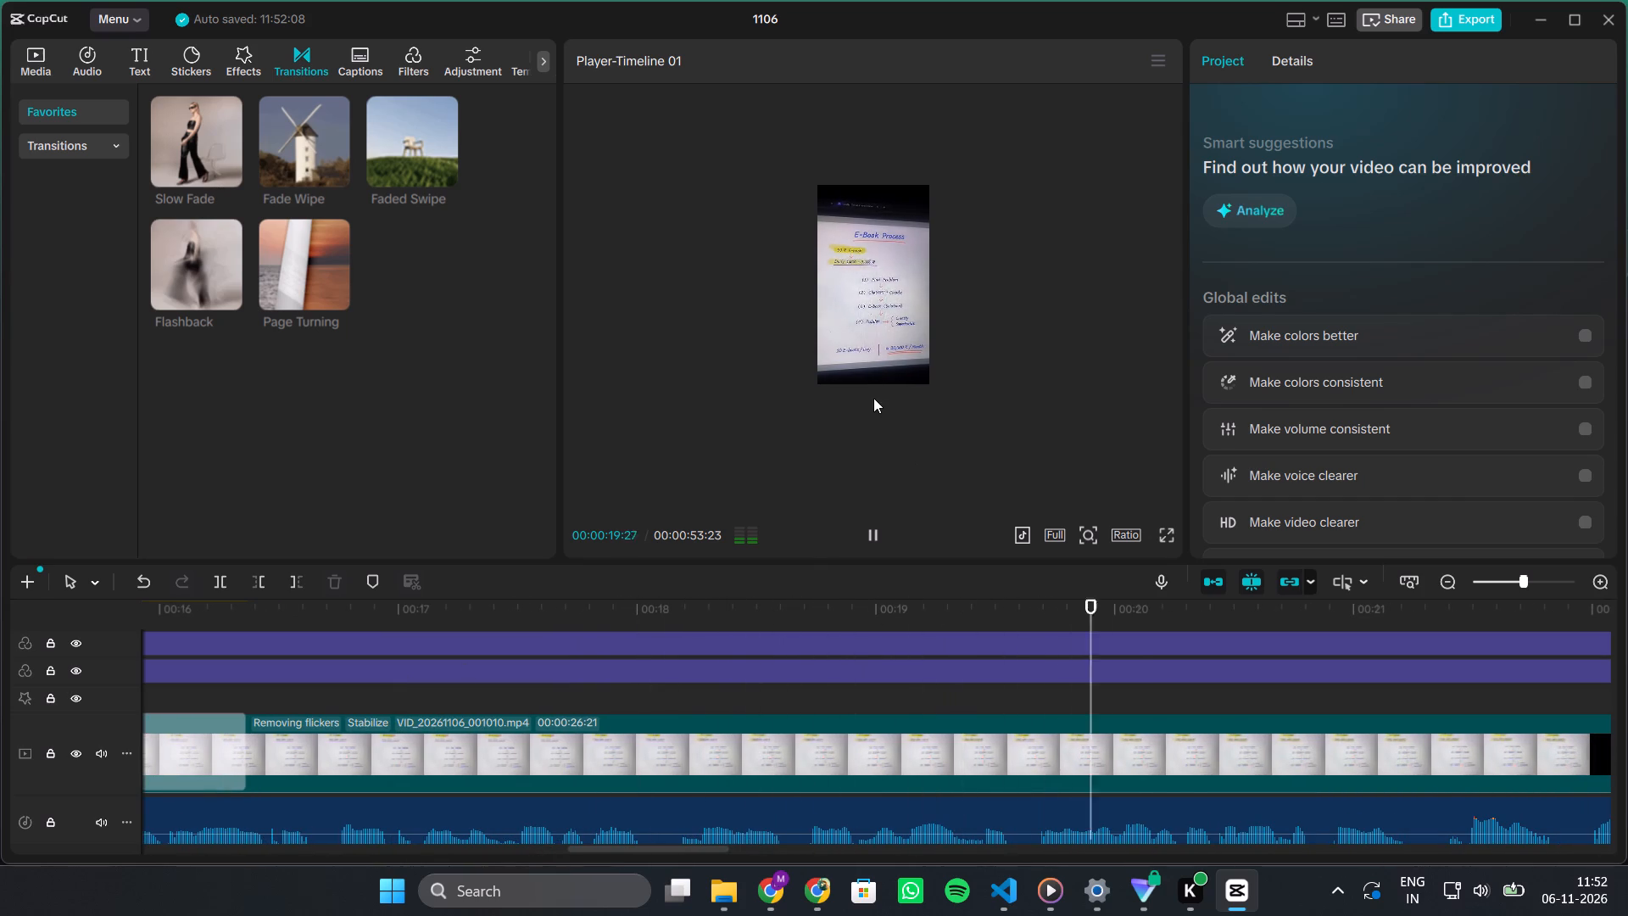
# Enlarge the preview and review the playback of the E-Book Process clip through to the start of the Ebook Business Starter Kit clip.
pyautogui.click(867, 342)
pyautogui.click(1045, 366)
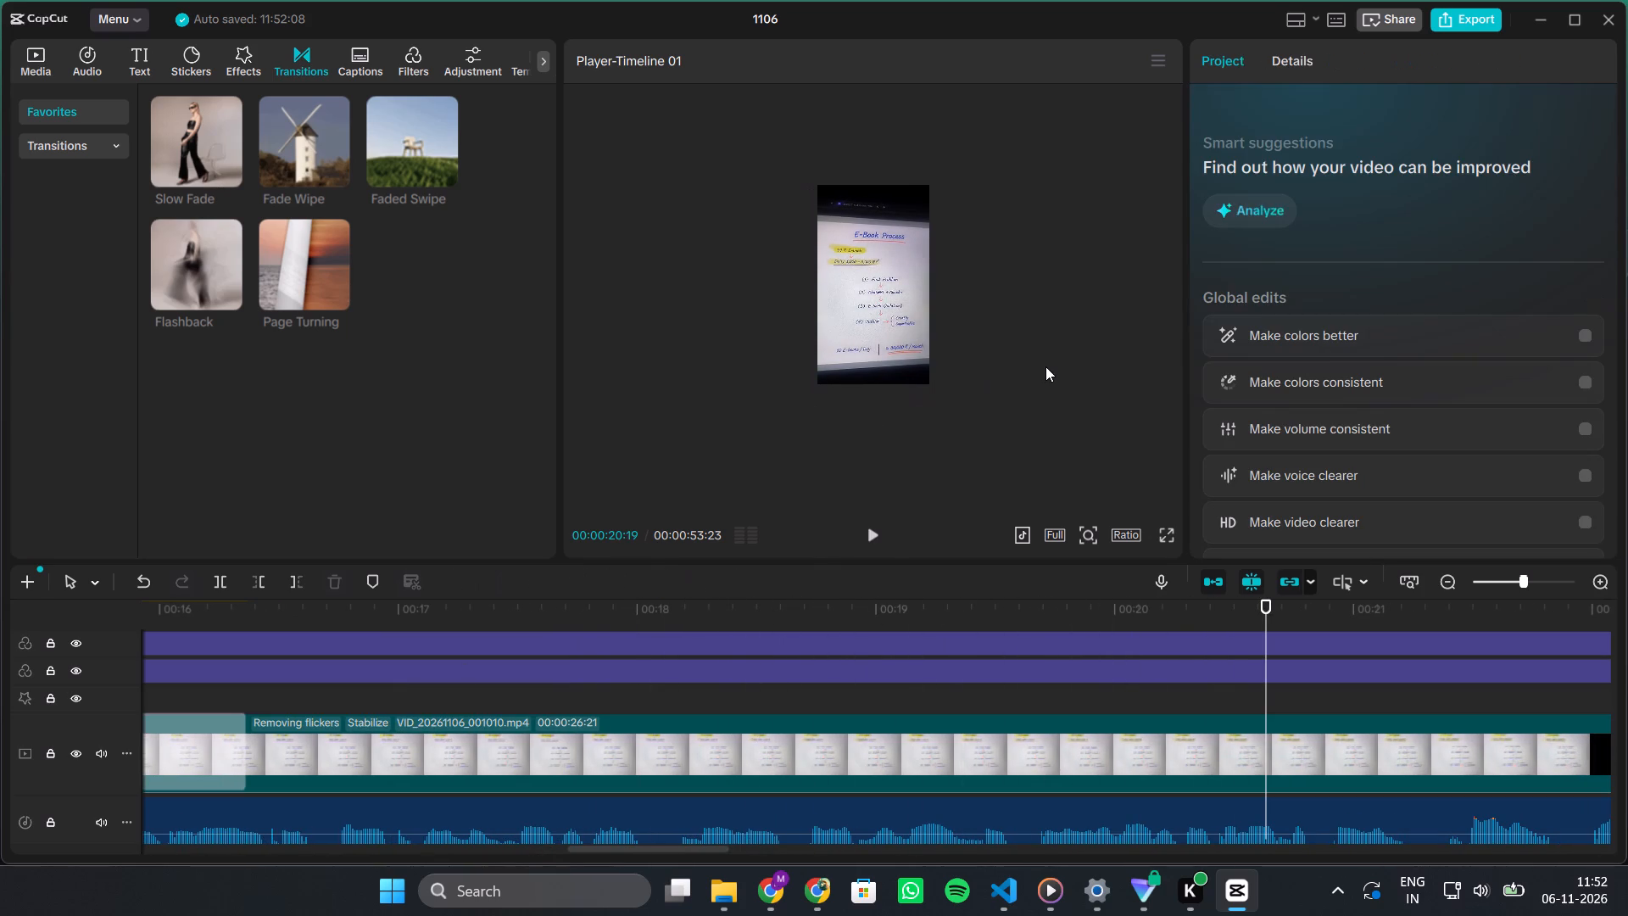
pyautogui.keyDown('ctrl'); pyautogui.scroll(3, 1045, 366); pyautogui.keyUp('ctrl')
pyautogui.press('space')
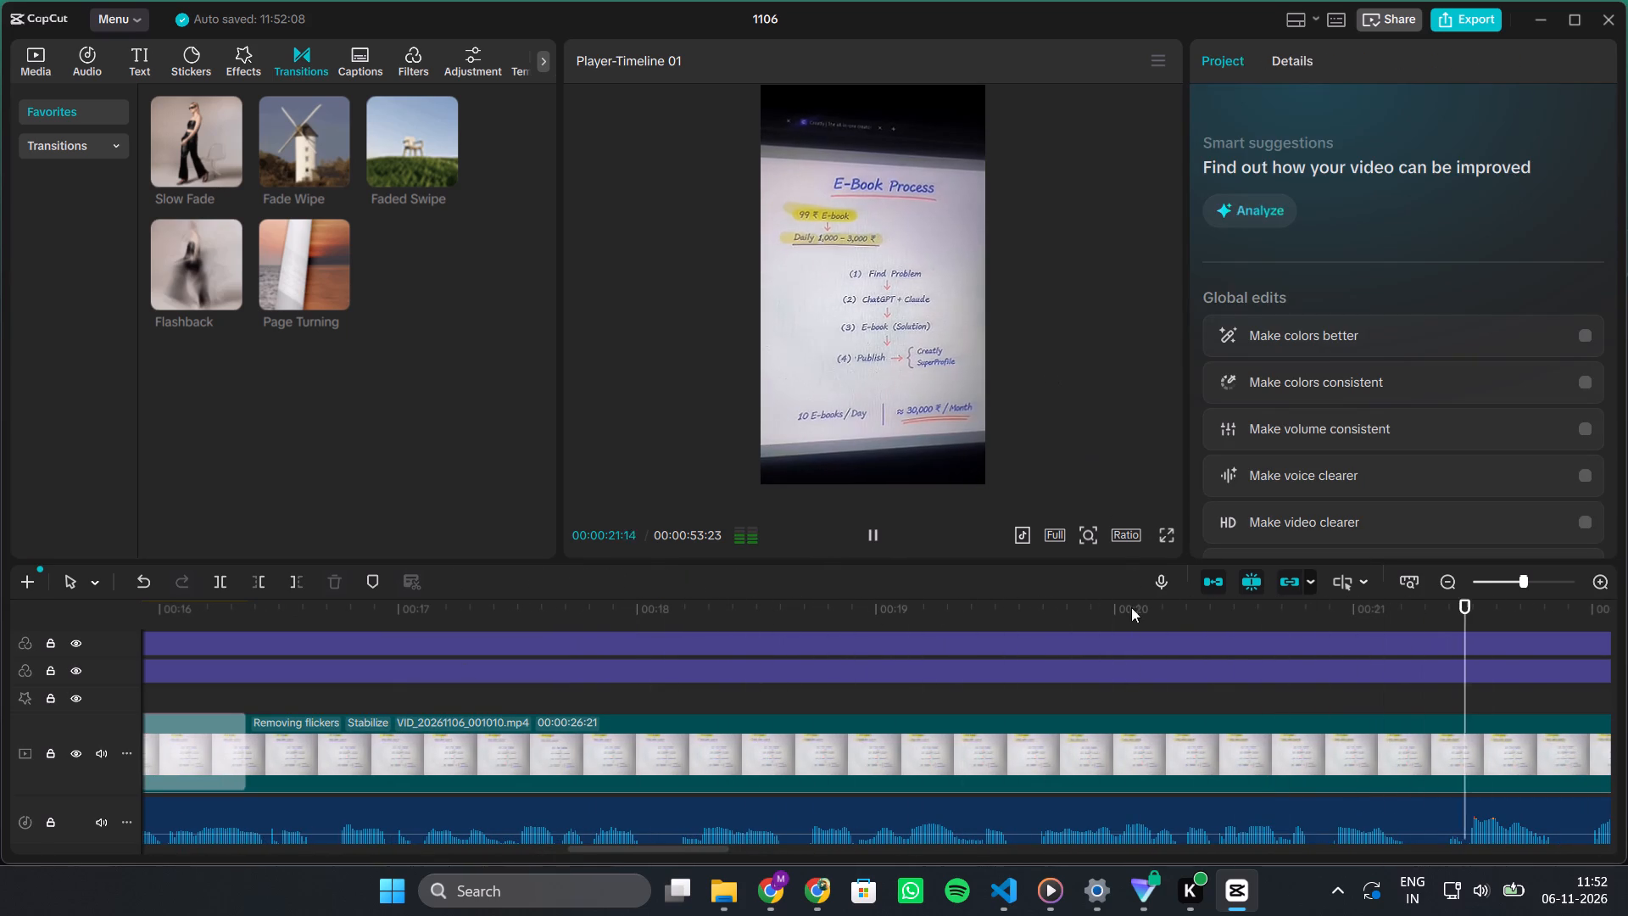
pyautogui.keyDown('ctrl'); pyautogui.scroll(-7, 1130, 661); pyautogui.keyUp('ctrl')
pyautogui.hscroll(-3, 1130, 661)
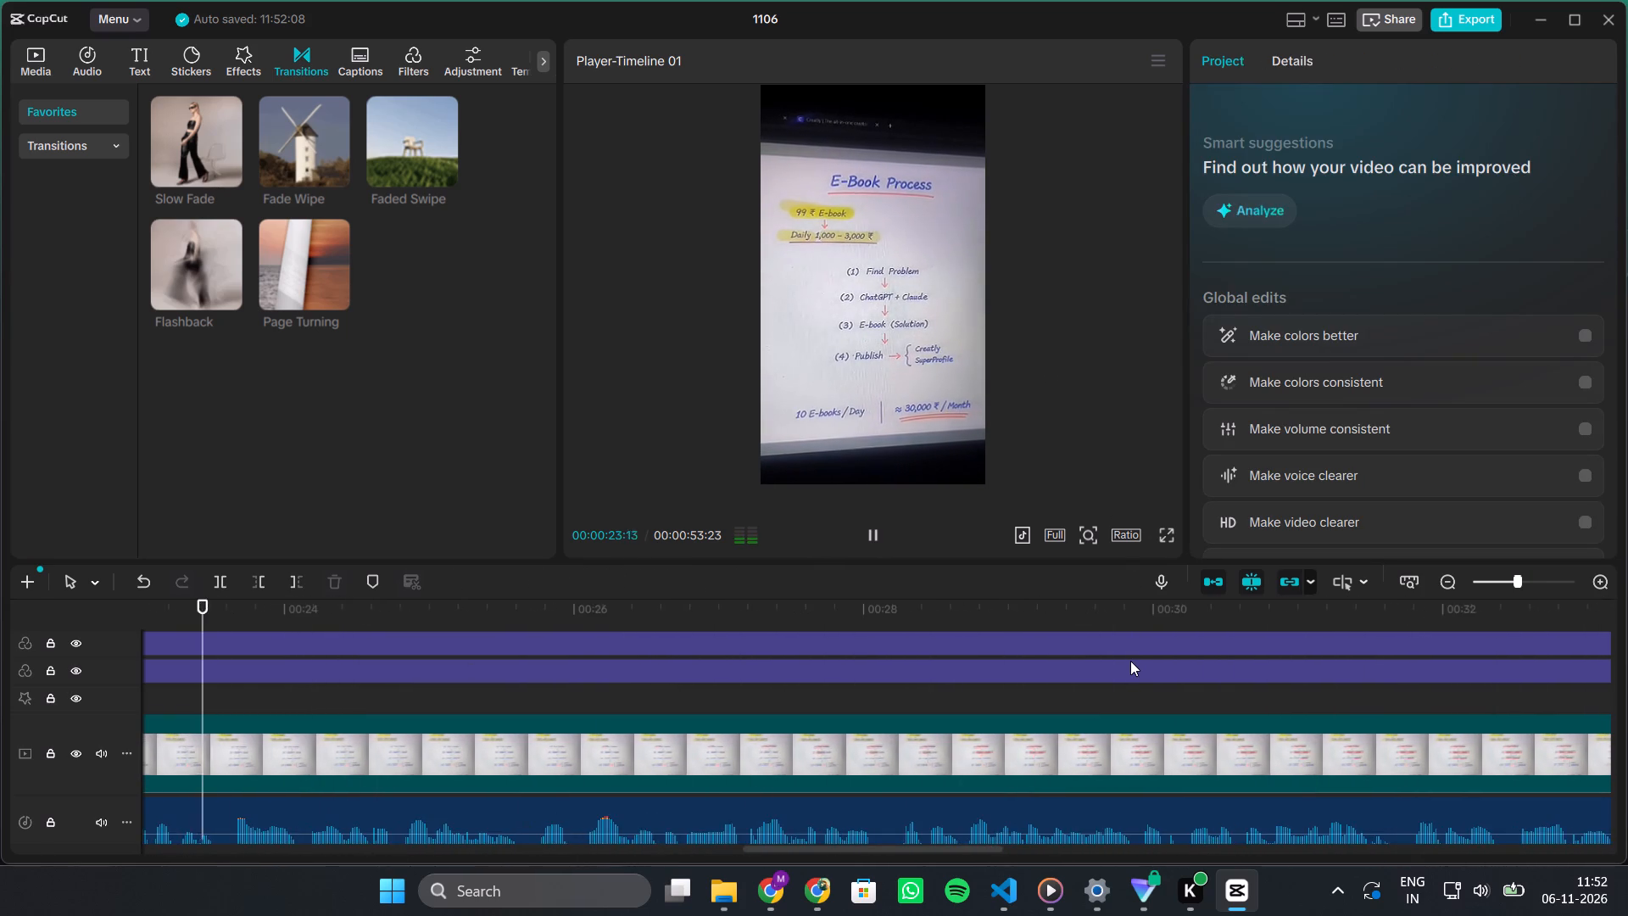
pyautogui.keyDown('ctrl'); pyautogui.scroll(-14, 1130, 661); pyautogui.keyUp('ctrl')
pyautogui.keyDown('ctrl'); pyautogui.scroll(-7, 1130, 661); pyautogui.keyUp('ctrl')
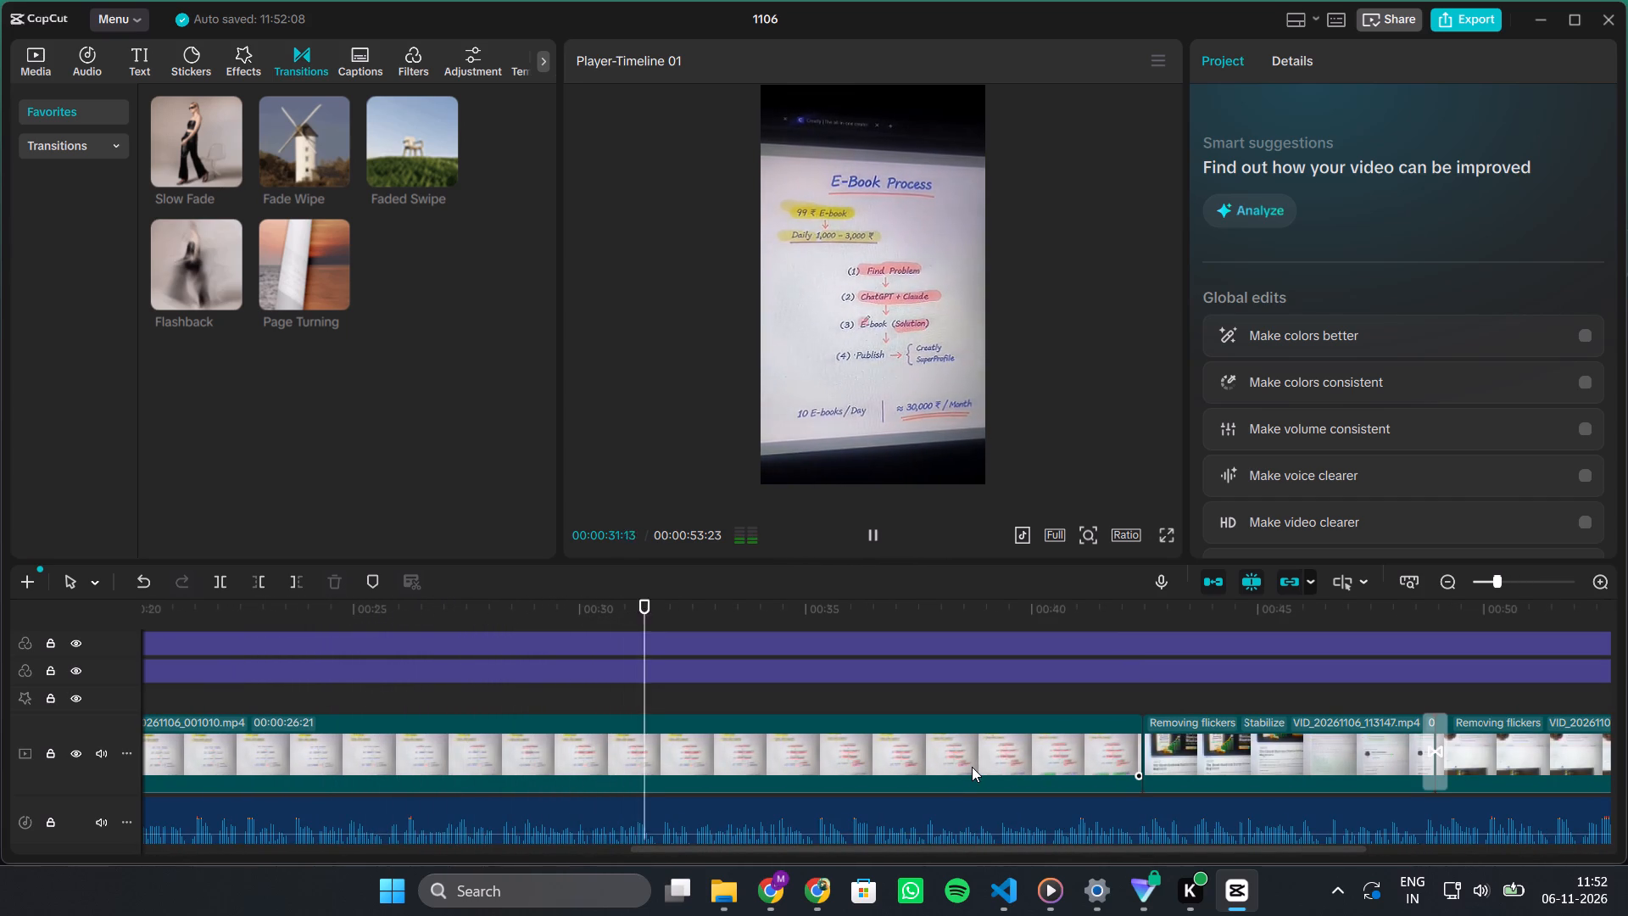
pyautogui.keyDown('ctrl'); pyautogui.scroll(-7, 922, 805); pyautogui.keyUp('ctrl')
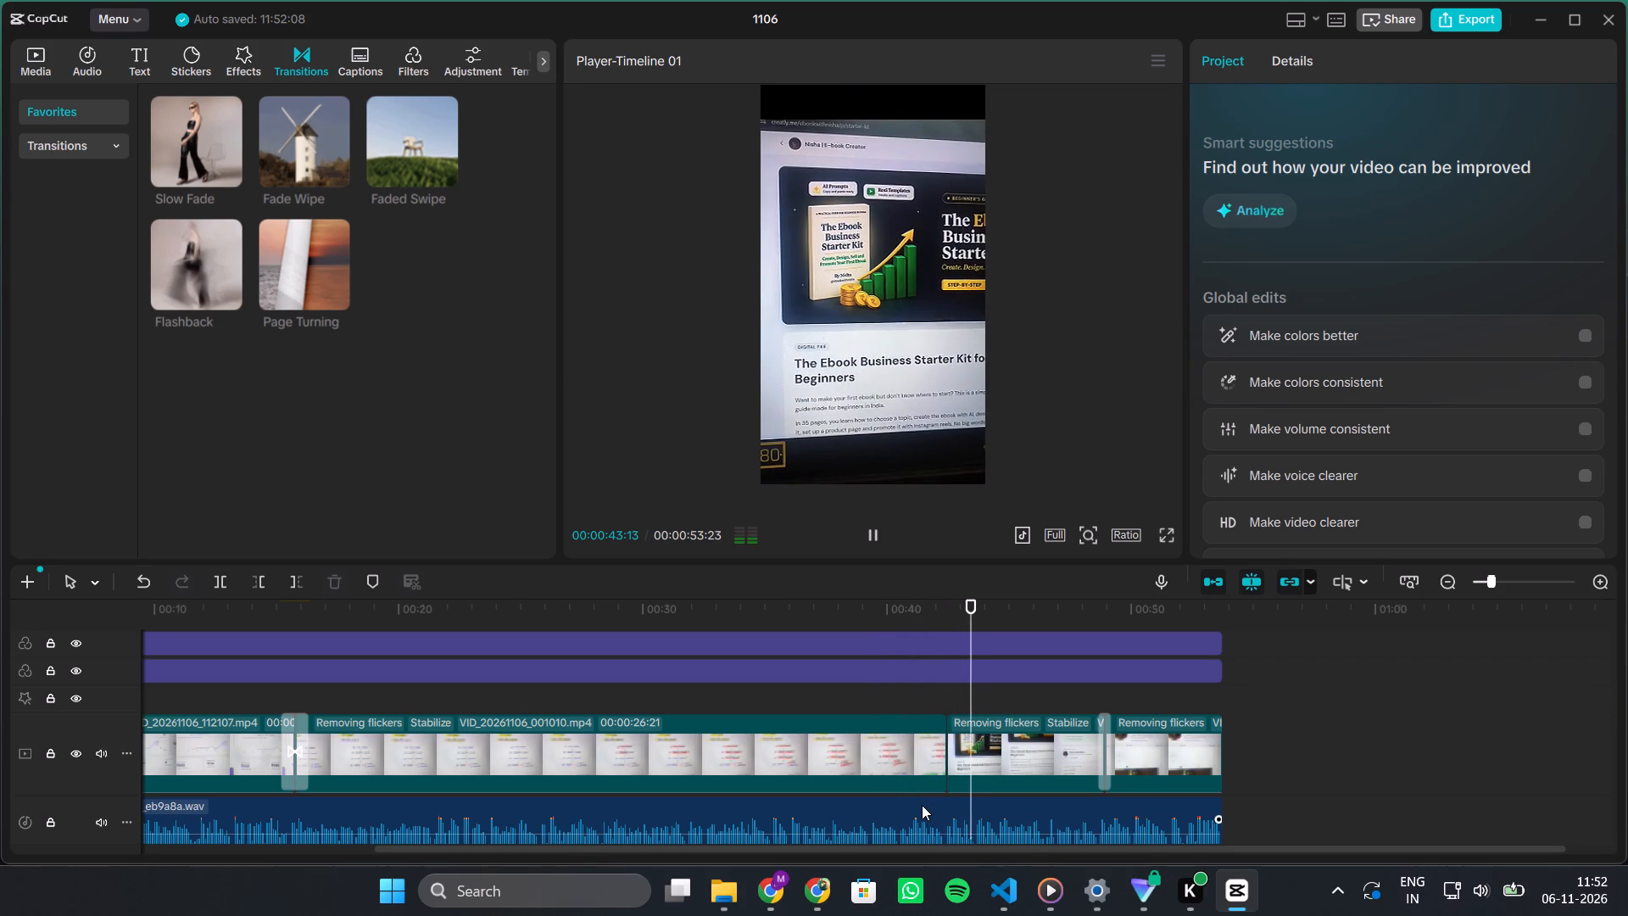
pyautogui.press('space')
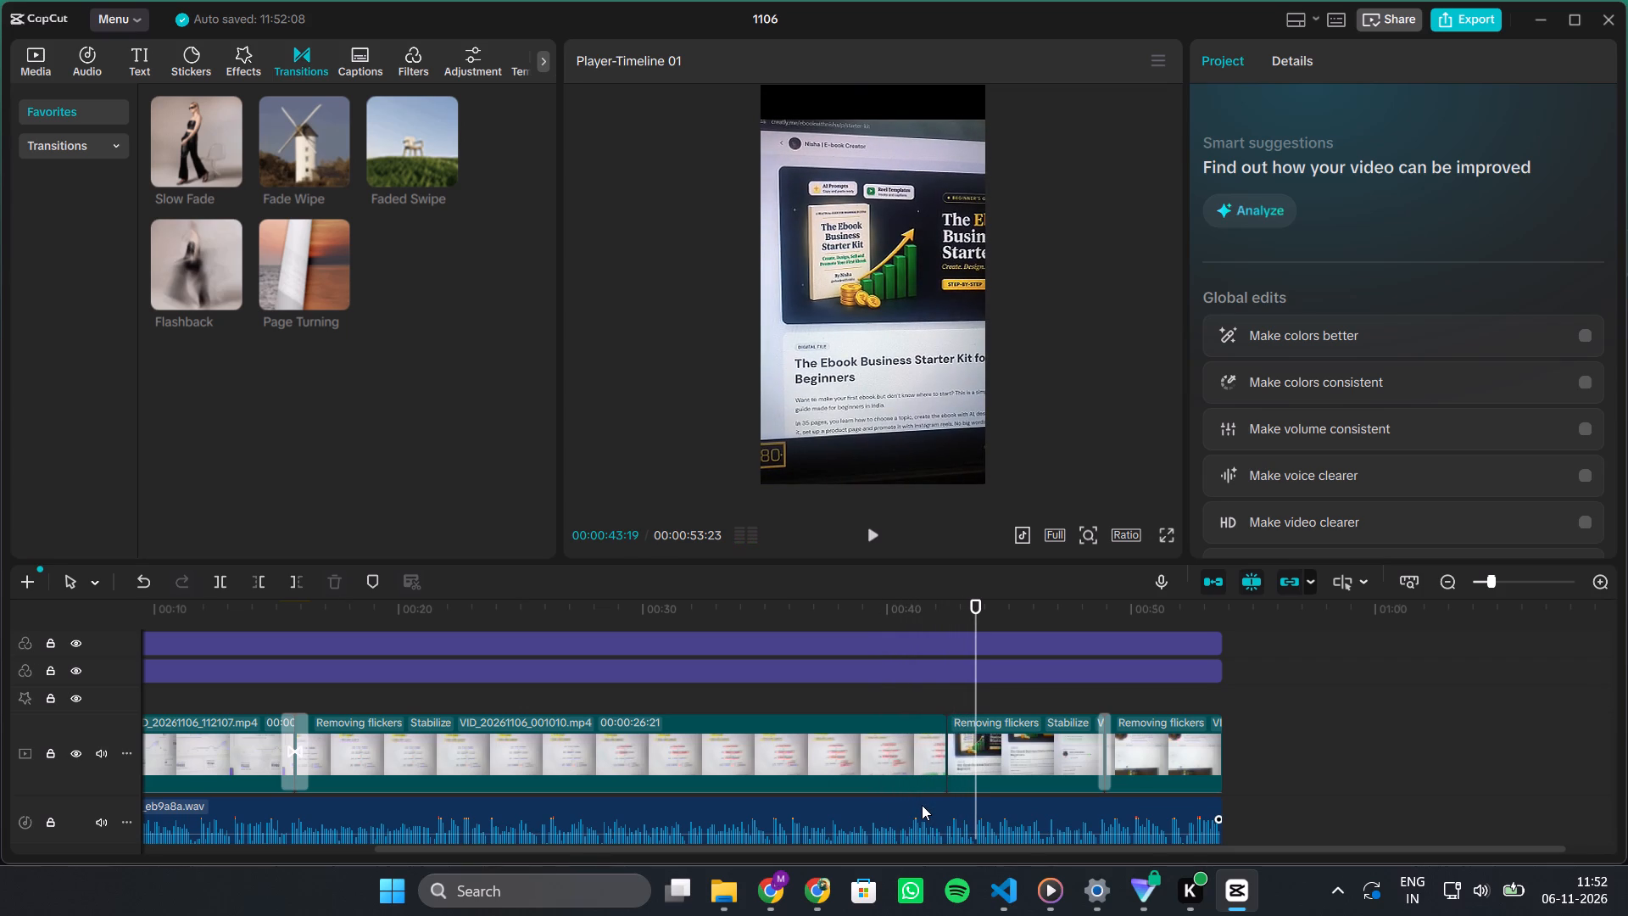